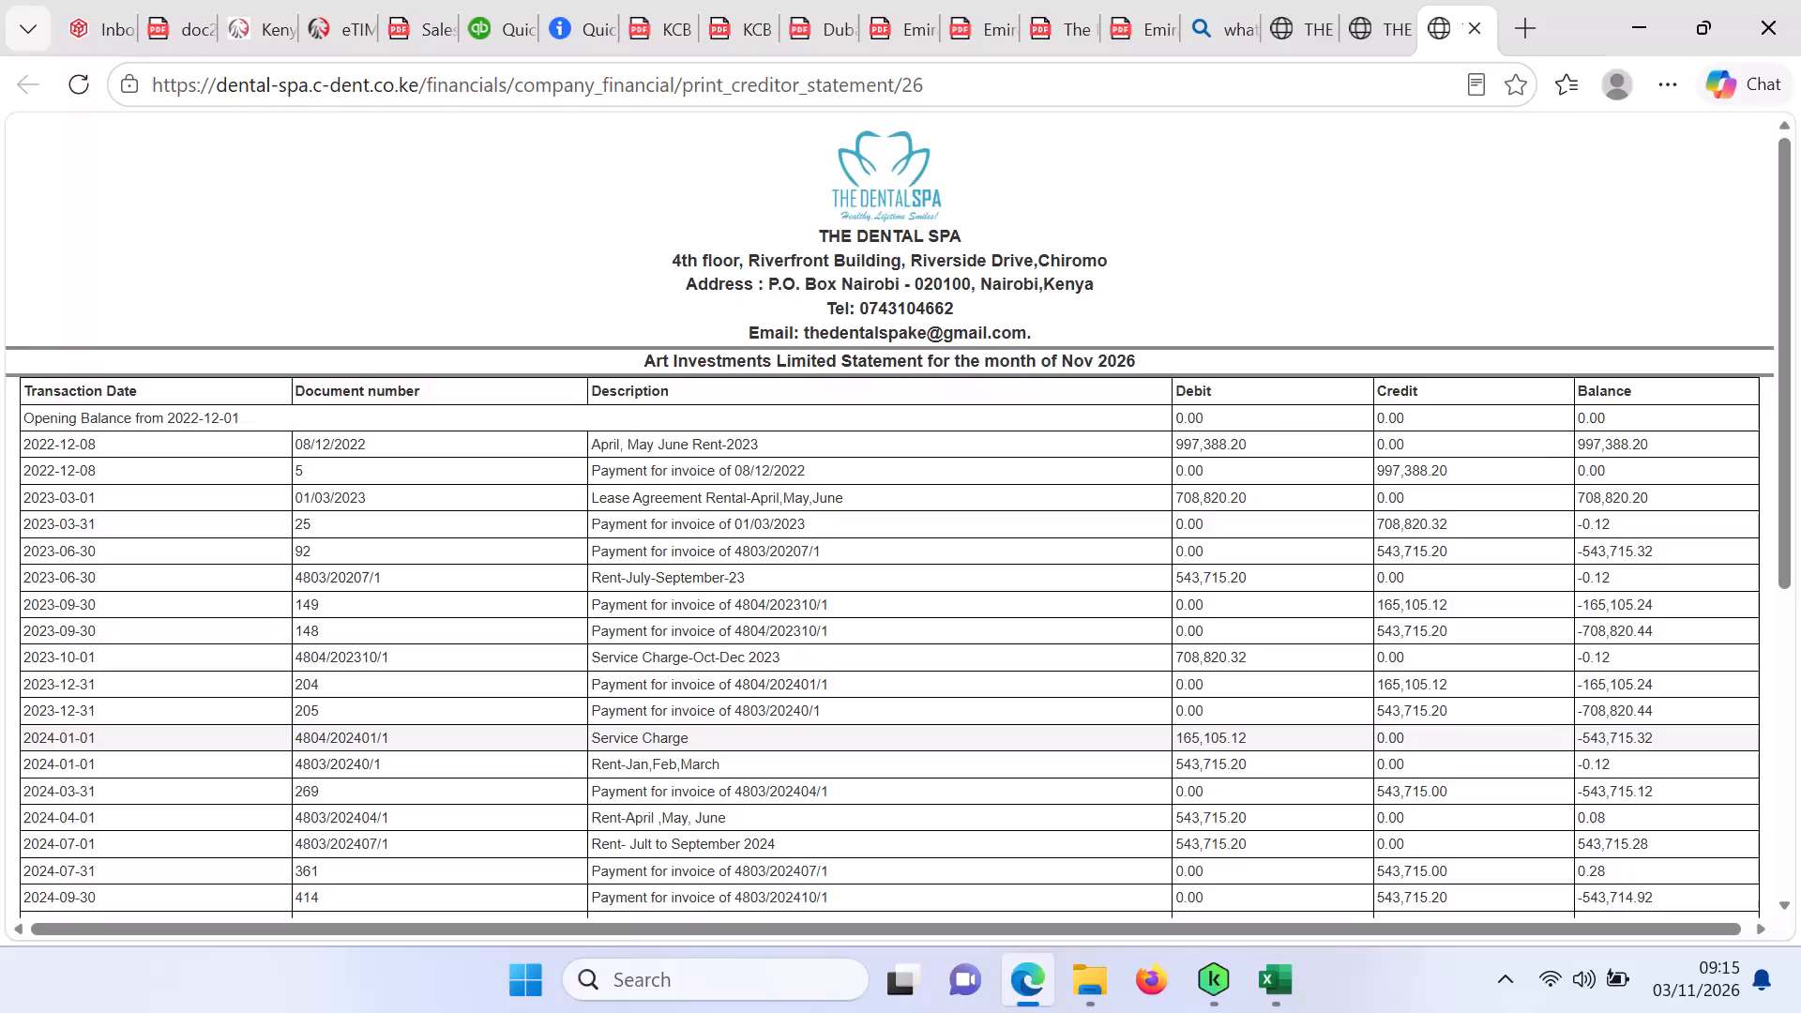
# Minimize the browser window showing the Art Investments Limited statement and switch to the open Excel workbooks.
pyautogui.click(1630, 37)
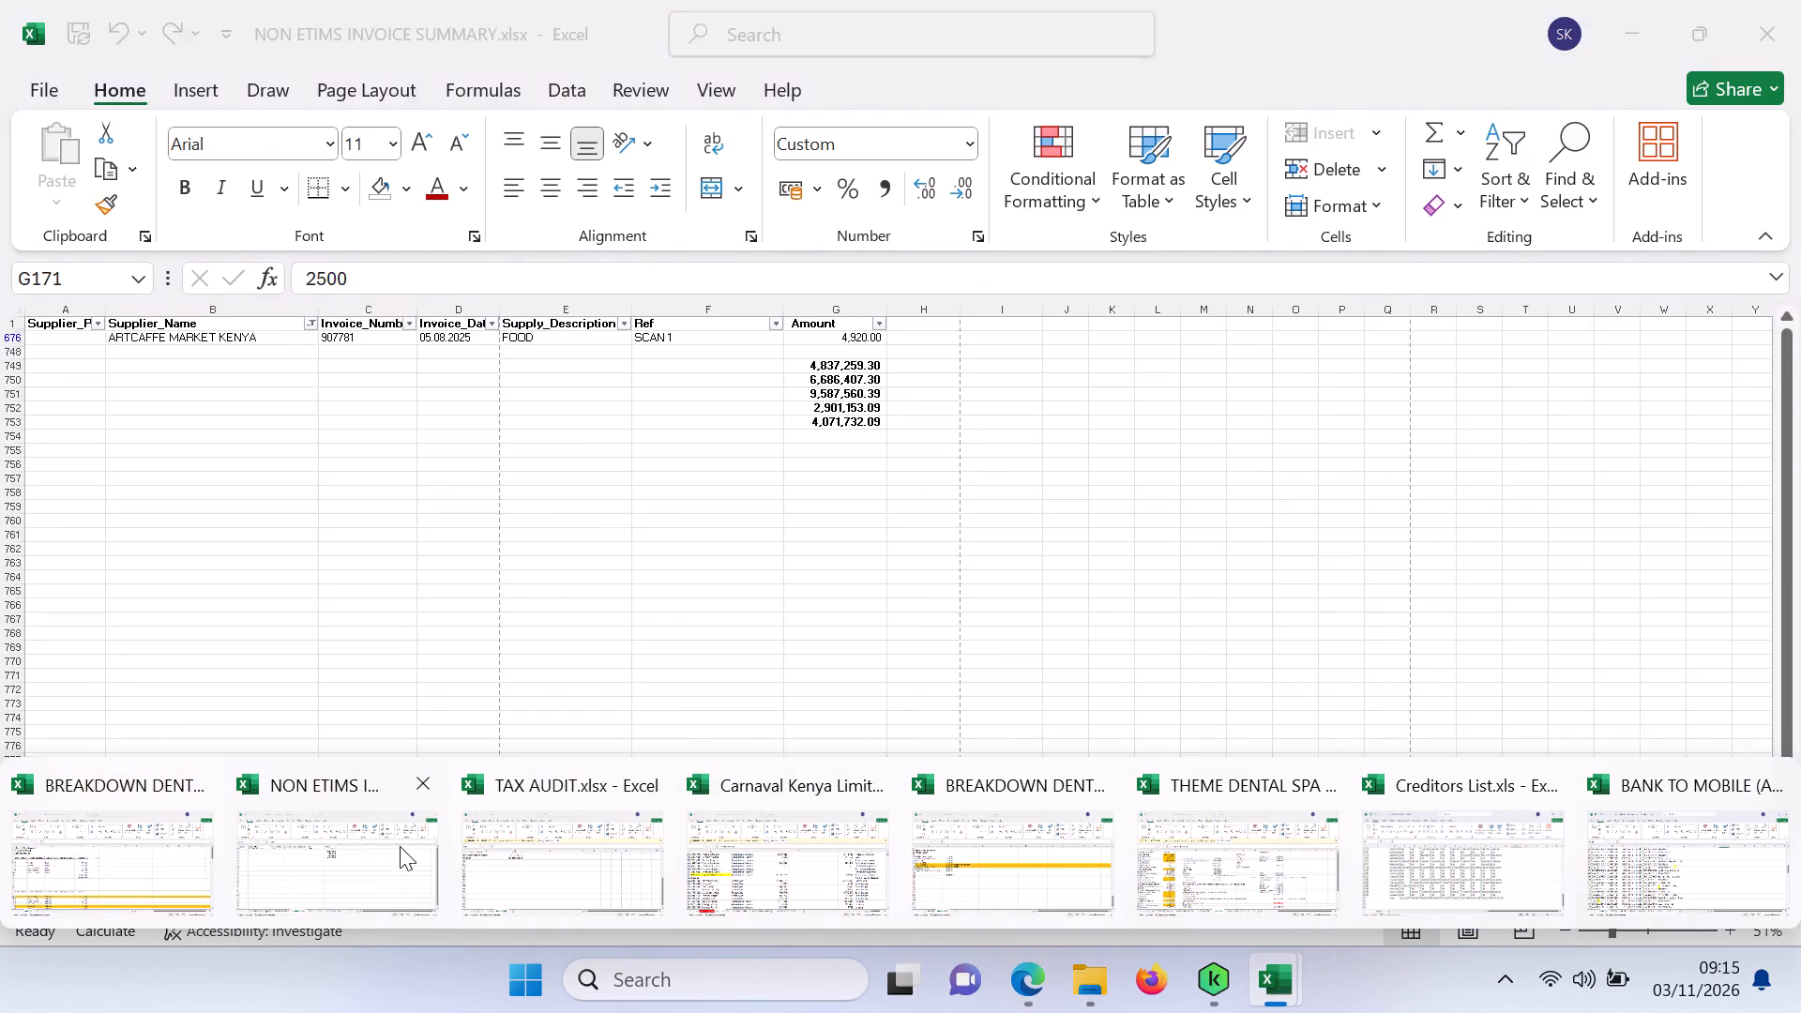
# Switch to the BANK TO MOBILE workbook and search the payee names in column F's filter list for "re", without applying a filter.
pyautogui.click(1690, 887)
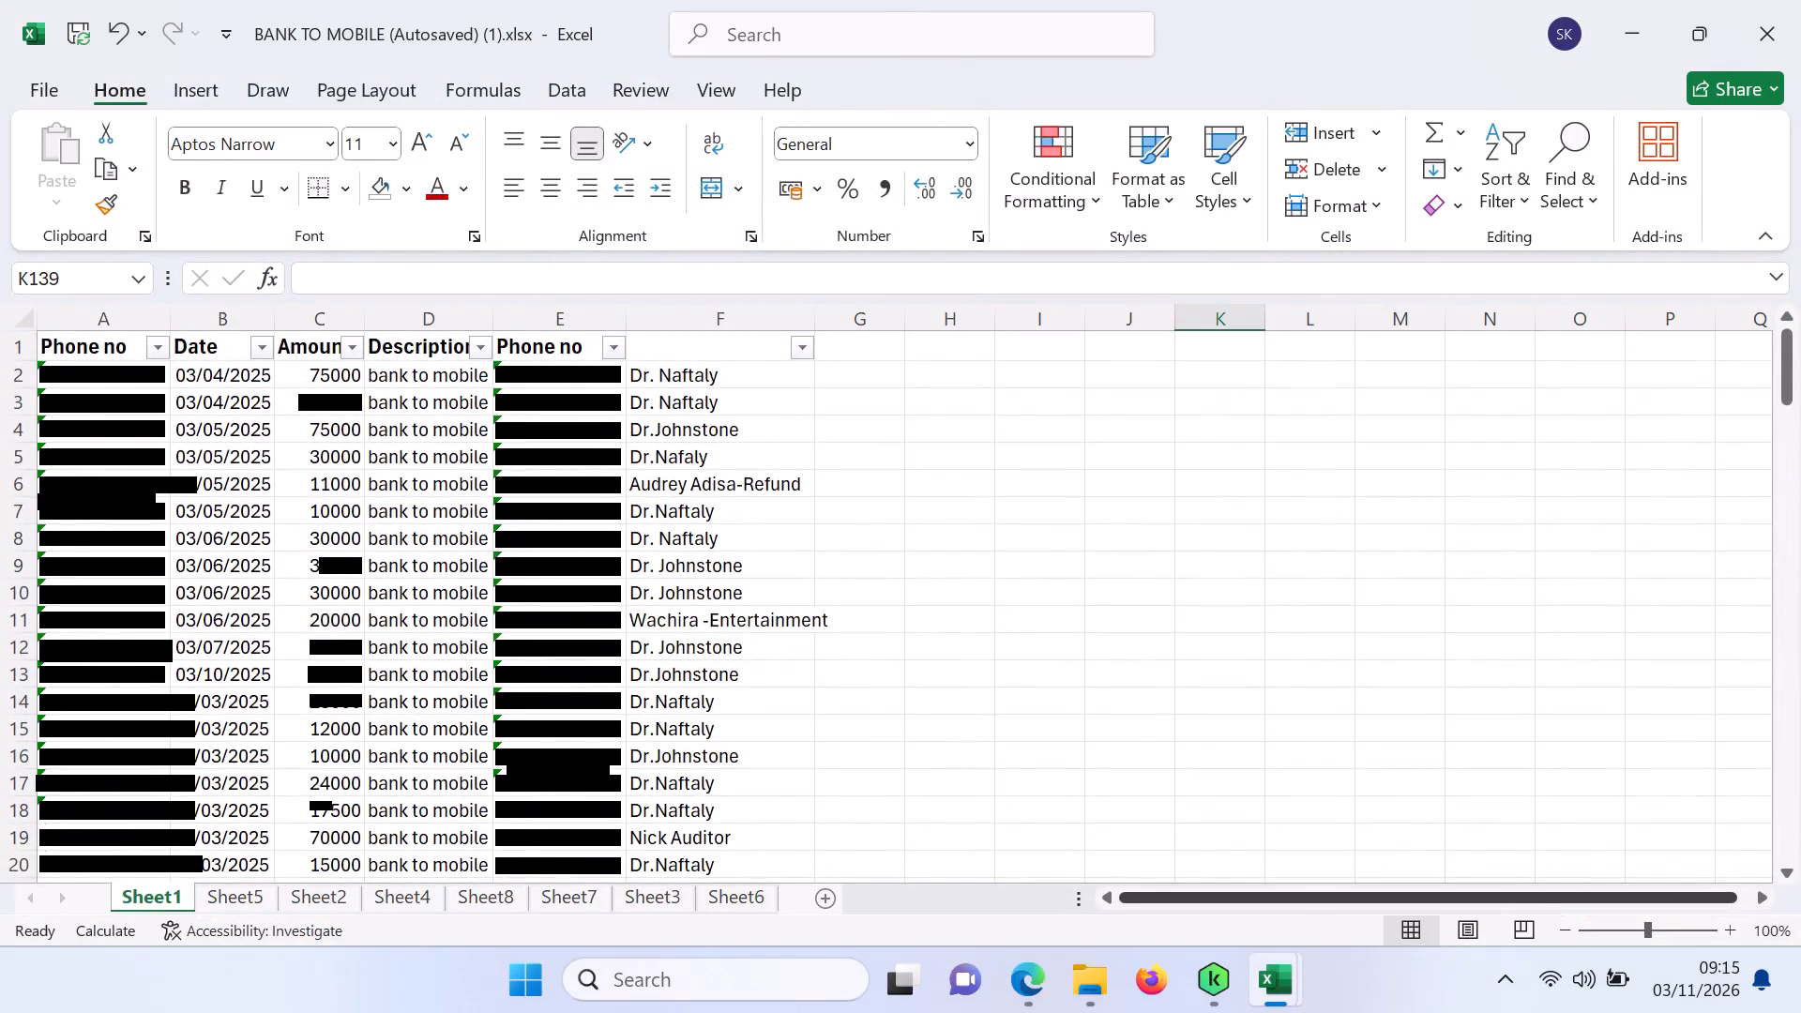
pyautogui.click(797, 347)
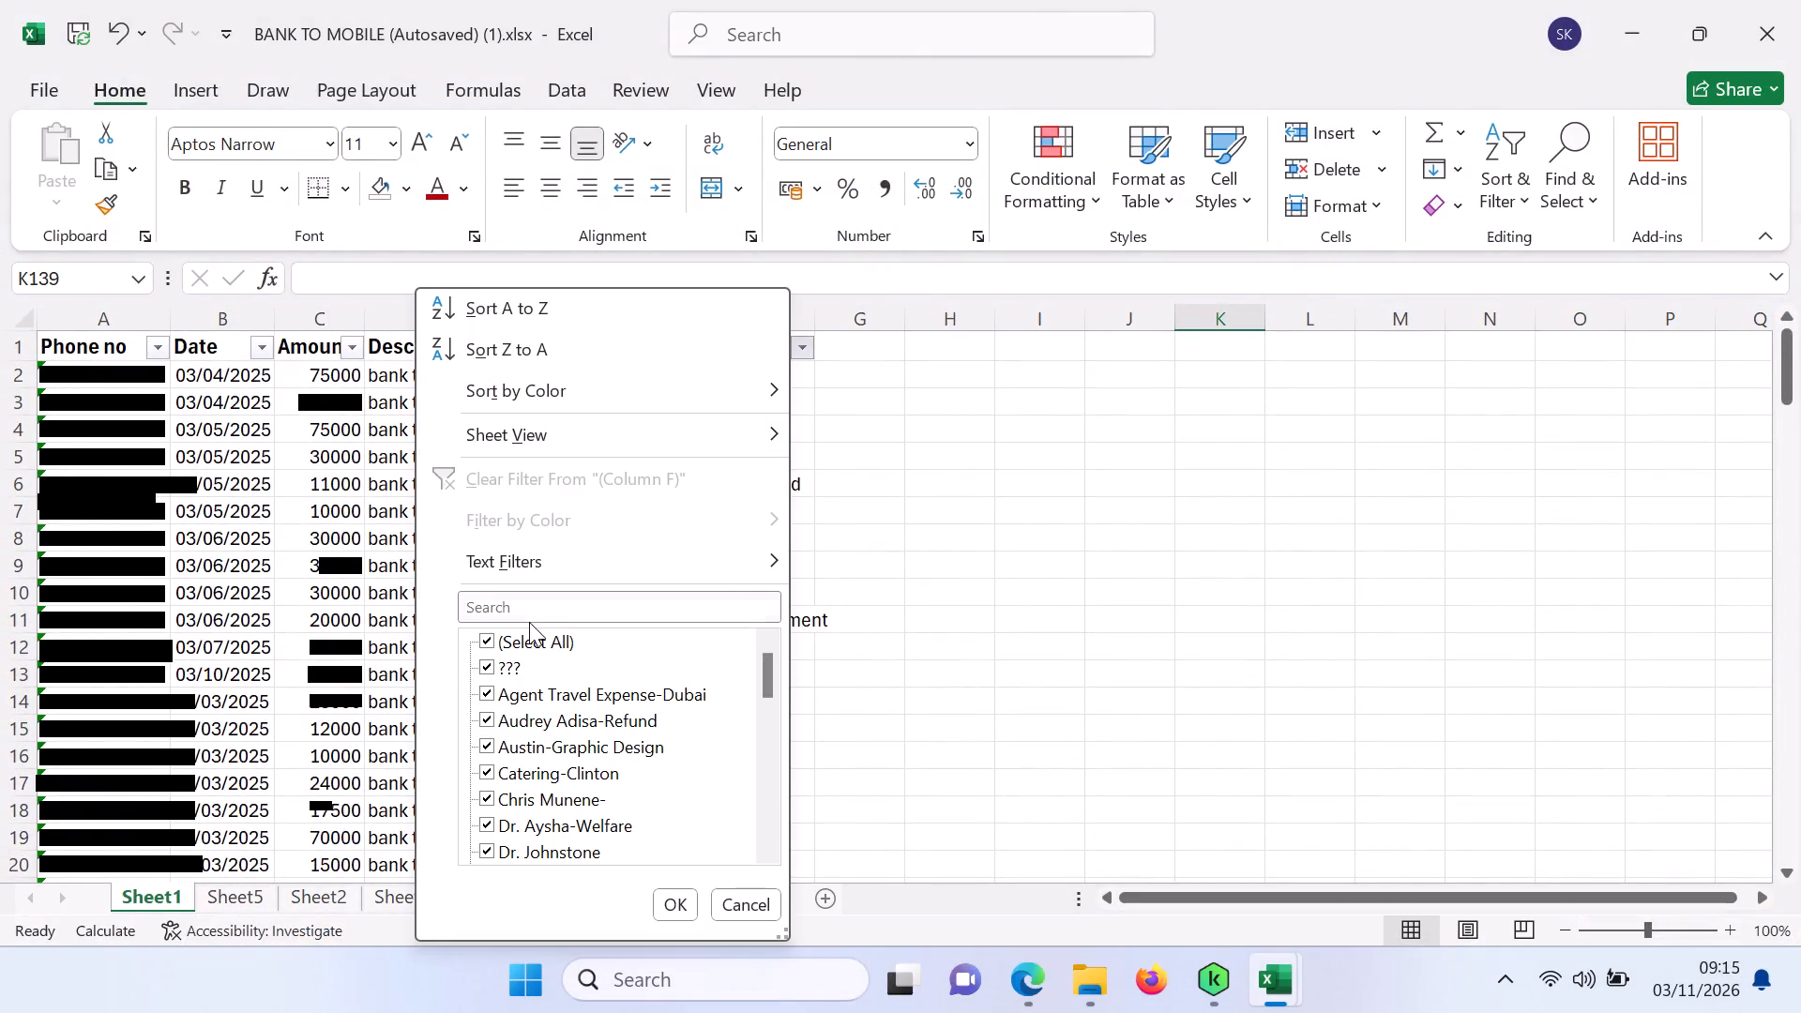
pyautogui.click(529, 622)
pyautogui.click(525, 599)
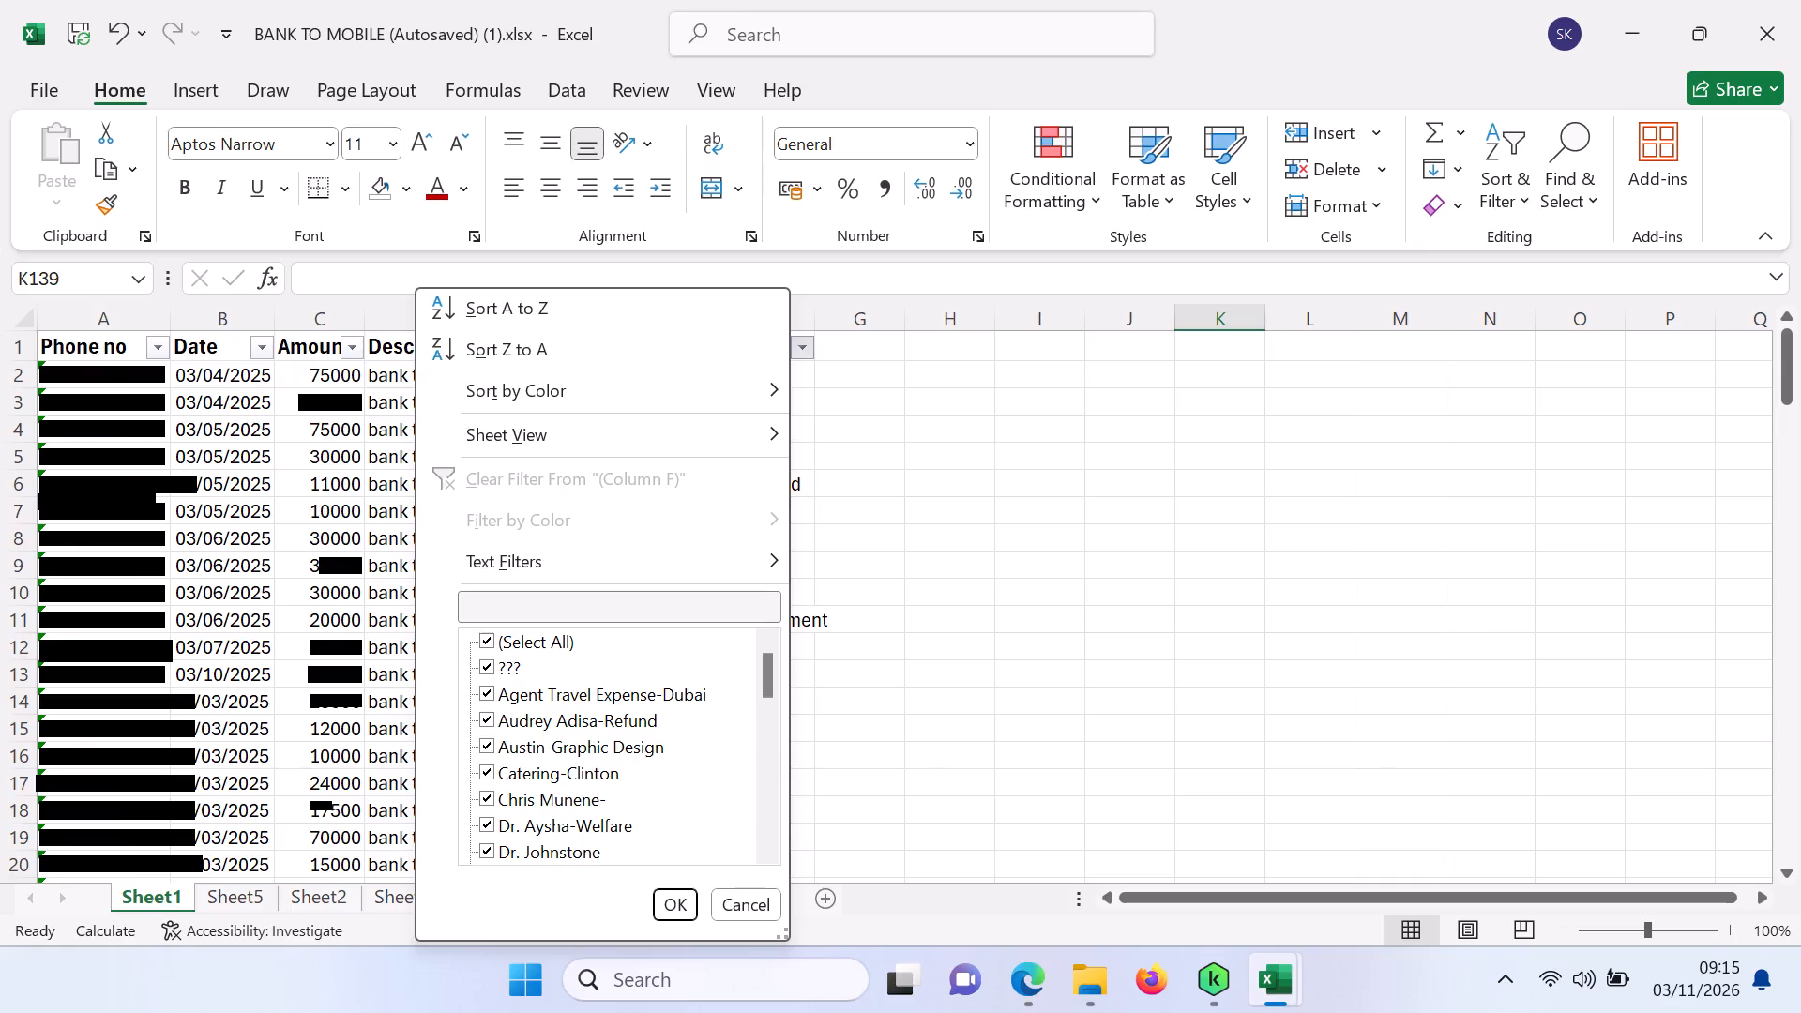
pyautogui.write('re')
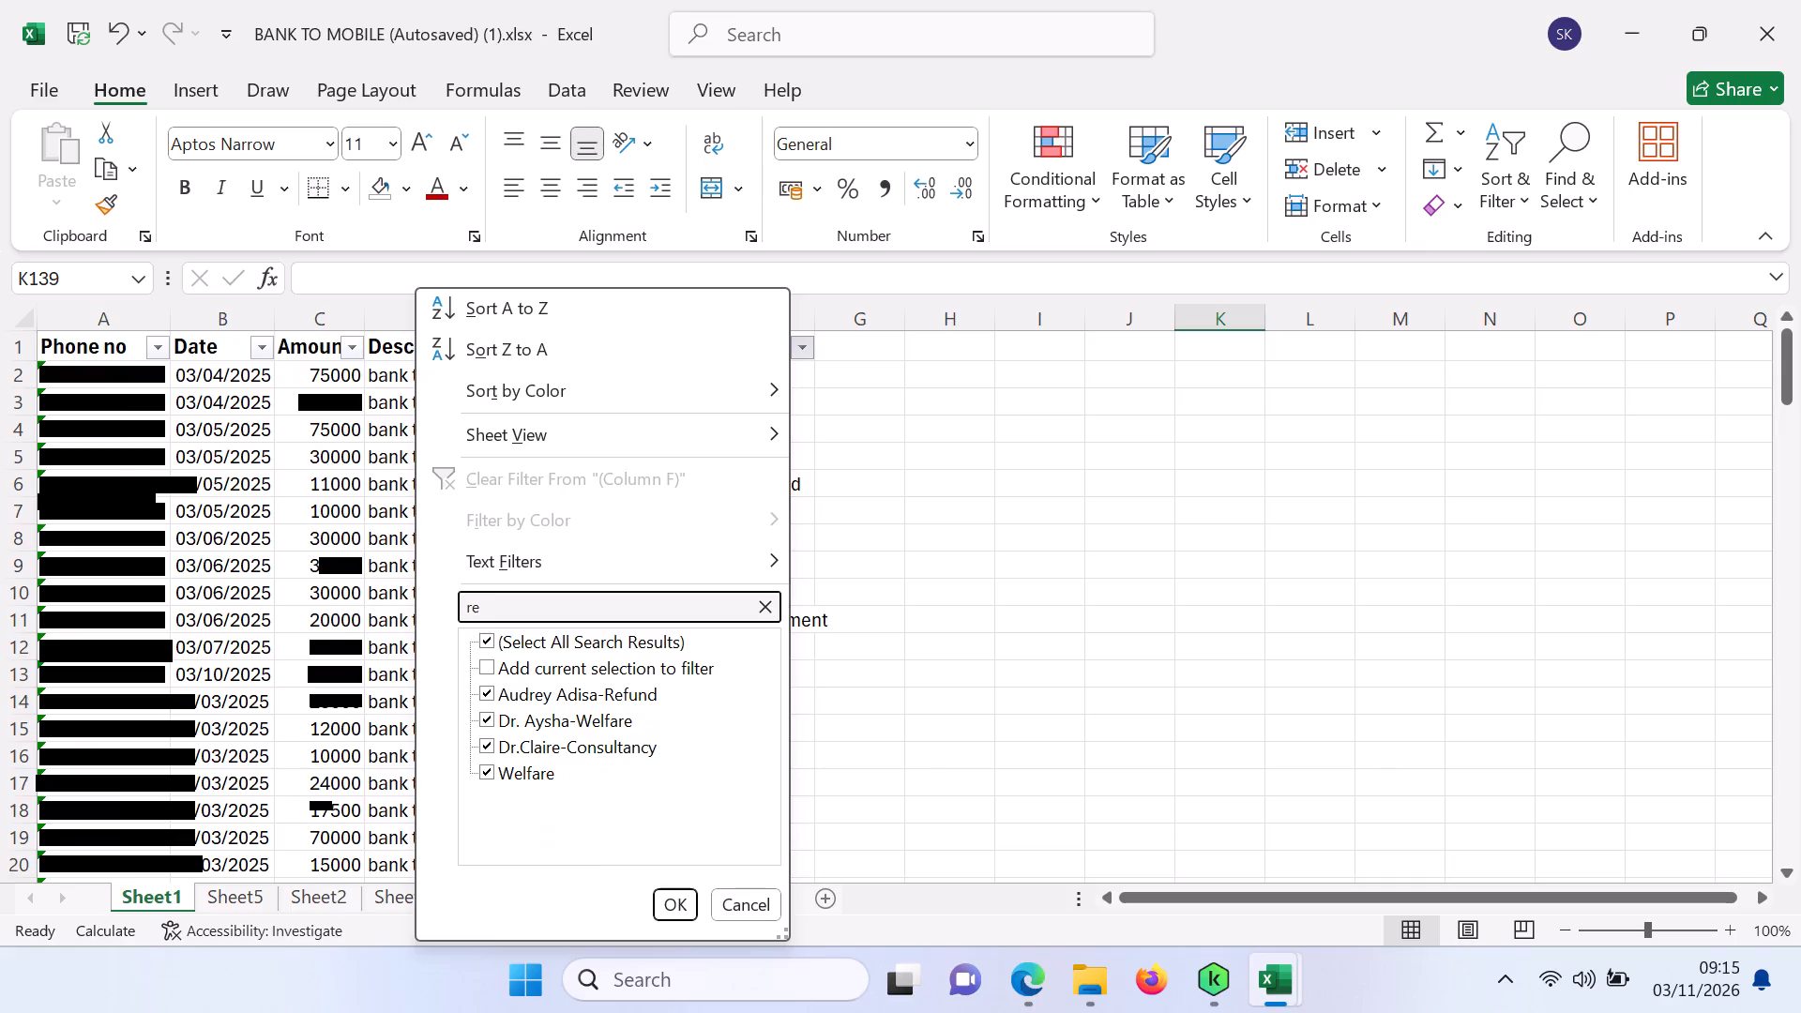
pyautogui.click(1163, 655)
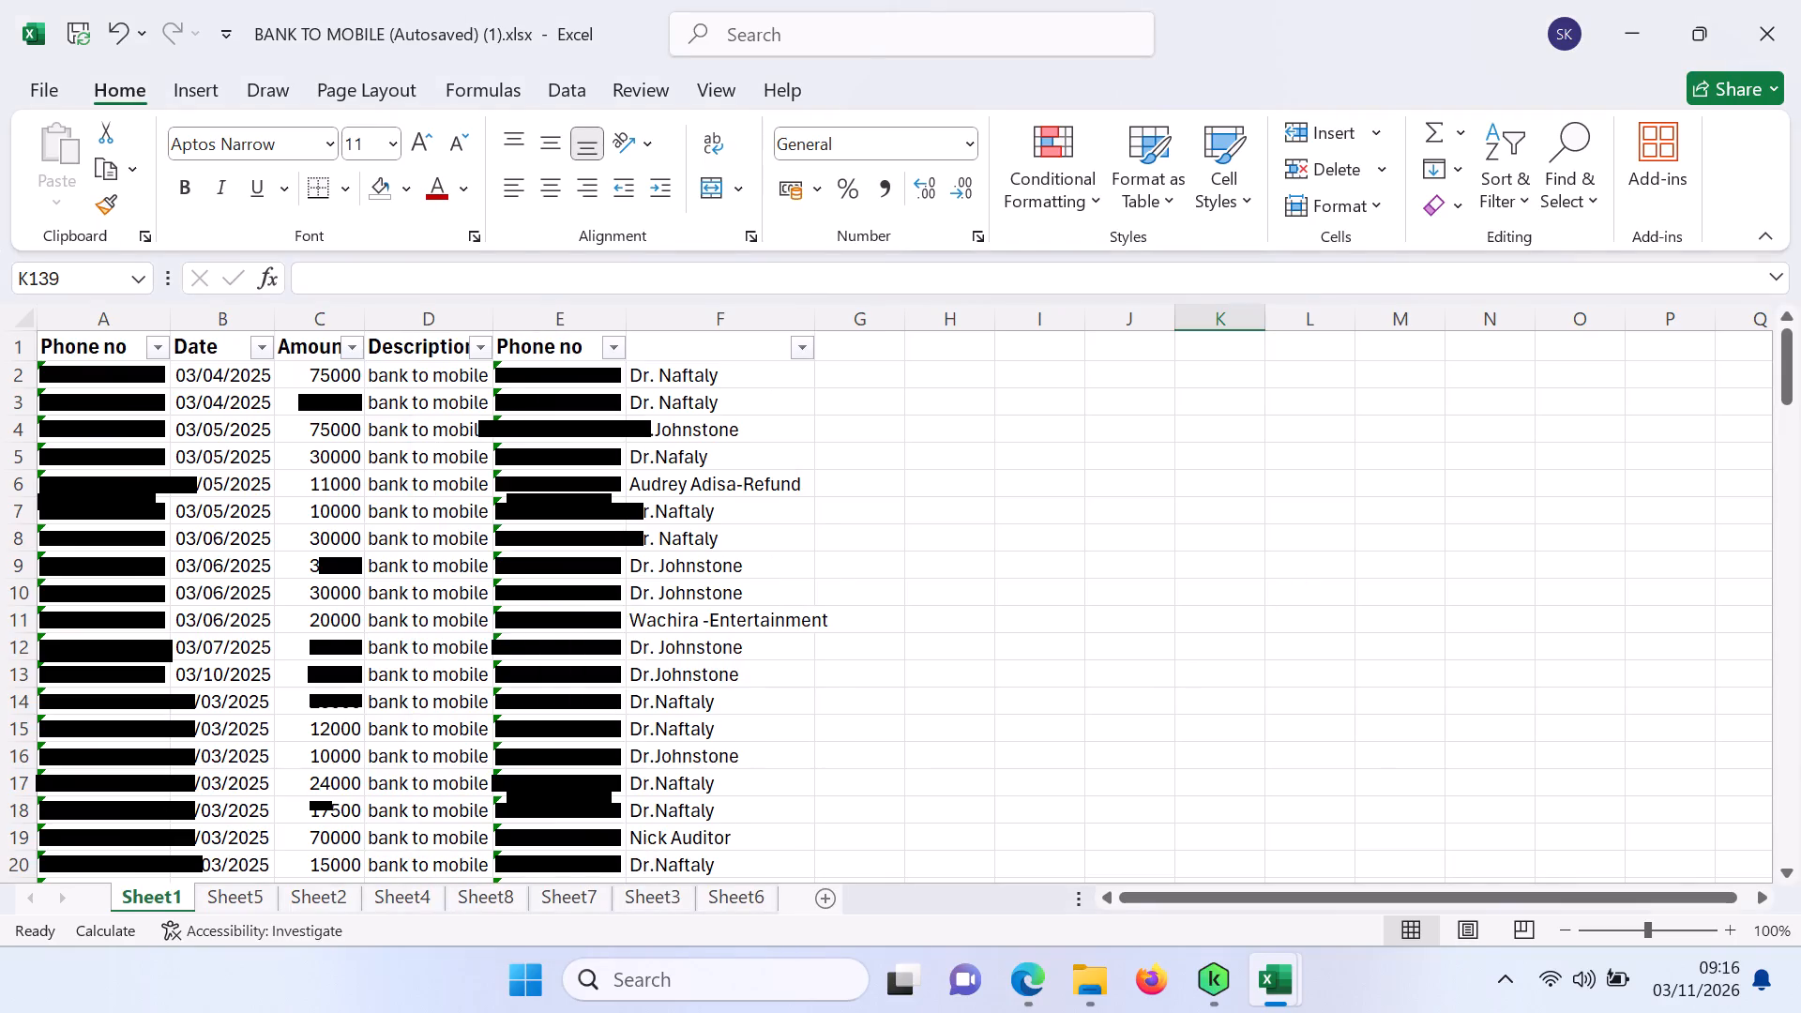
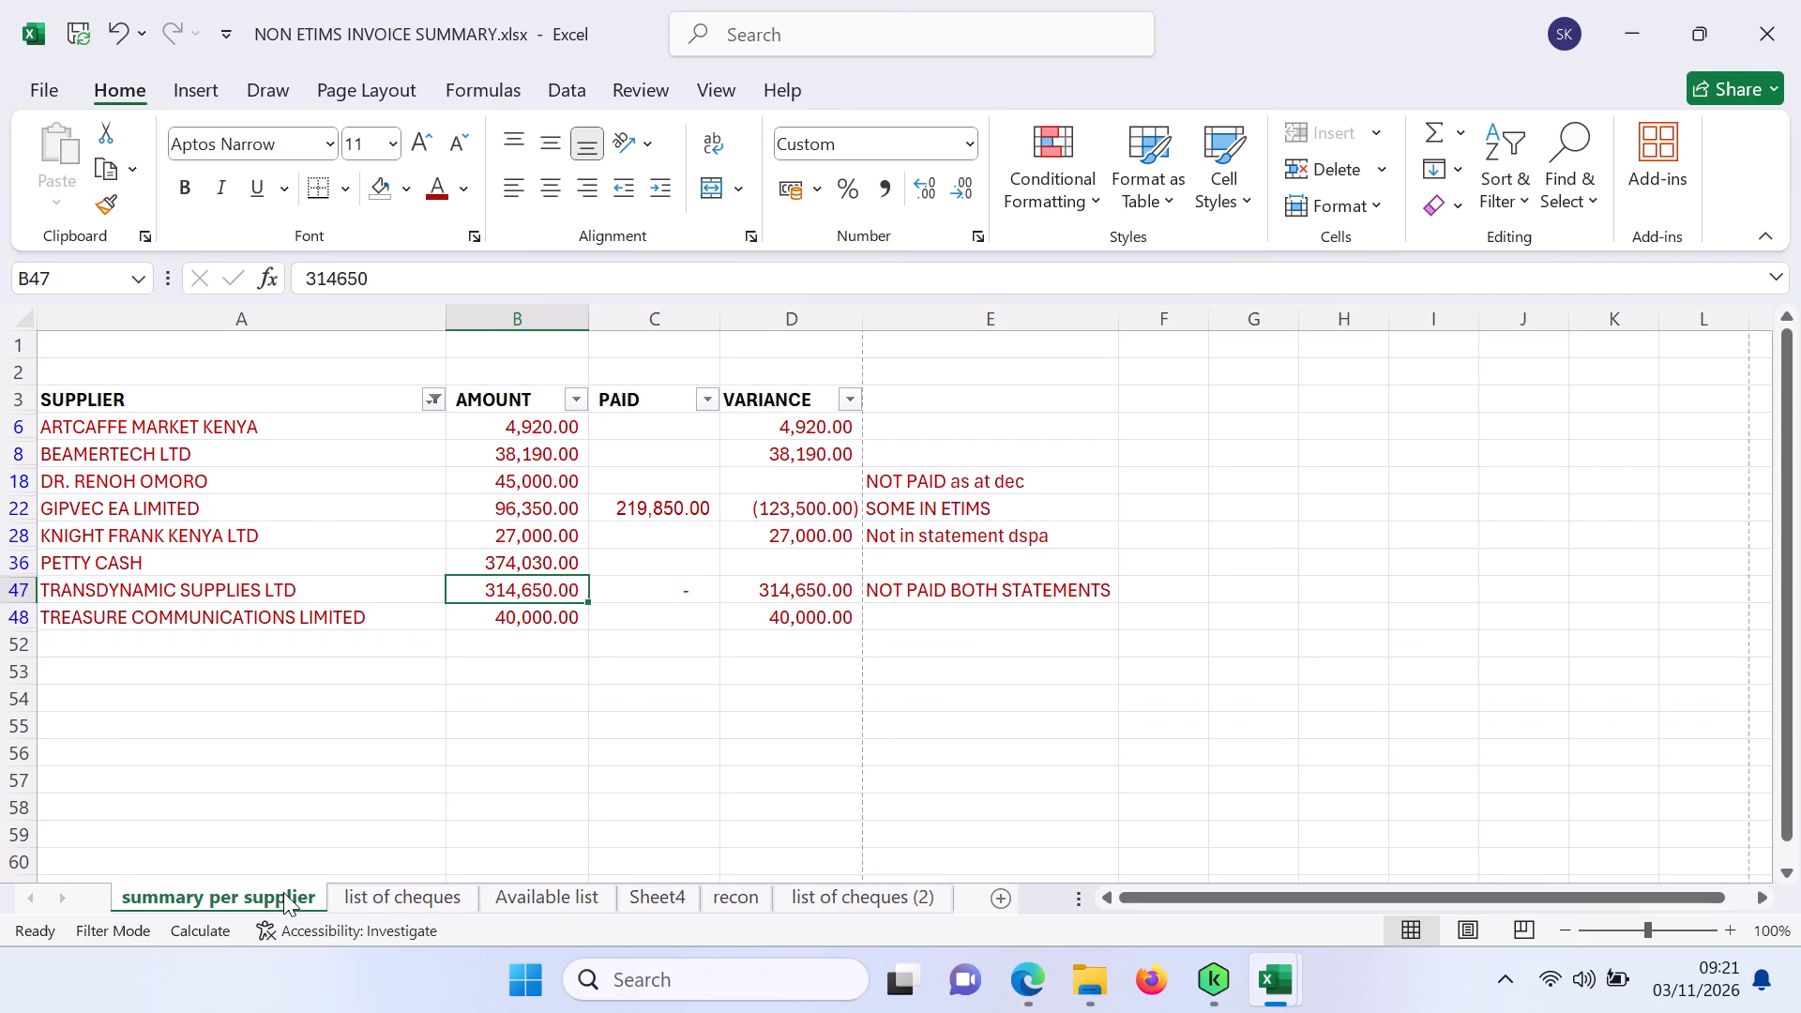
# Enter the remark "paid by directors" in column E beside ARTCAFFE MARKET KENYA on the supplier summary.
pyautogui.click(950, 423)
pyautogui.press('n')
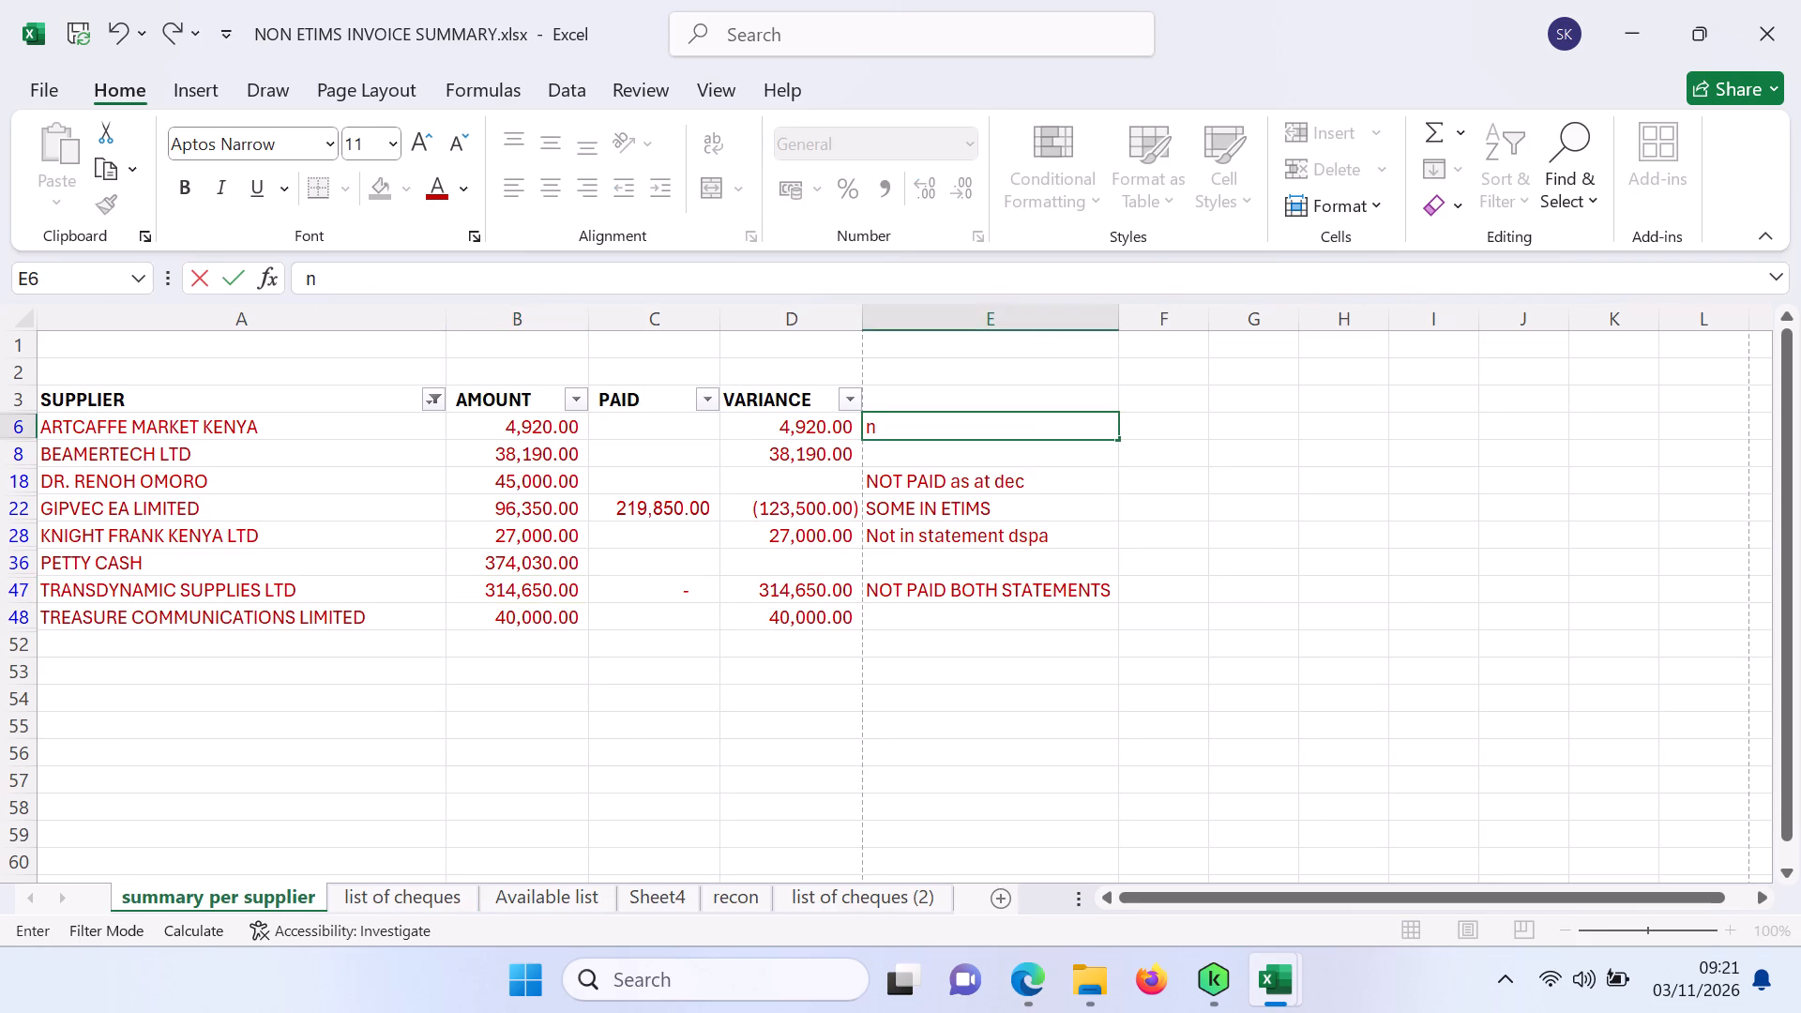
pyautogui.press('BackSpace')
pyautogui.write('pa')
pyautogui.write('id by directors')
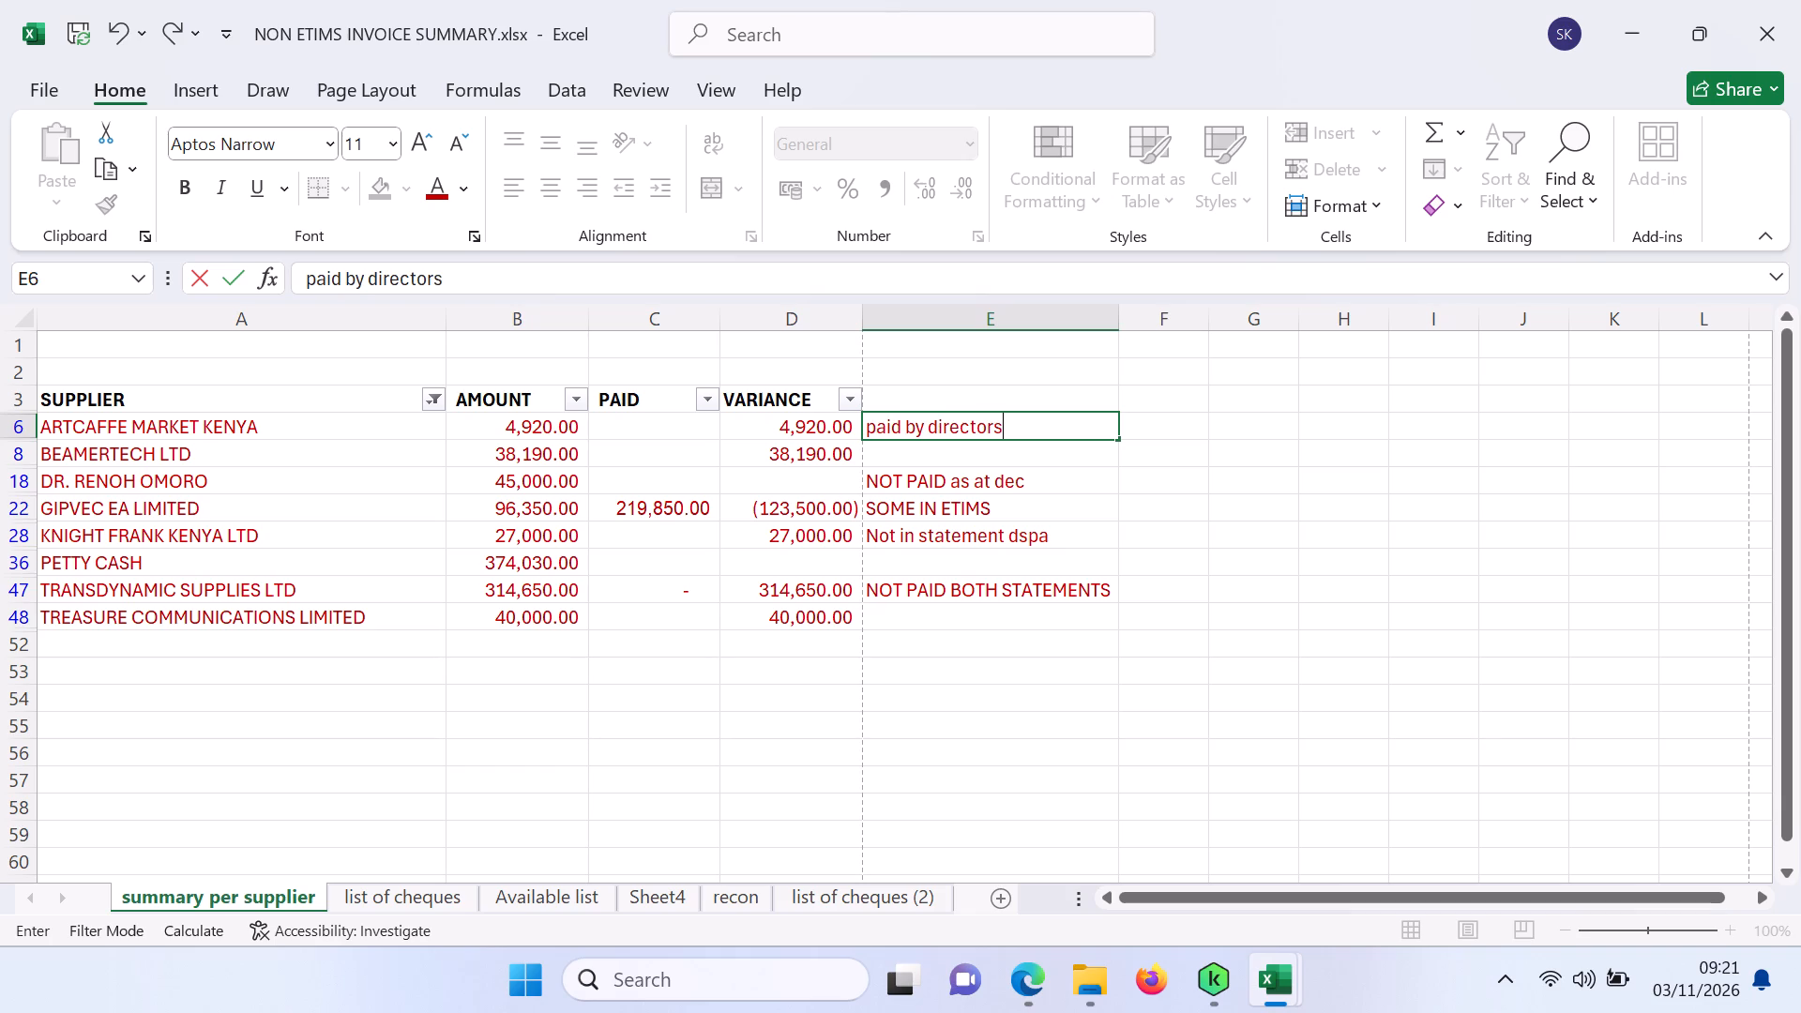
# Add the same "paid by directors" remark in column E beside TREASURE COMMUNICATIONS LIMITED.
pyautogui.click(934, 615)
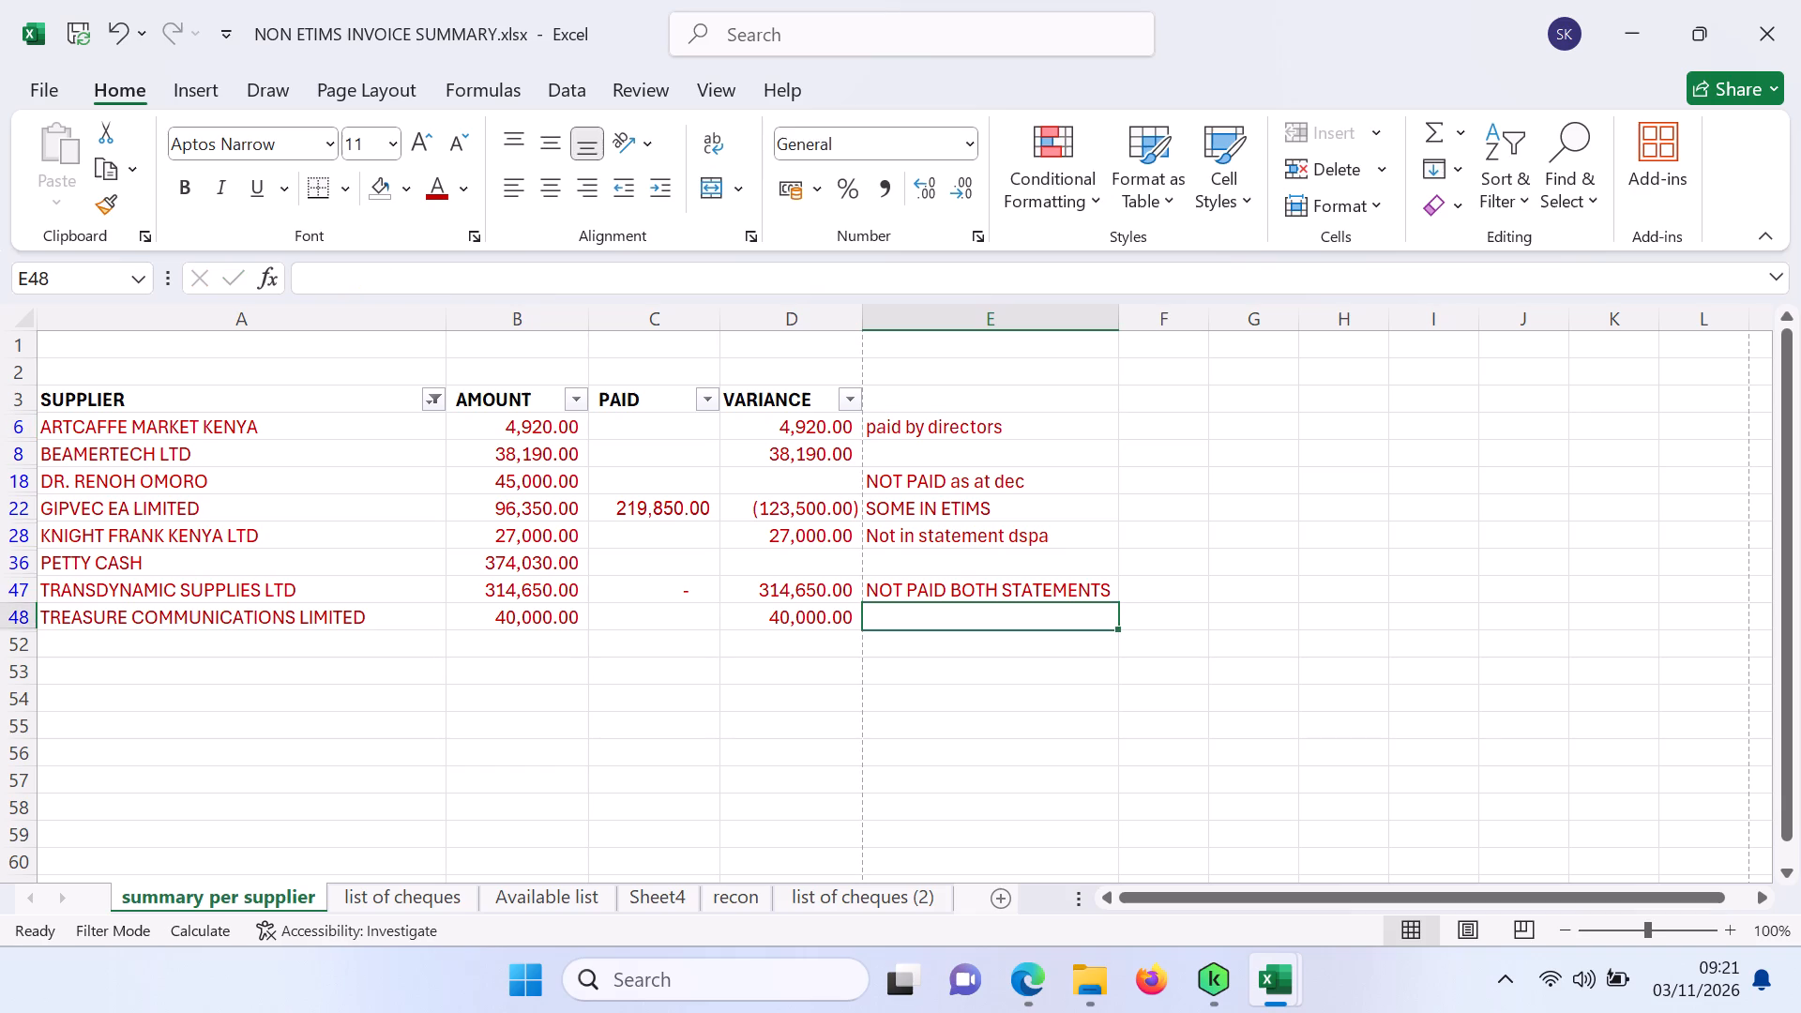
pyautogui.press('p')
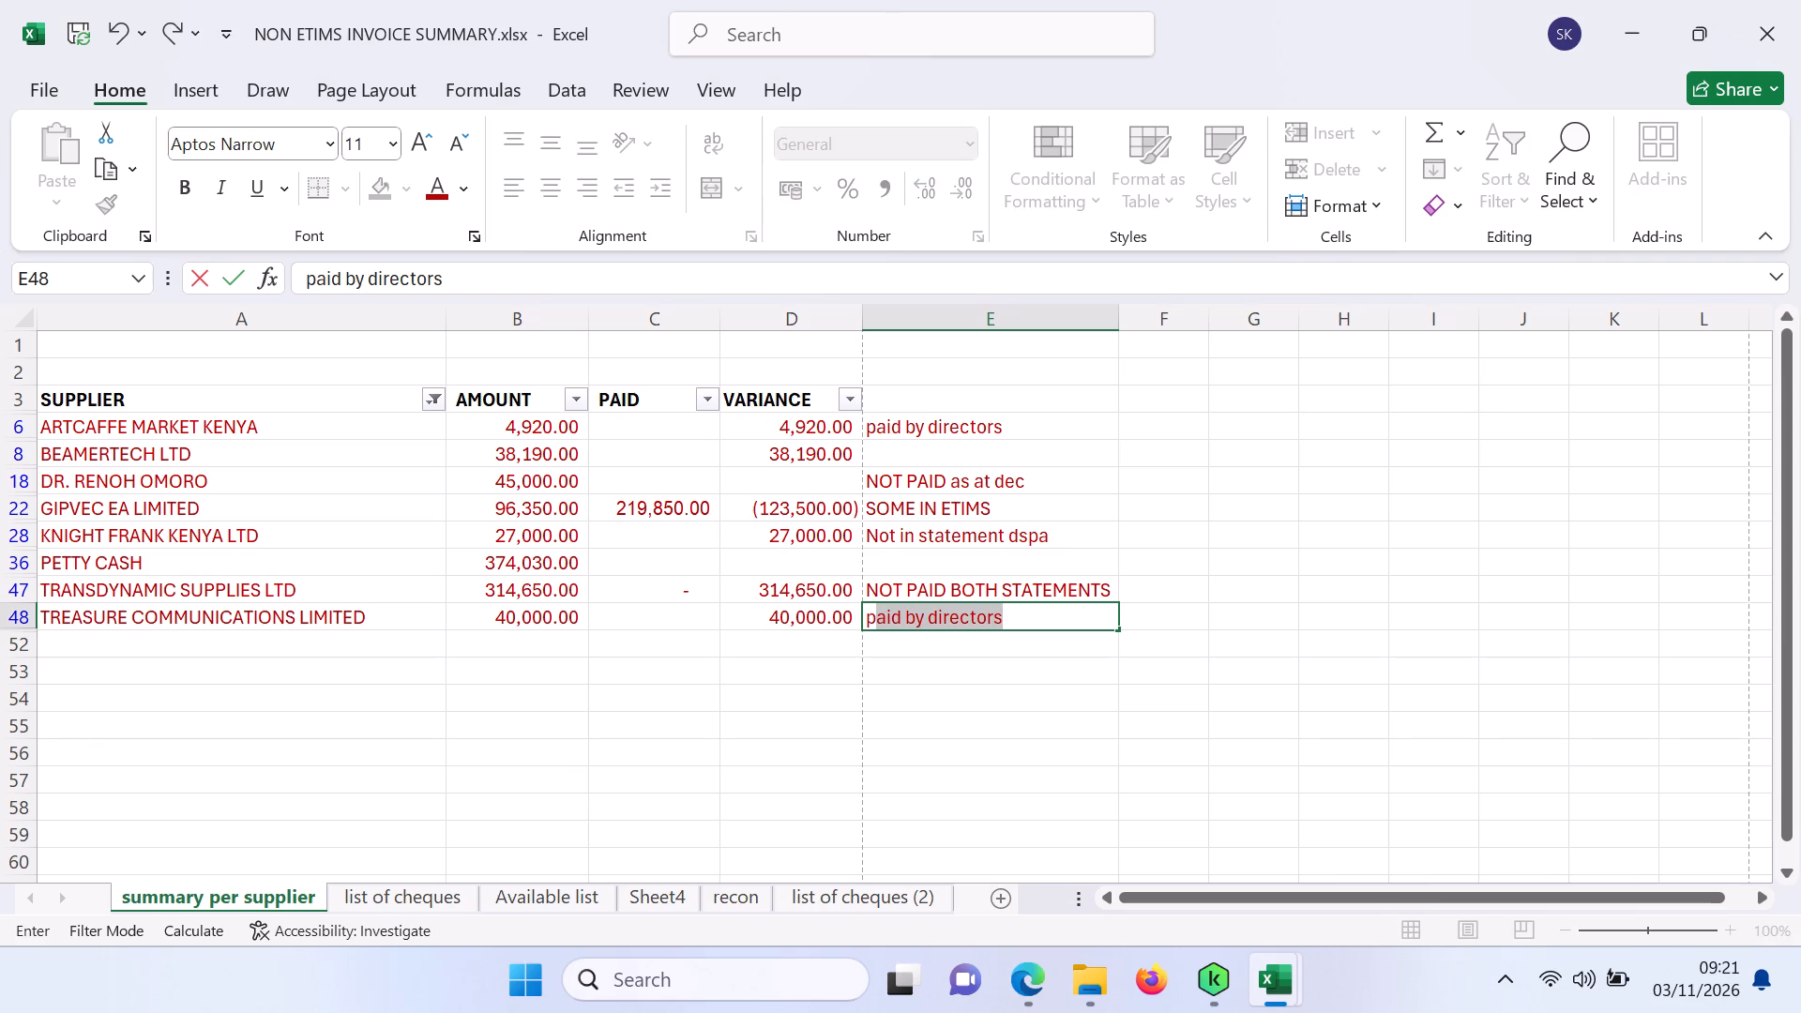
pyautogui.click(965, 699)
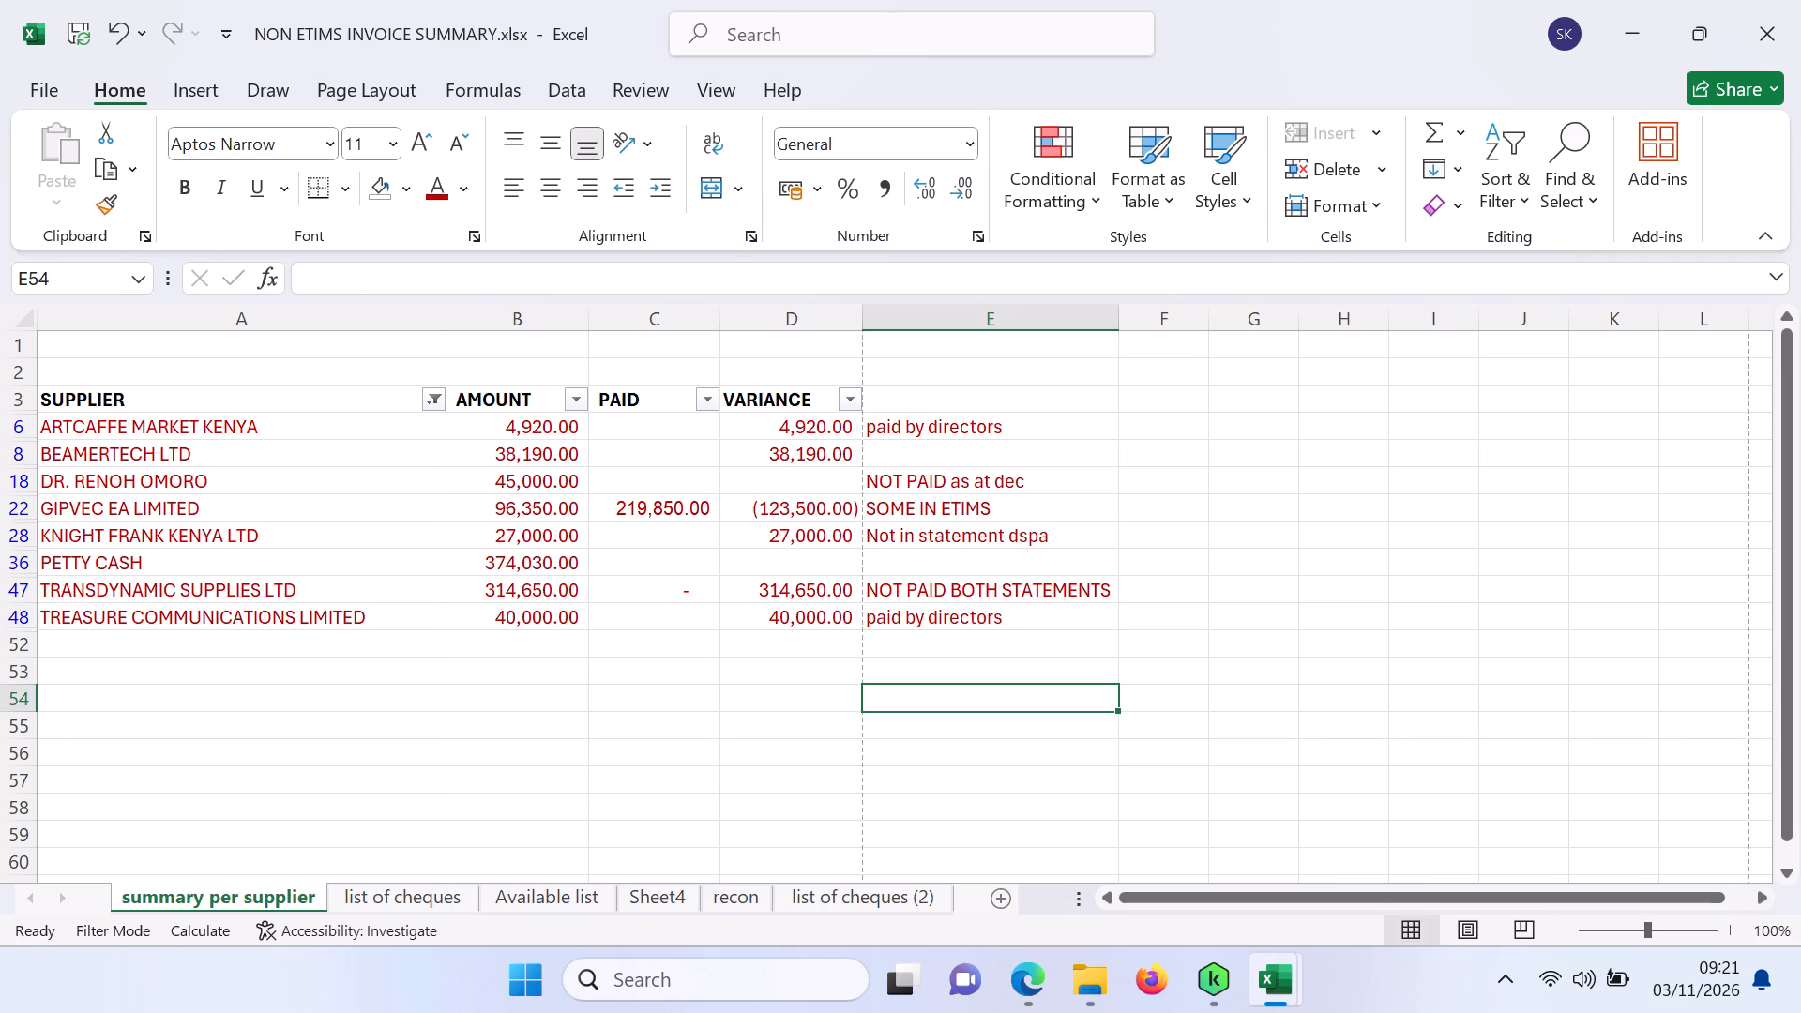
pyautogui.click(1263, 703)
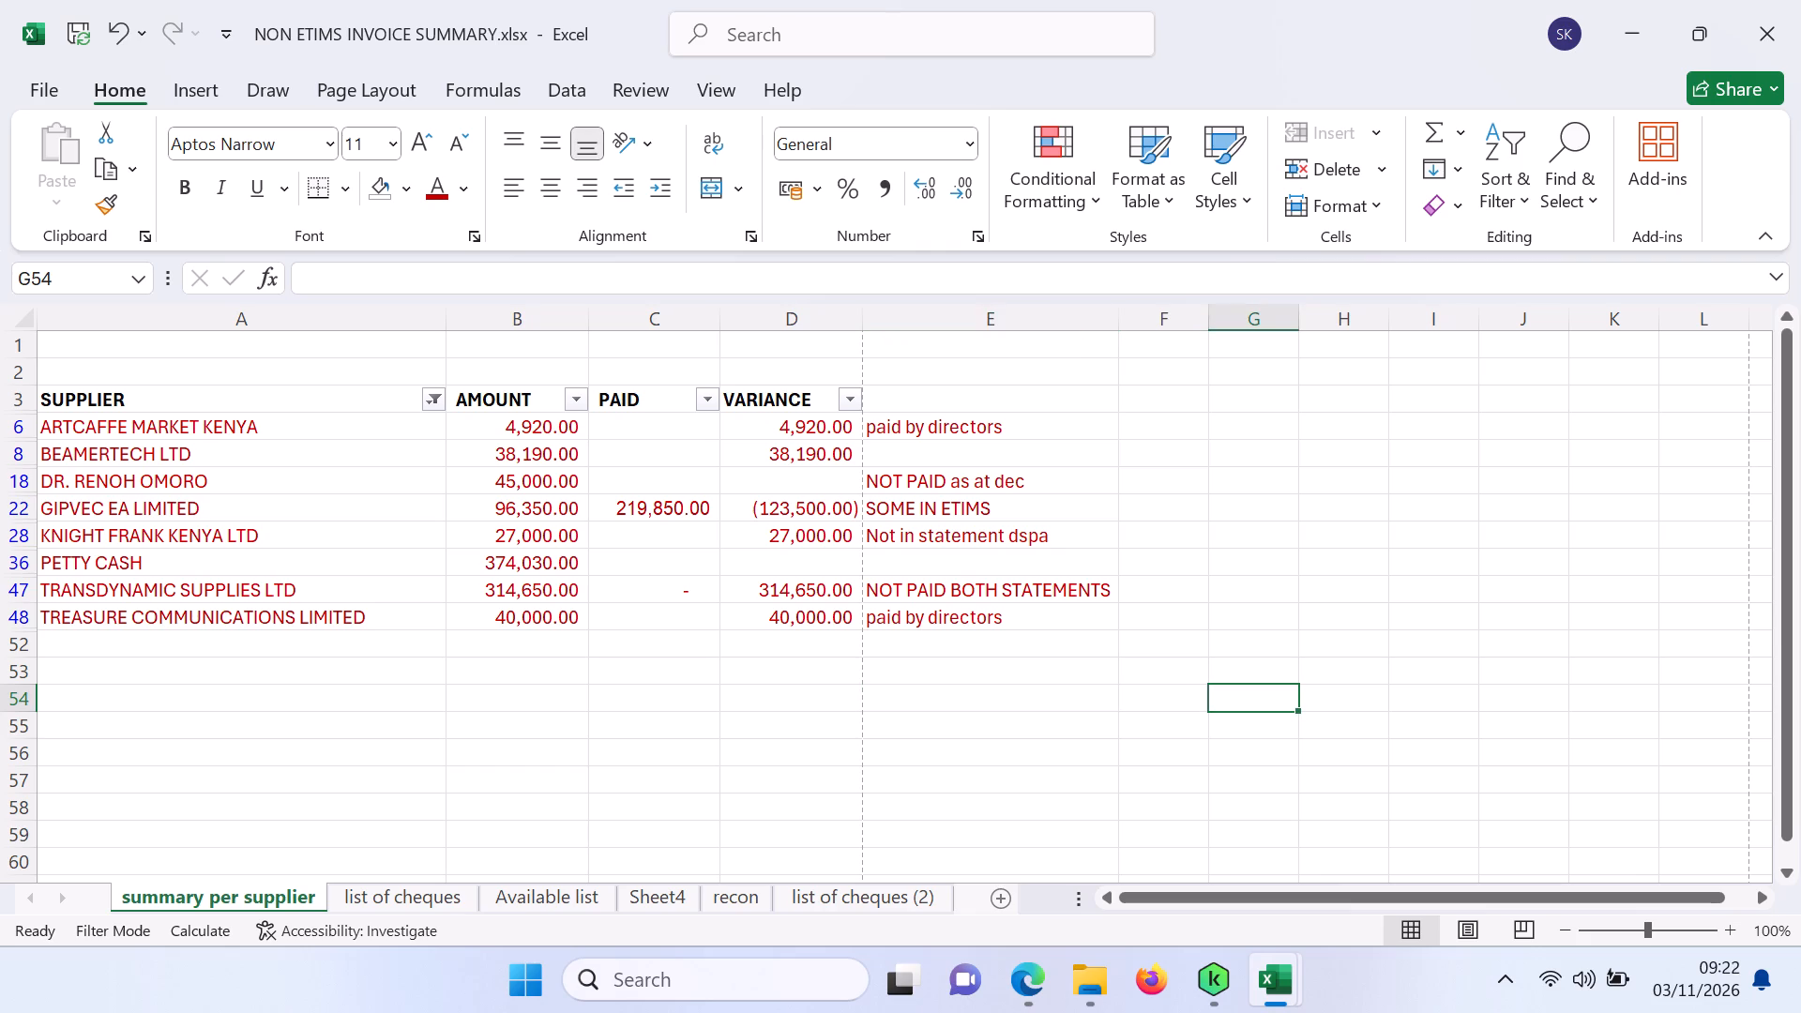
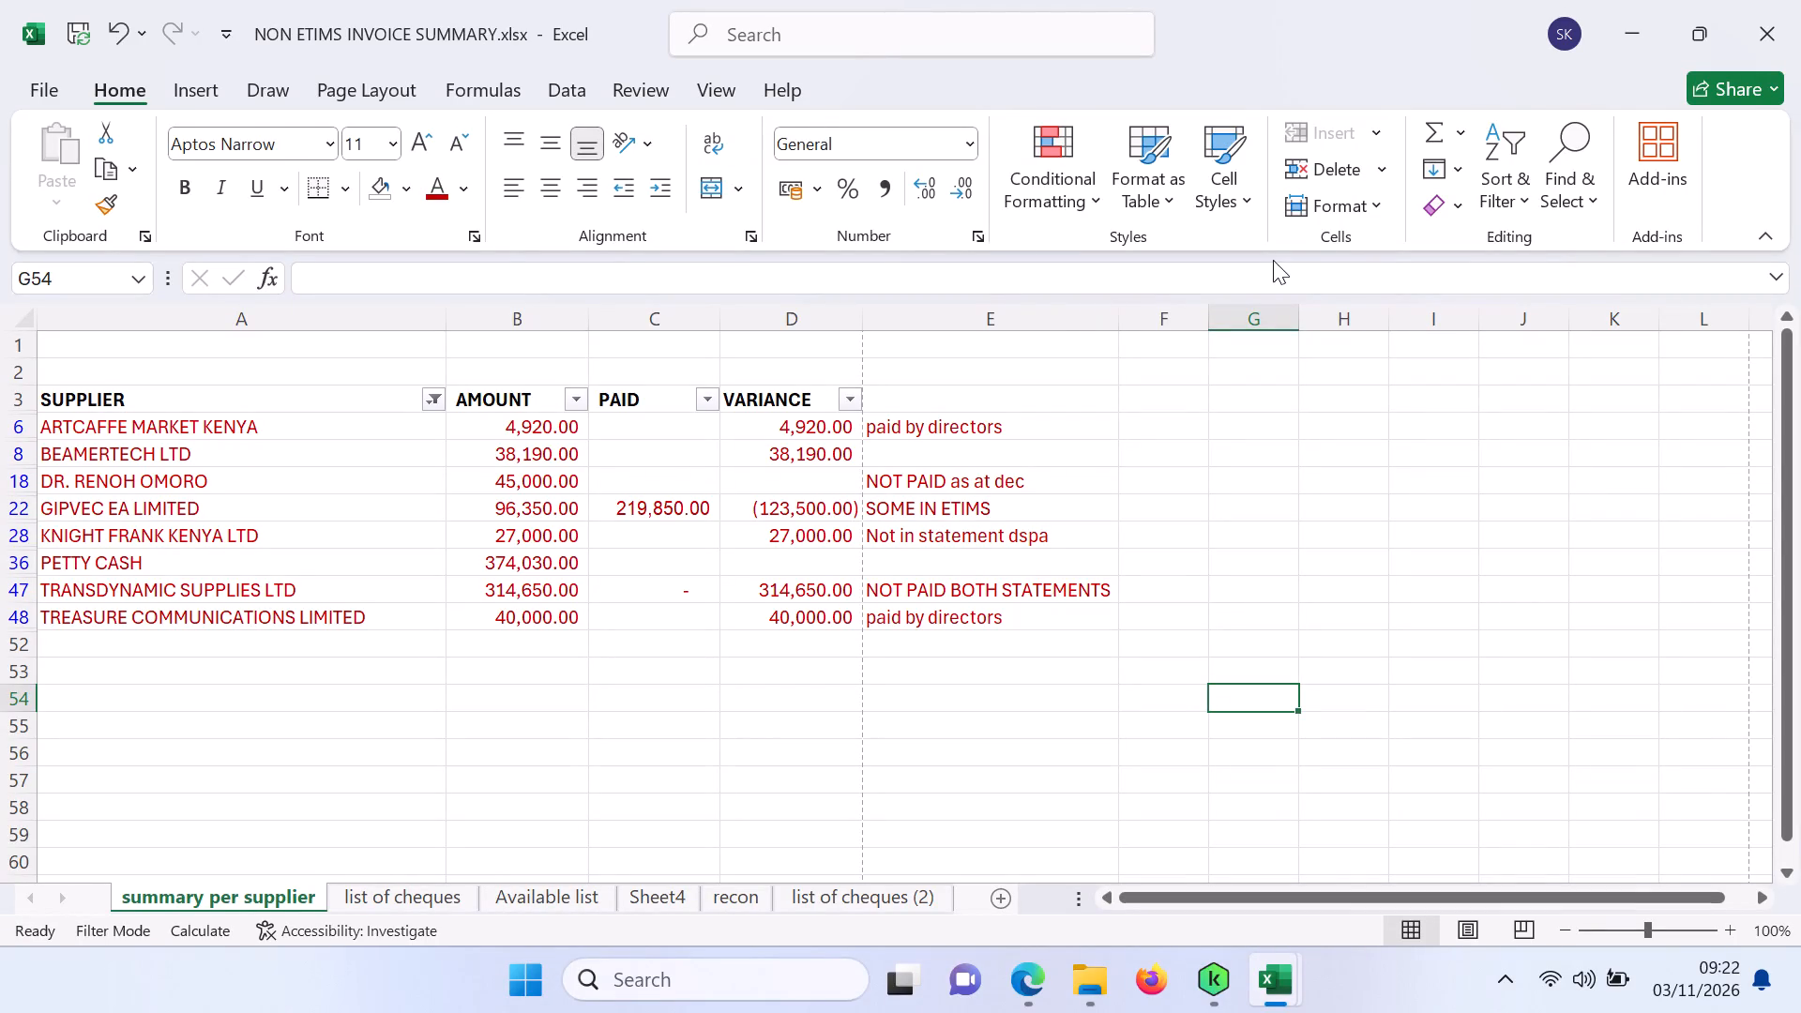
# Clear the existing supplier filter on the summary and filter the SUPPLIER column to STRASEN MEDICARE LTD.
pyautogui.click(1527, 204)
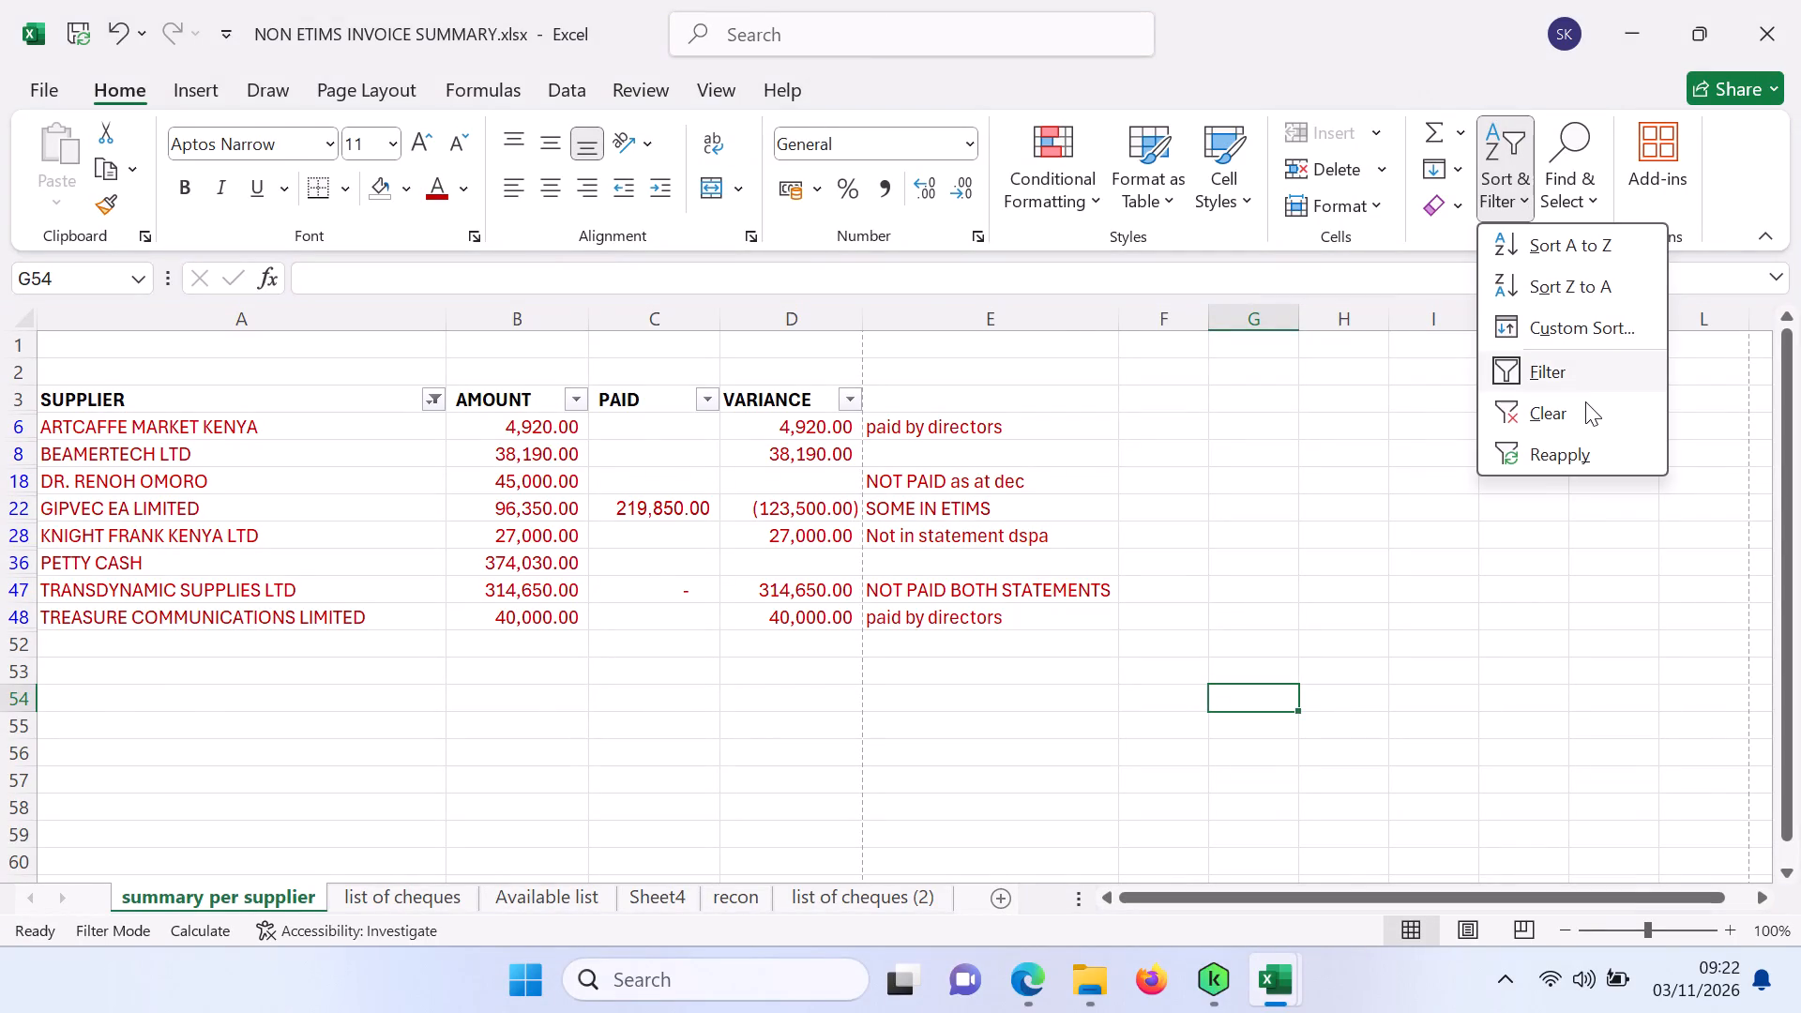
pyautogui.click(1585, 401)
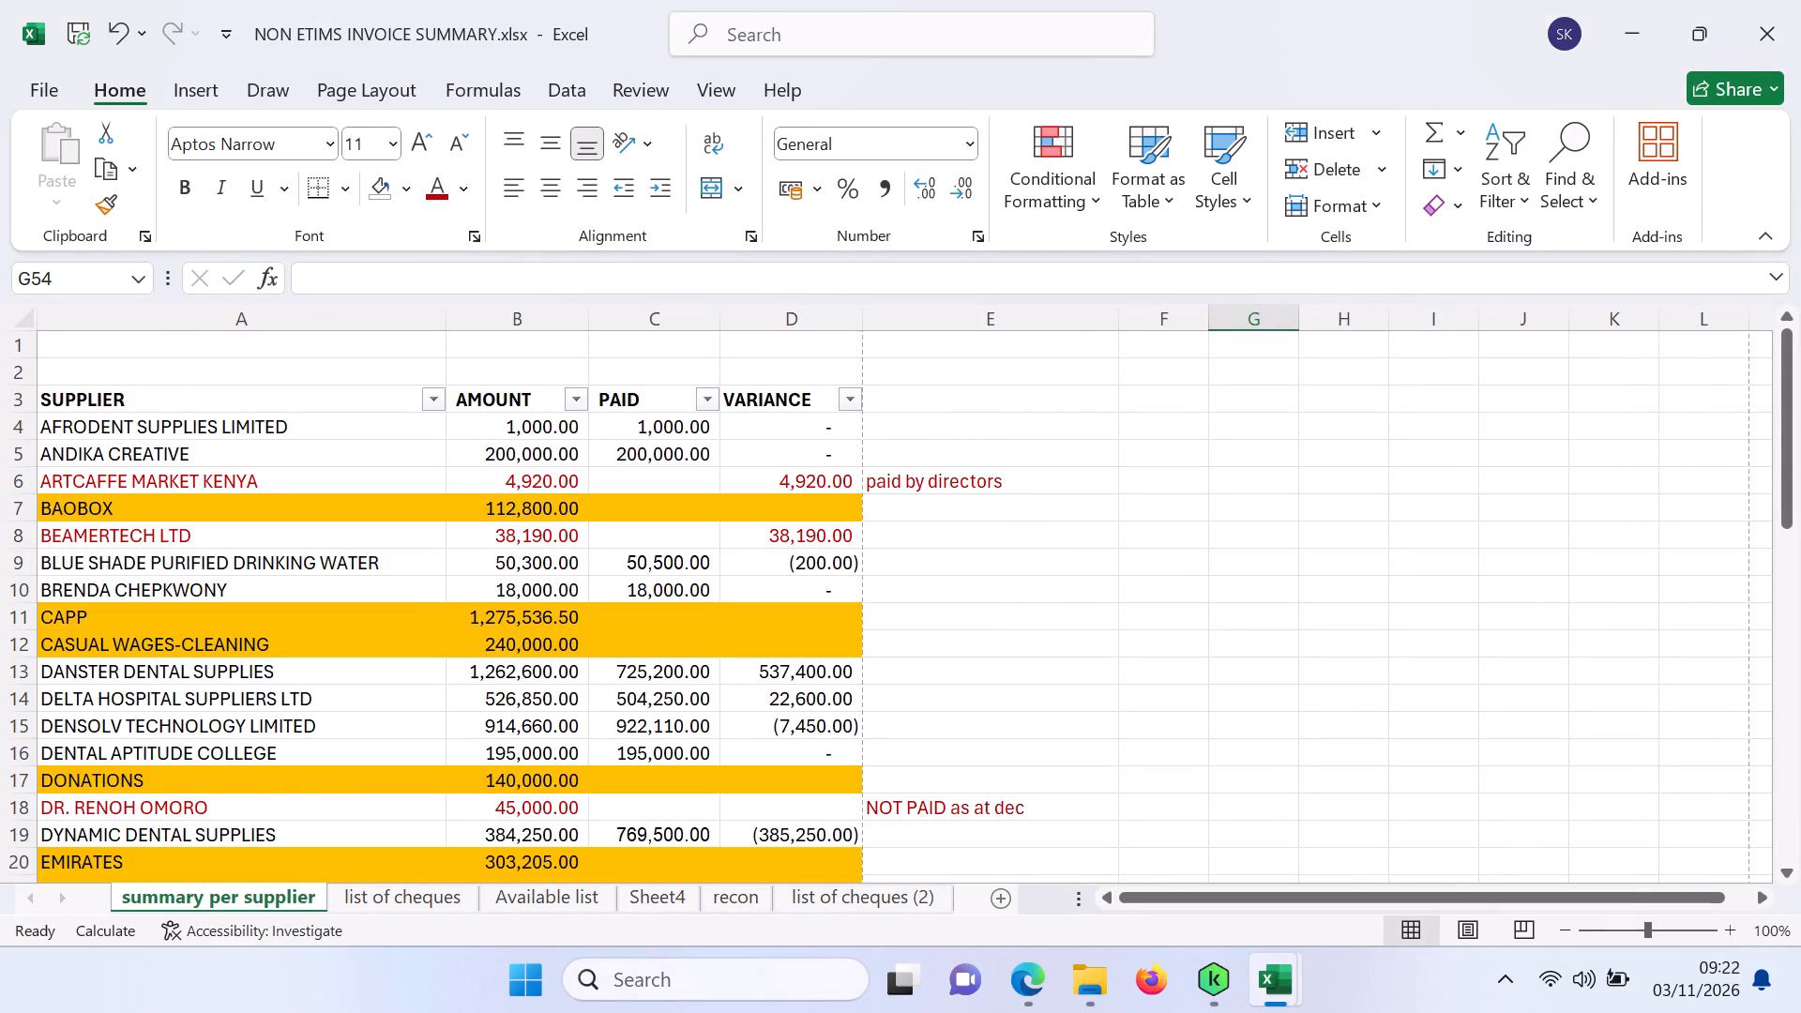
pyautogui.click(431, 402)
pyautogui.click(194, 612)
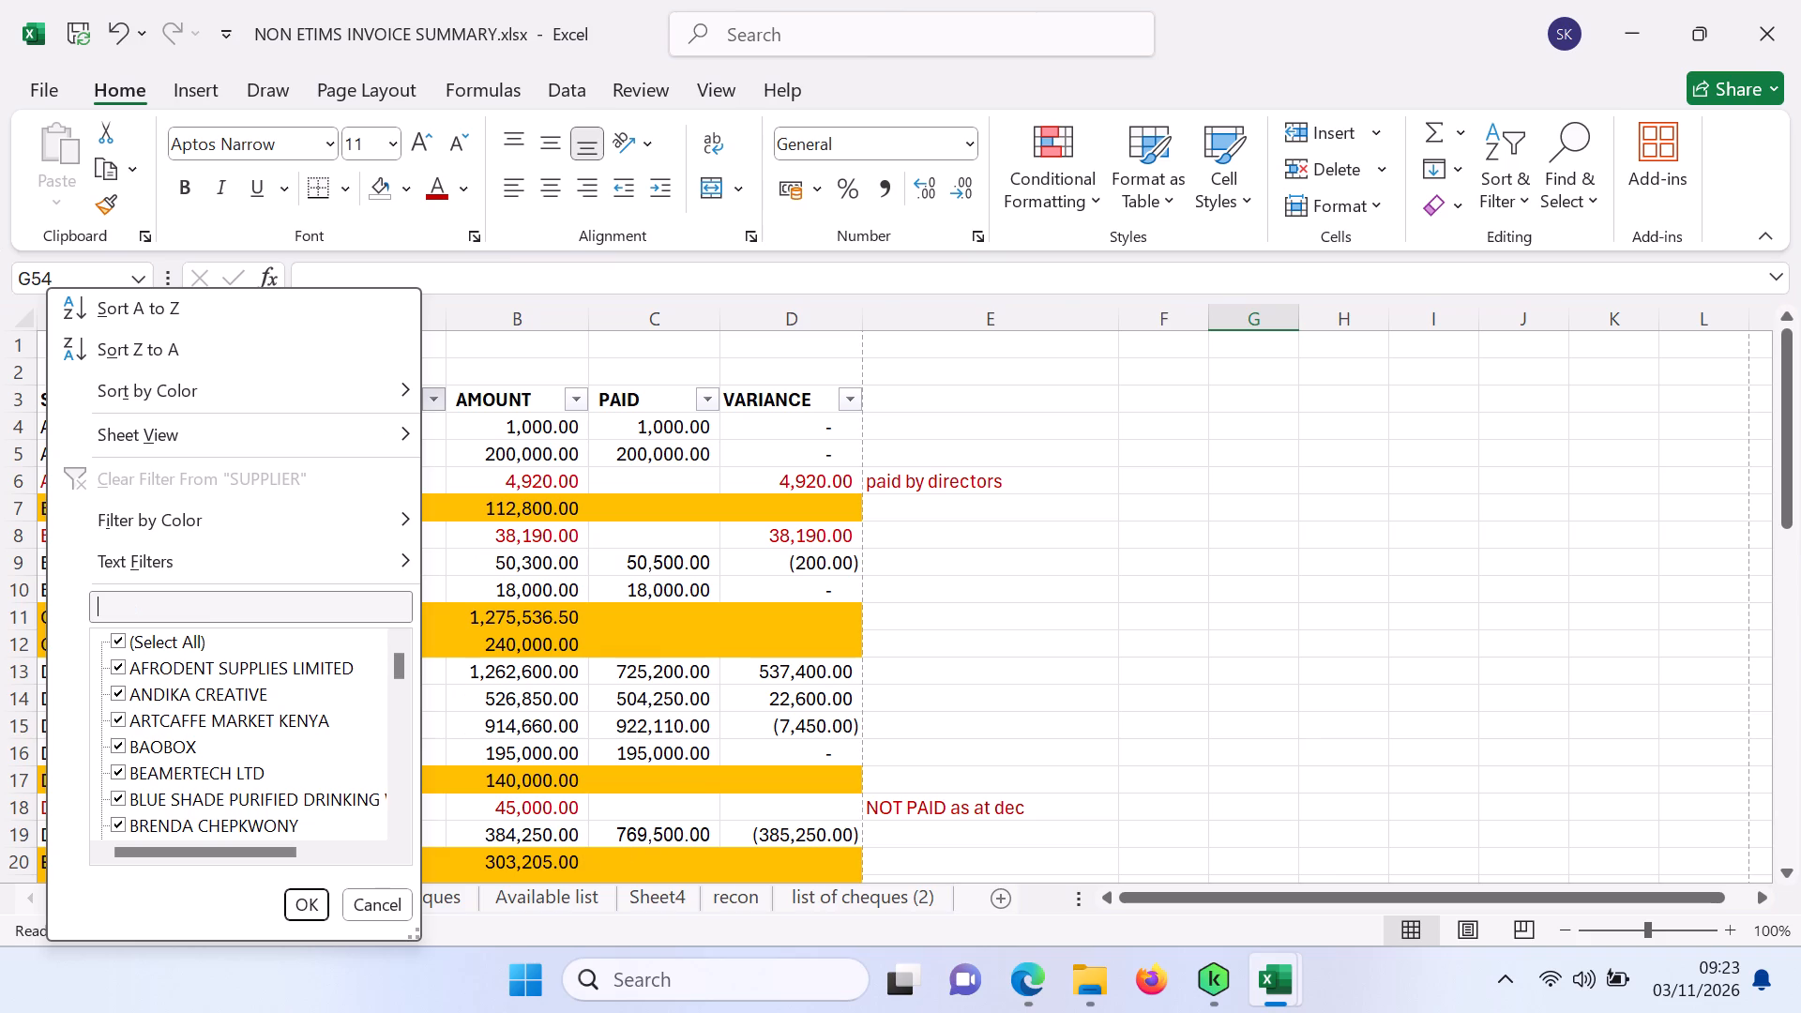
pyautogui.write('stra')
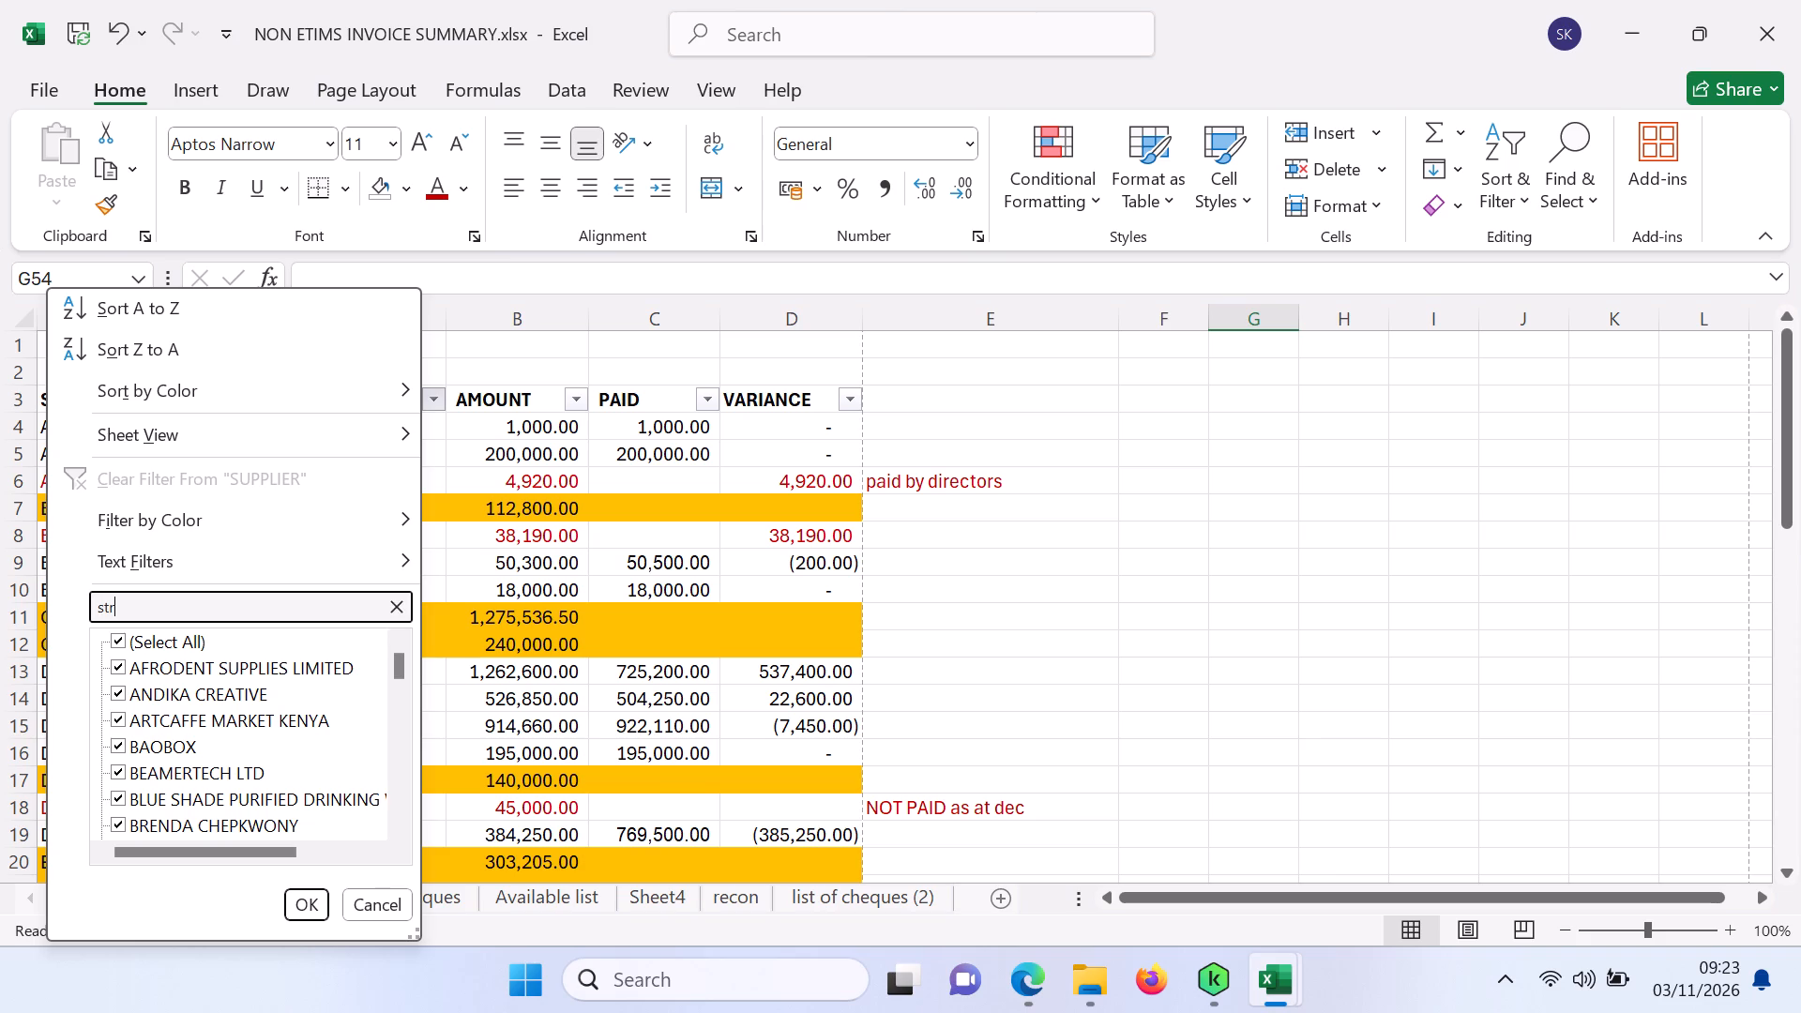
pyautogui.click(310, 908)
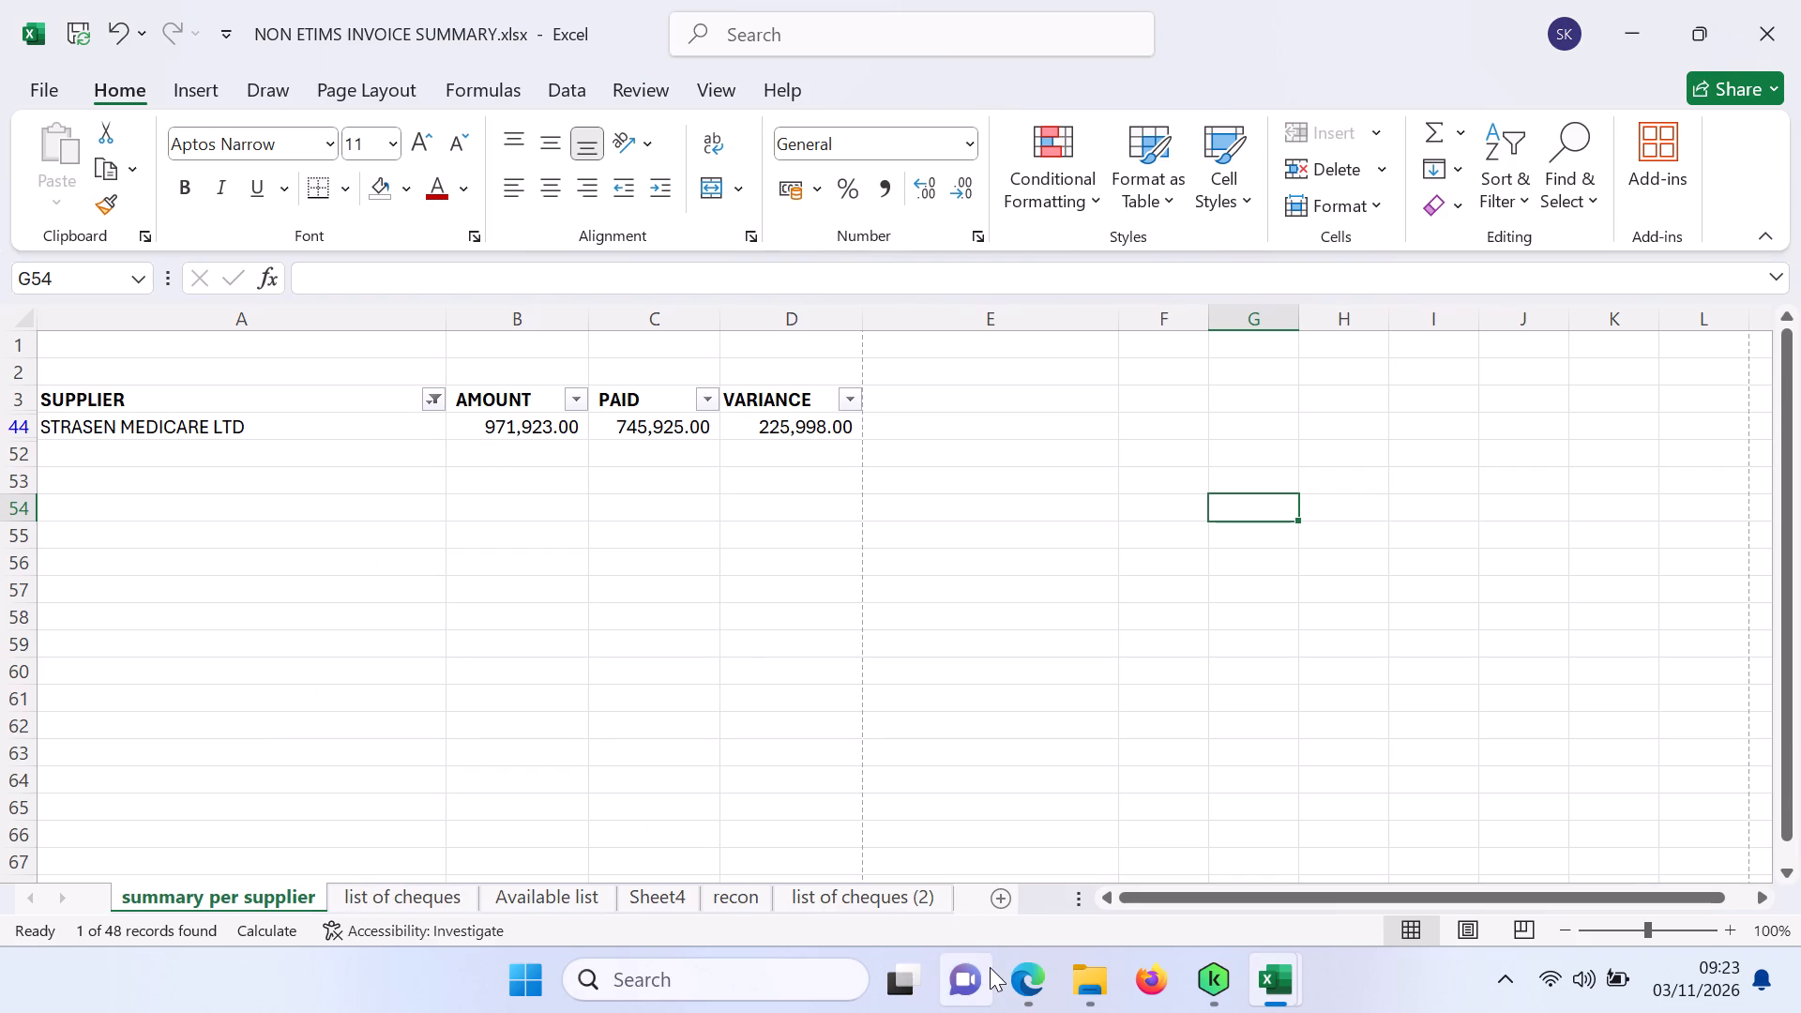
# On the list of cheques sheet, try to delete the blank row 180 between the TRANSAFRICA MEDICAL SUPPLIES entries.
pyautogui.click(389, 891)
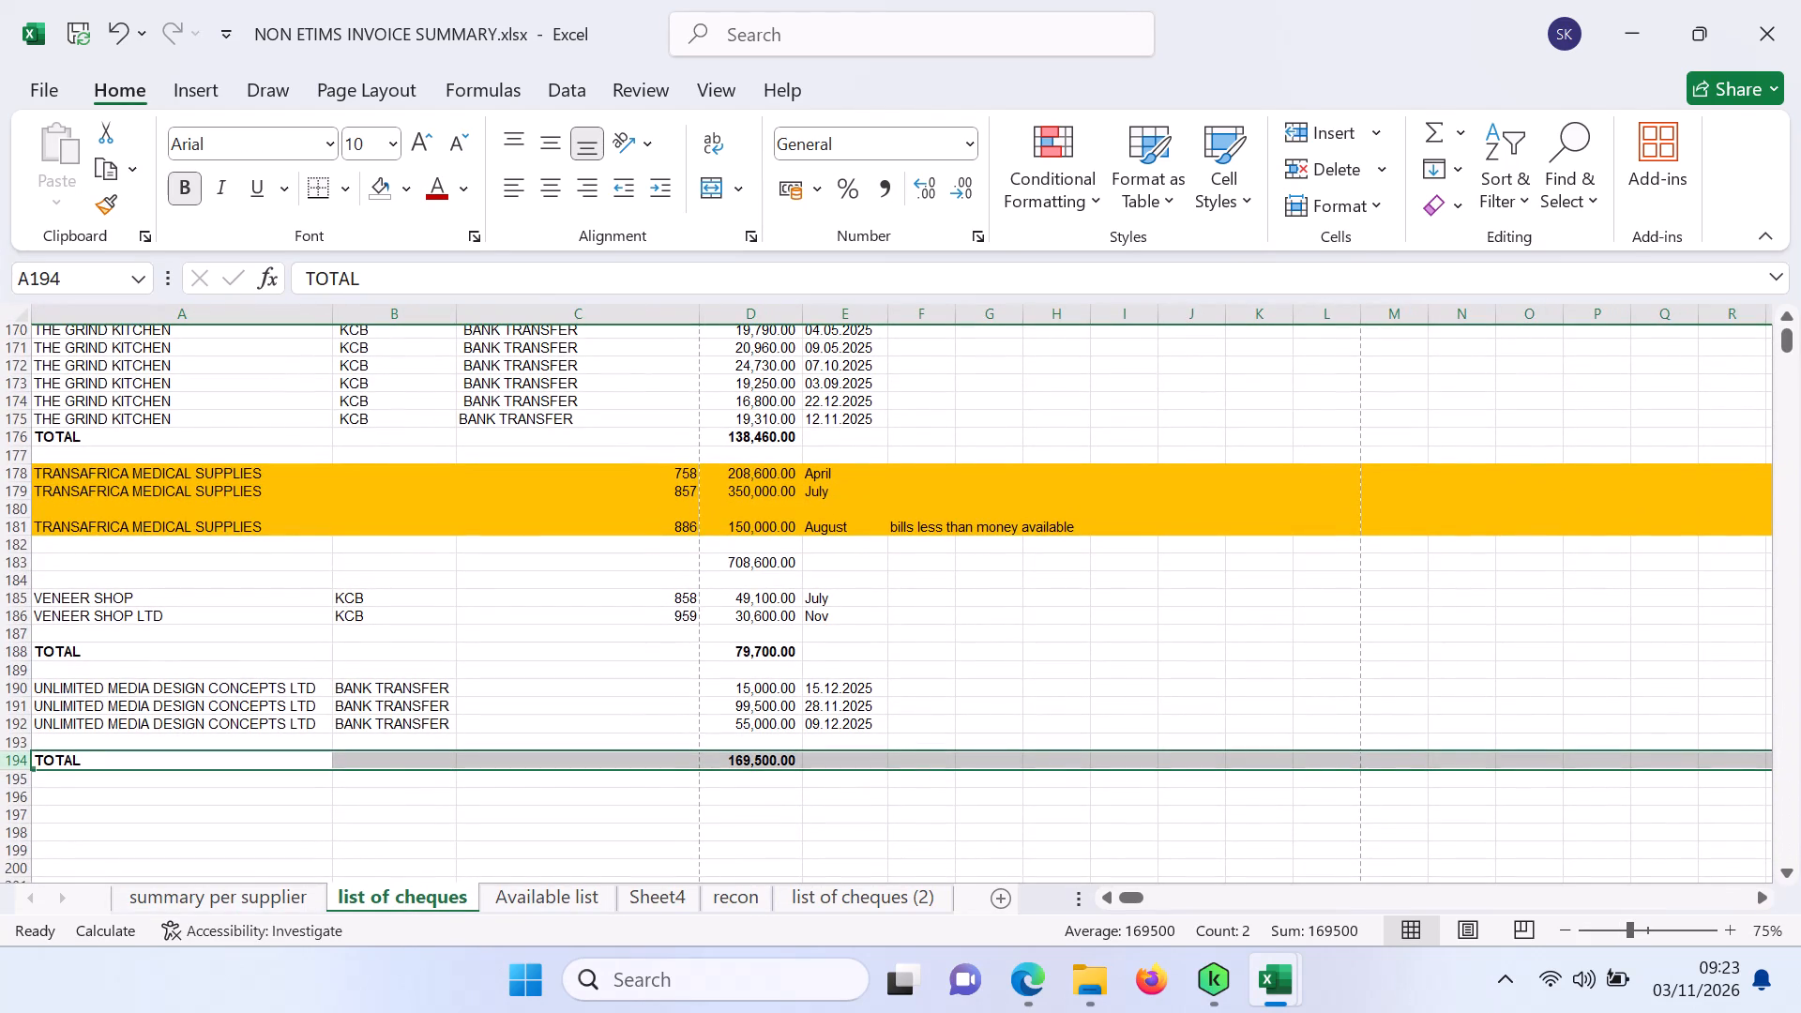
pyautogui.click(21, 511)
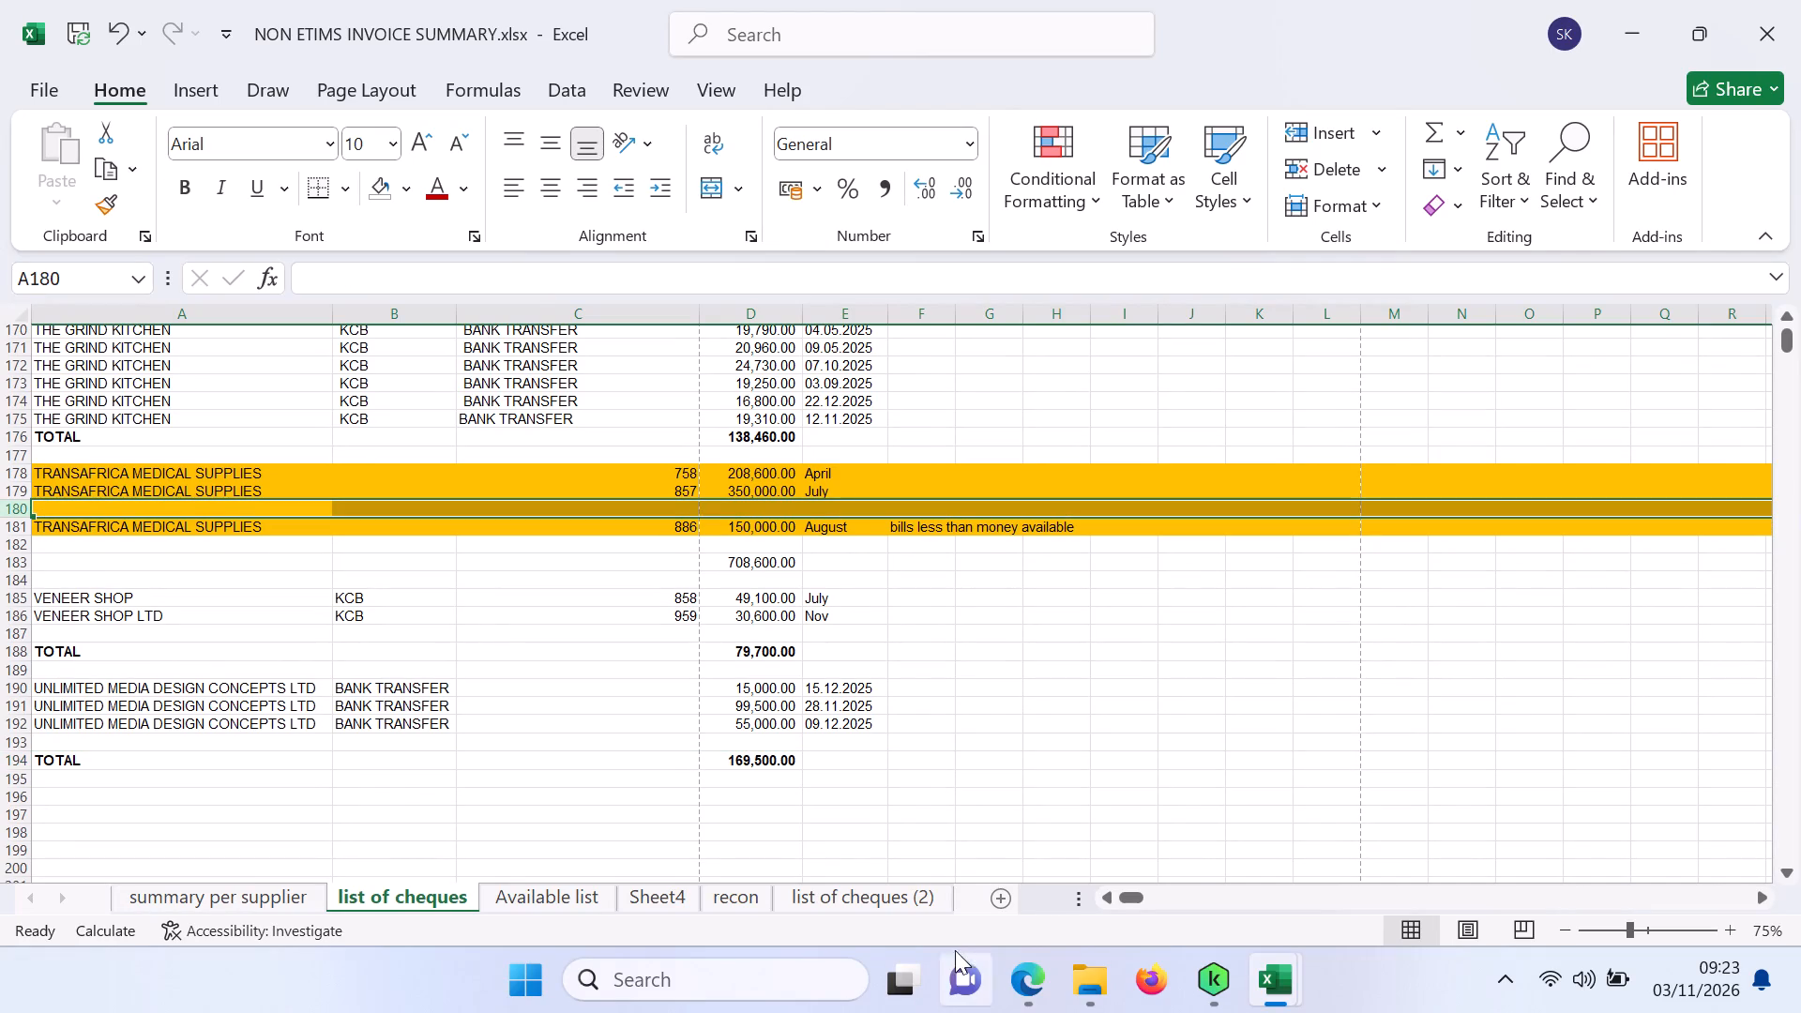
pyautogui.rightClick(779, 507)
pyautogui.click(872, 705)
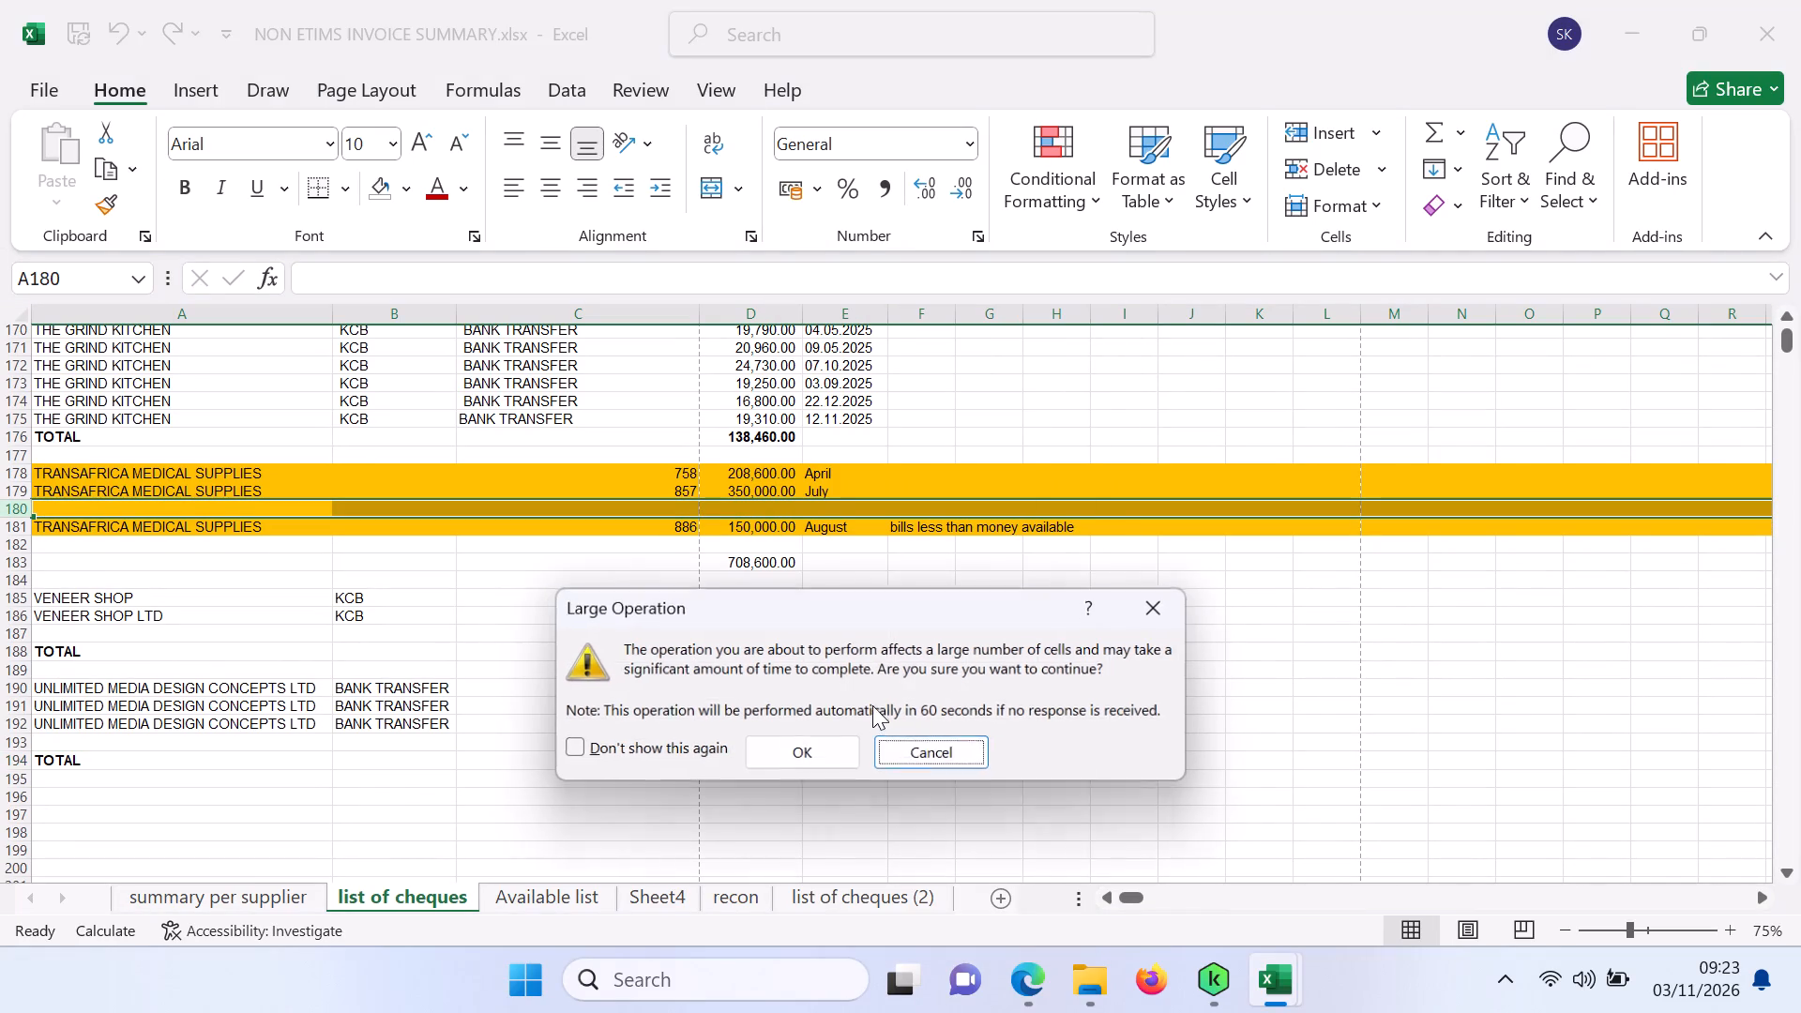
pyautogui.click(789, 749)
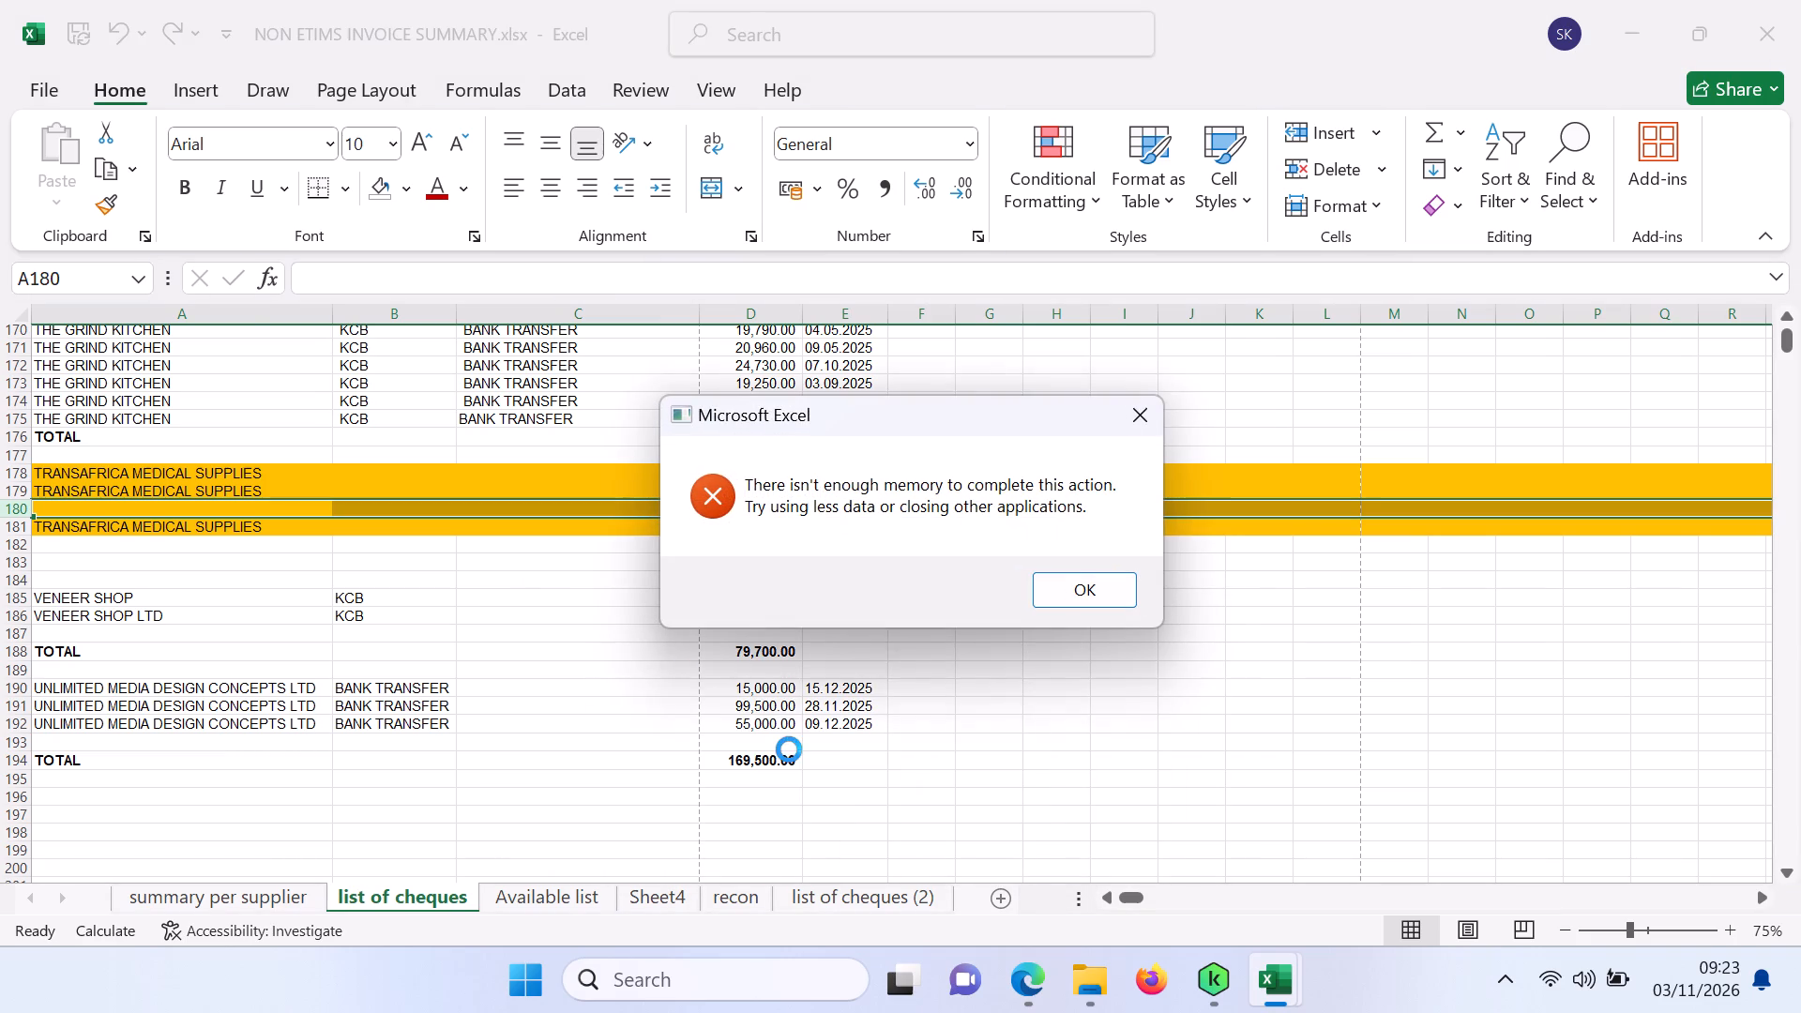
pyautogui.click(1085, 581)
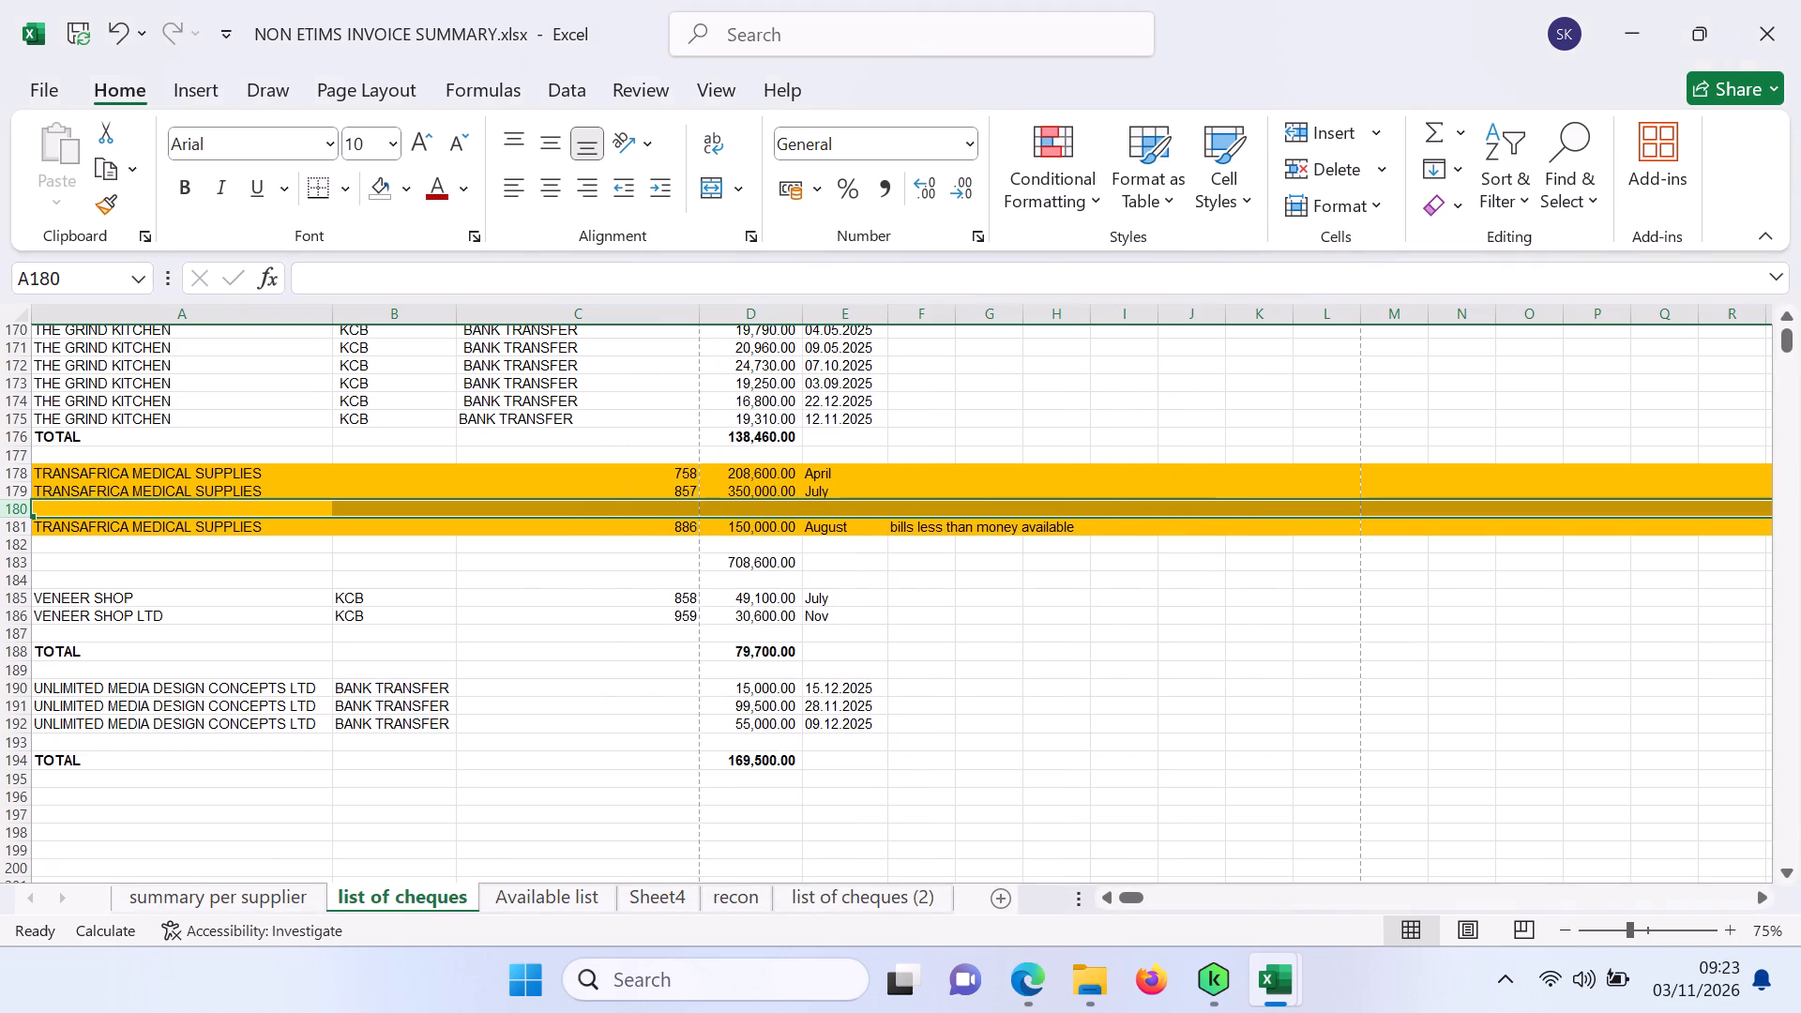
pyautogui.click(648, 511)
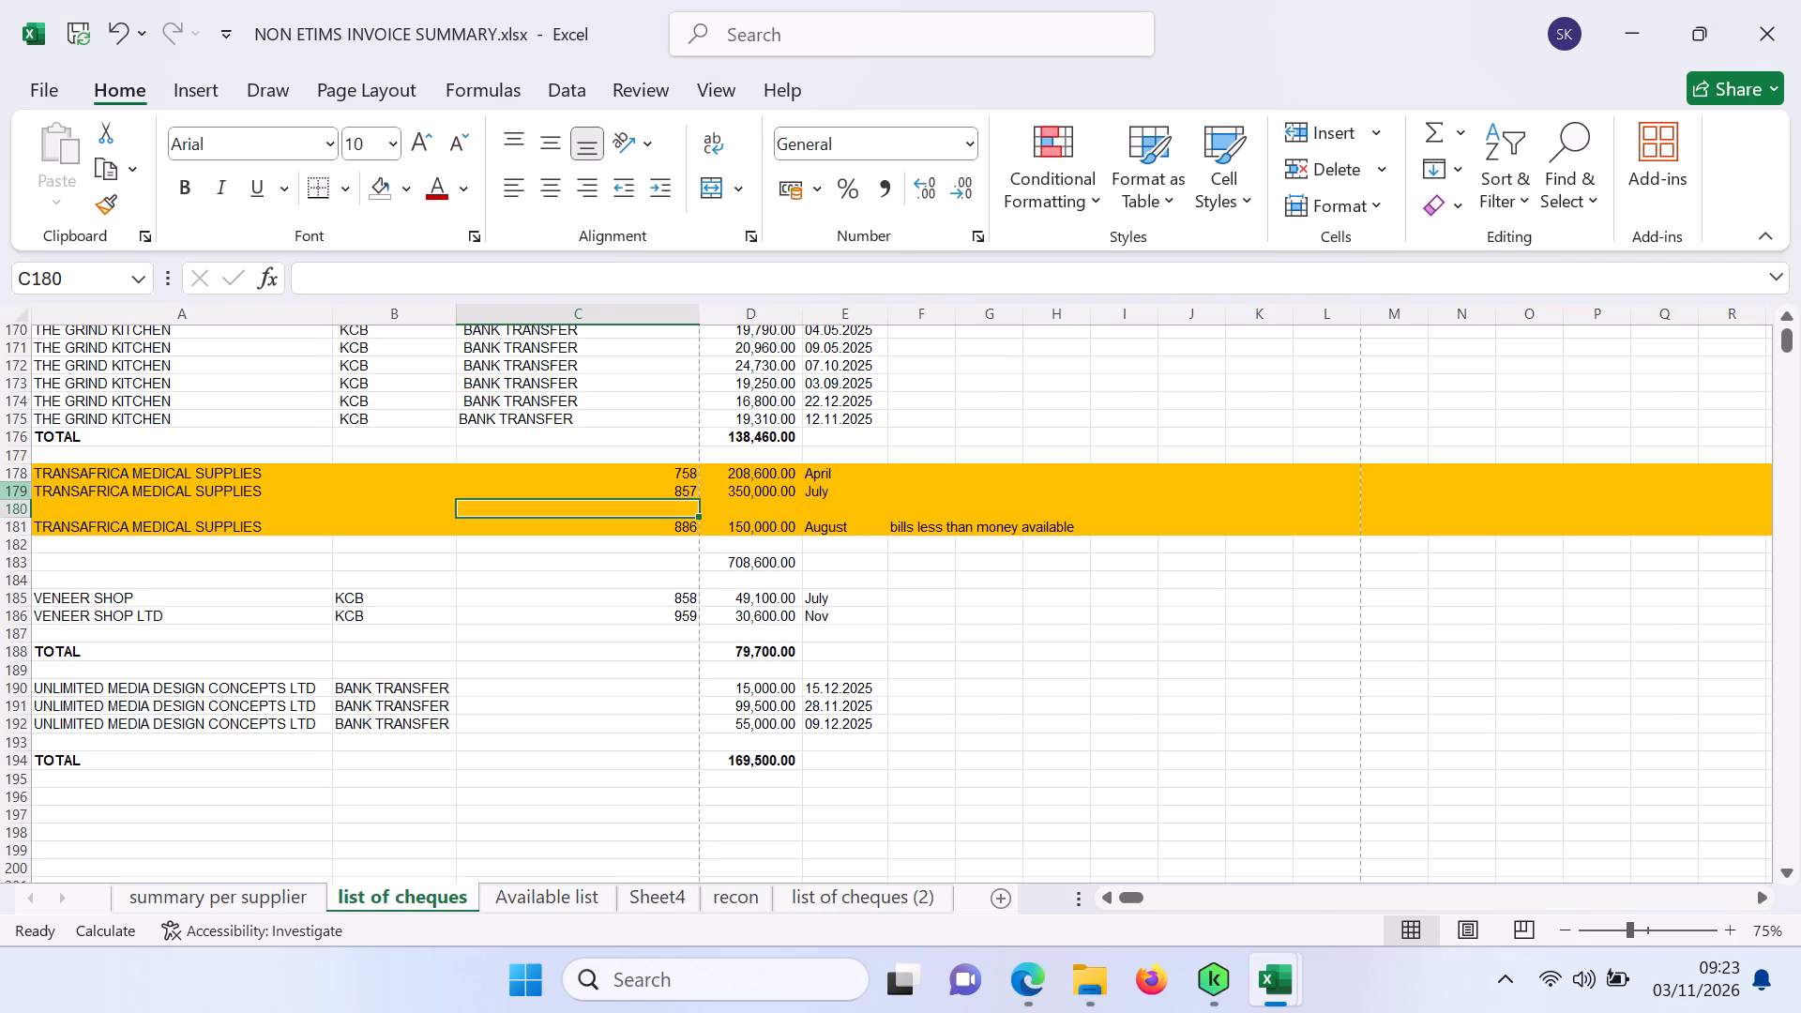
# Move the April TRANSAFRICA MEDICAL SUPPLIES entry (cheque 758) from row 178 into the blank row 180, emptying row 178.
pyautogui.click(8, 476)
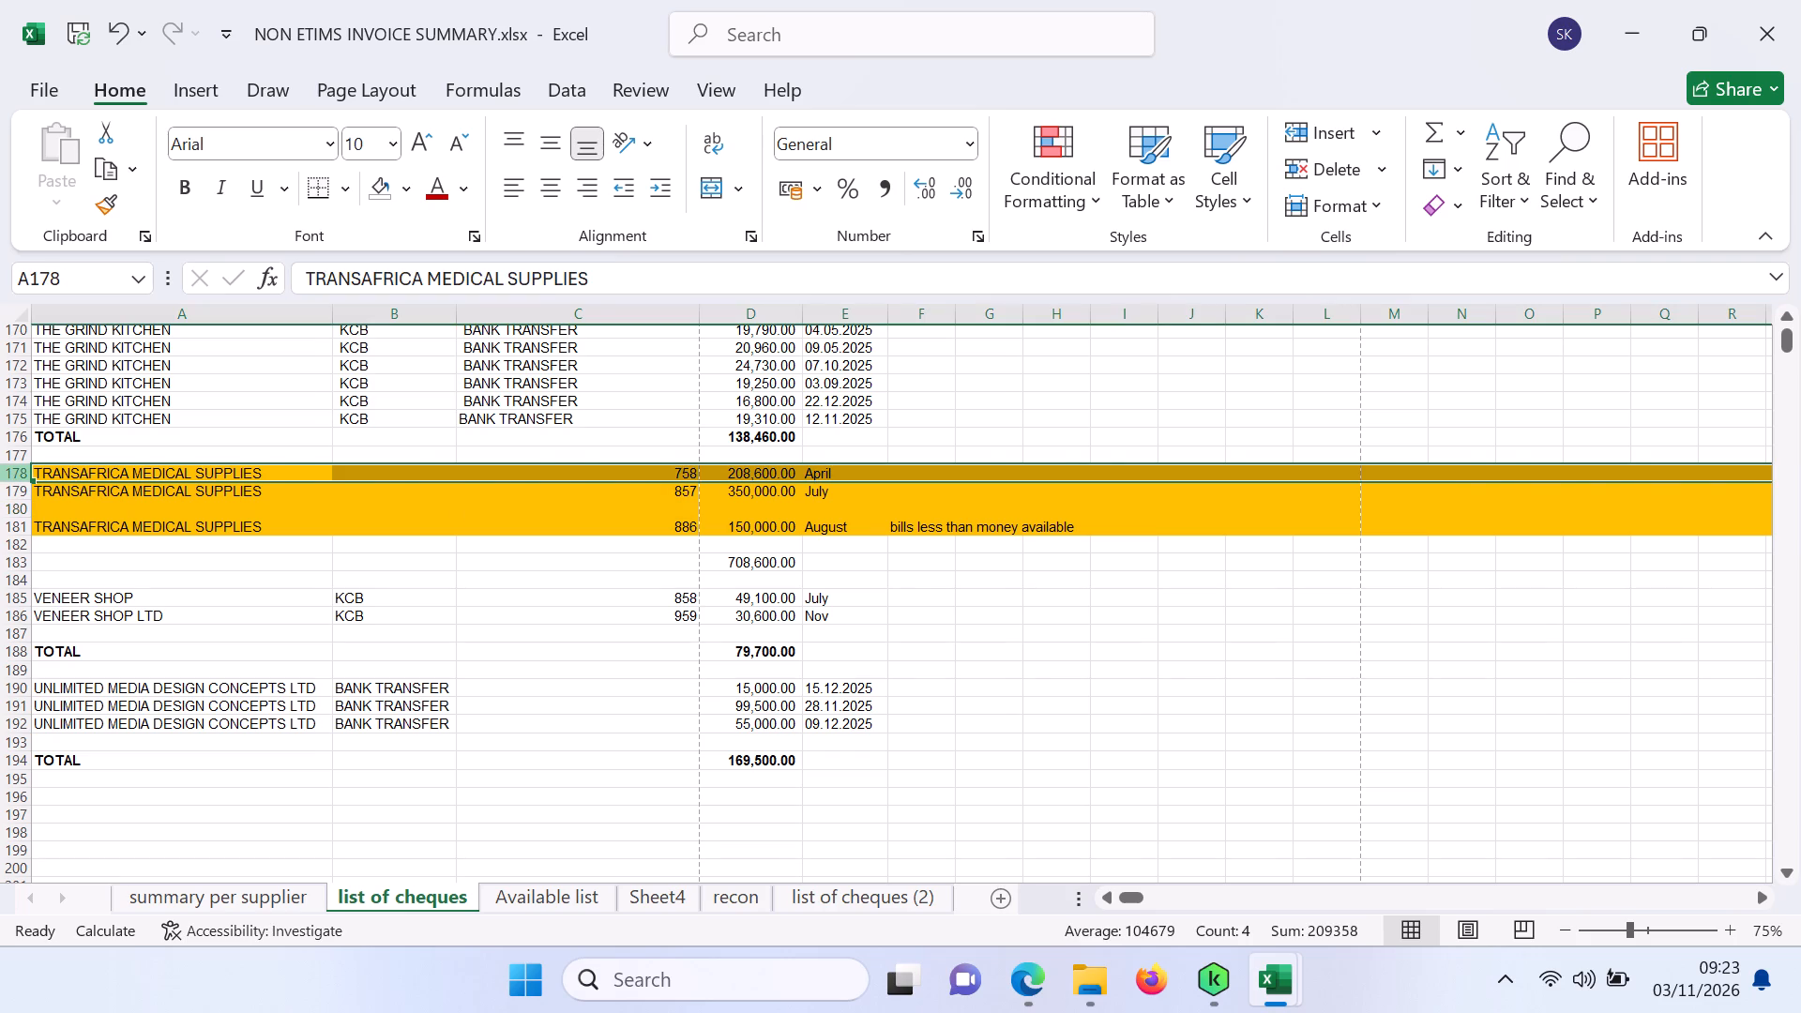
pyautogui.hotkey('ctrl', 'c')
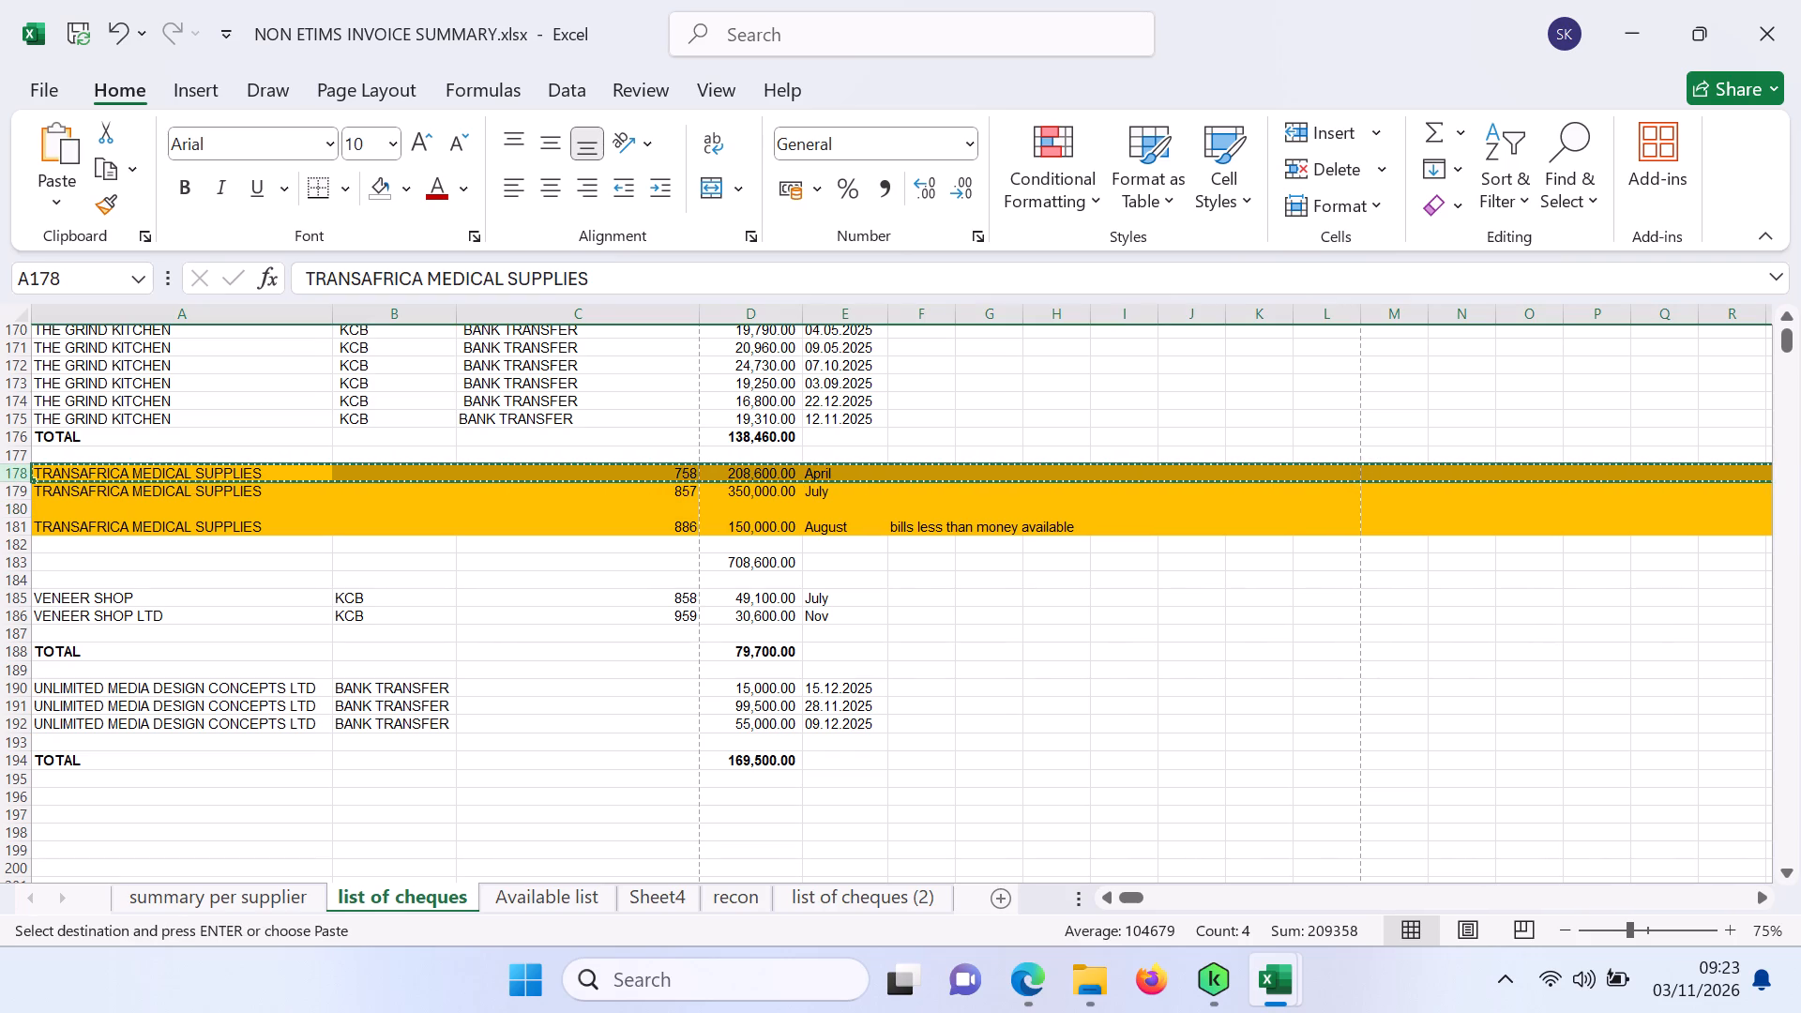
pyautogui.click(77, 508)
pyautogui.hotkey('ctrl', 'v')
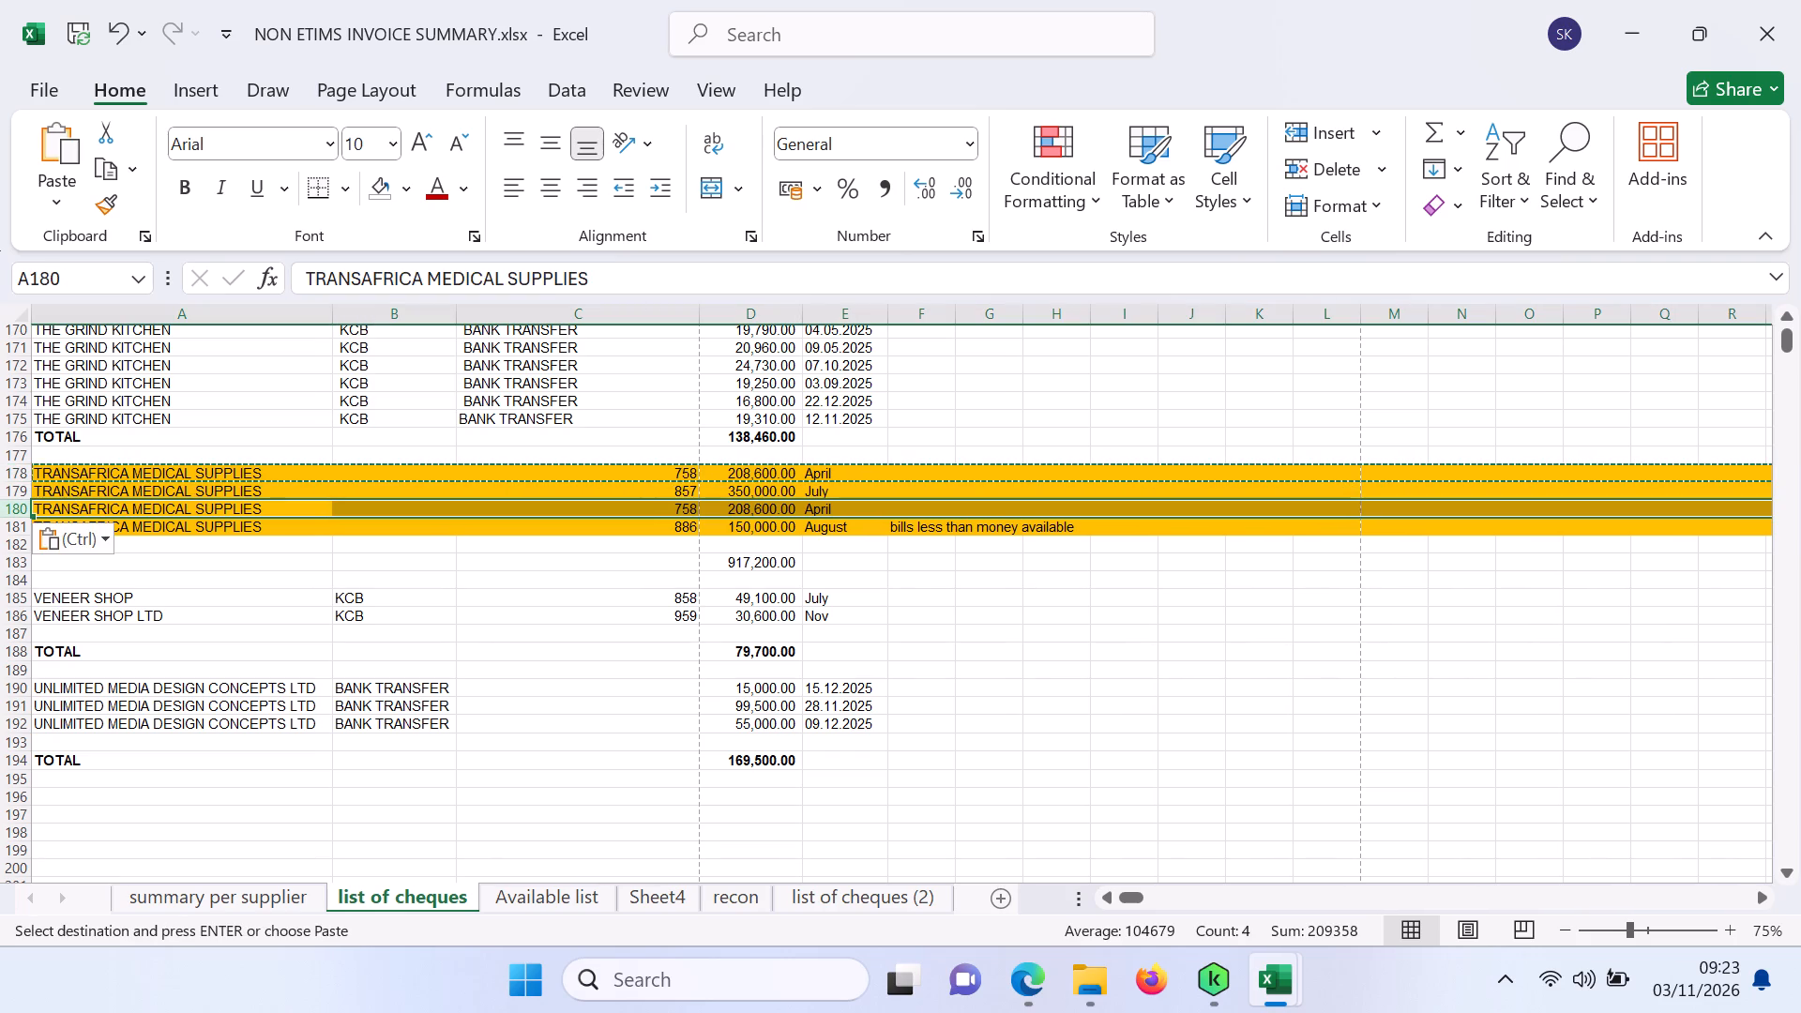
pyautogui.click(24, 472)
pyautogui.press('Delete')
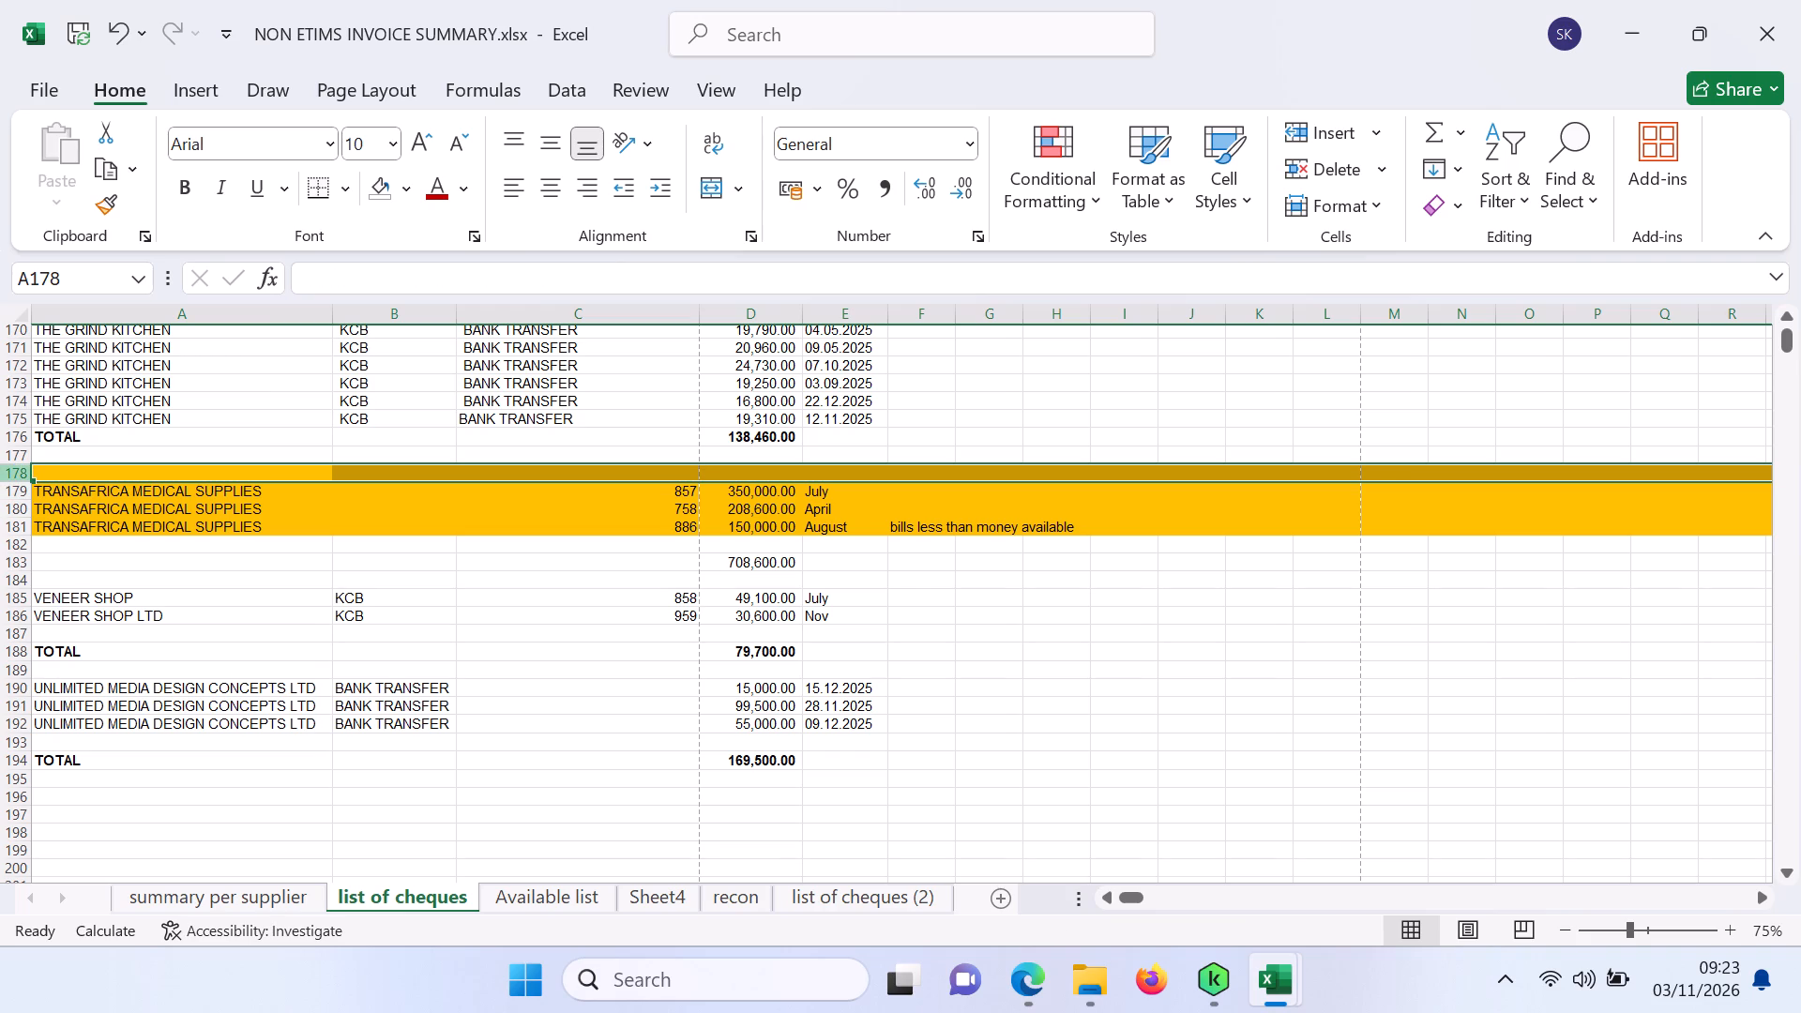
# Remove the orange fill from the emptied row 178 and the TRANSAFRICA MEDICAL SUPPLIES rows 179 to 181.
pyautogui.click(377, 189)
pyautogui.click(15, 494)
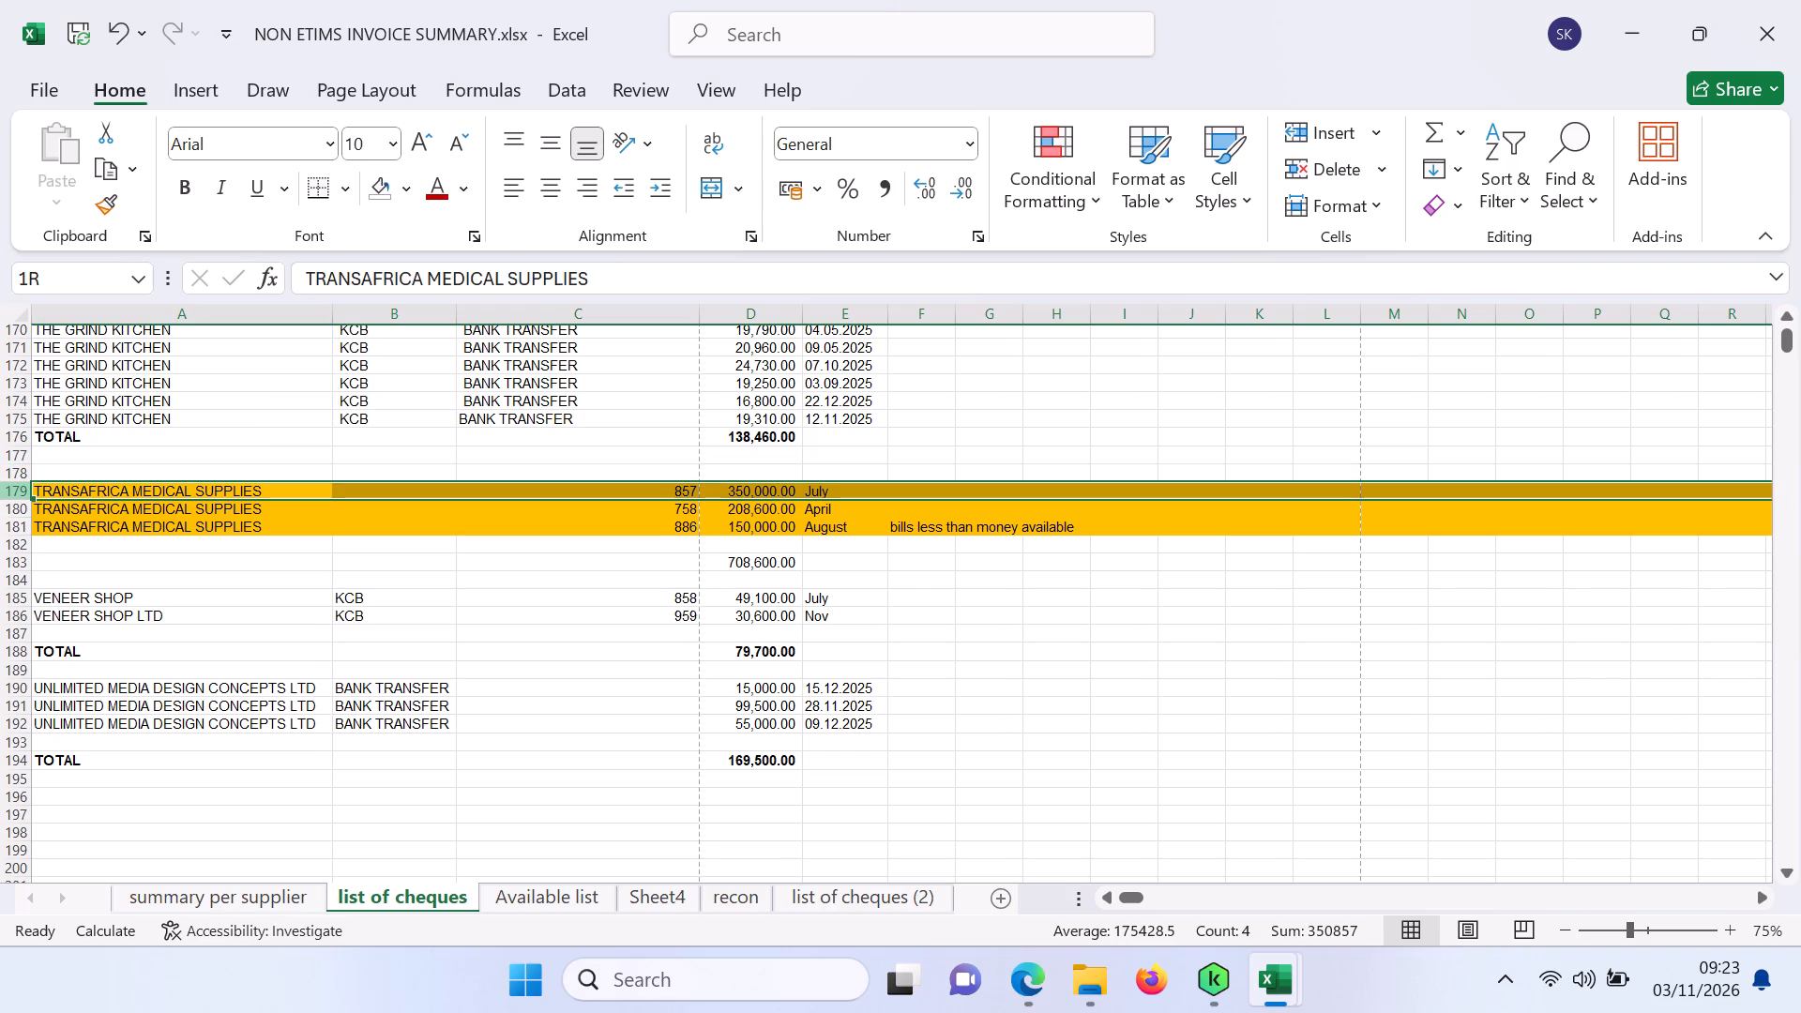
pyautogui.hotkey('ctrl', 'shift', 'Down')
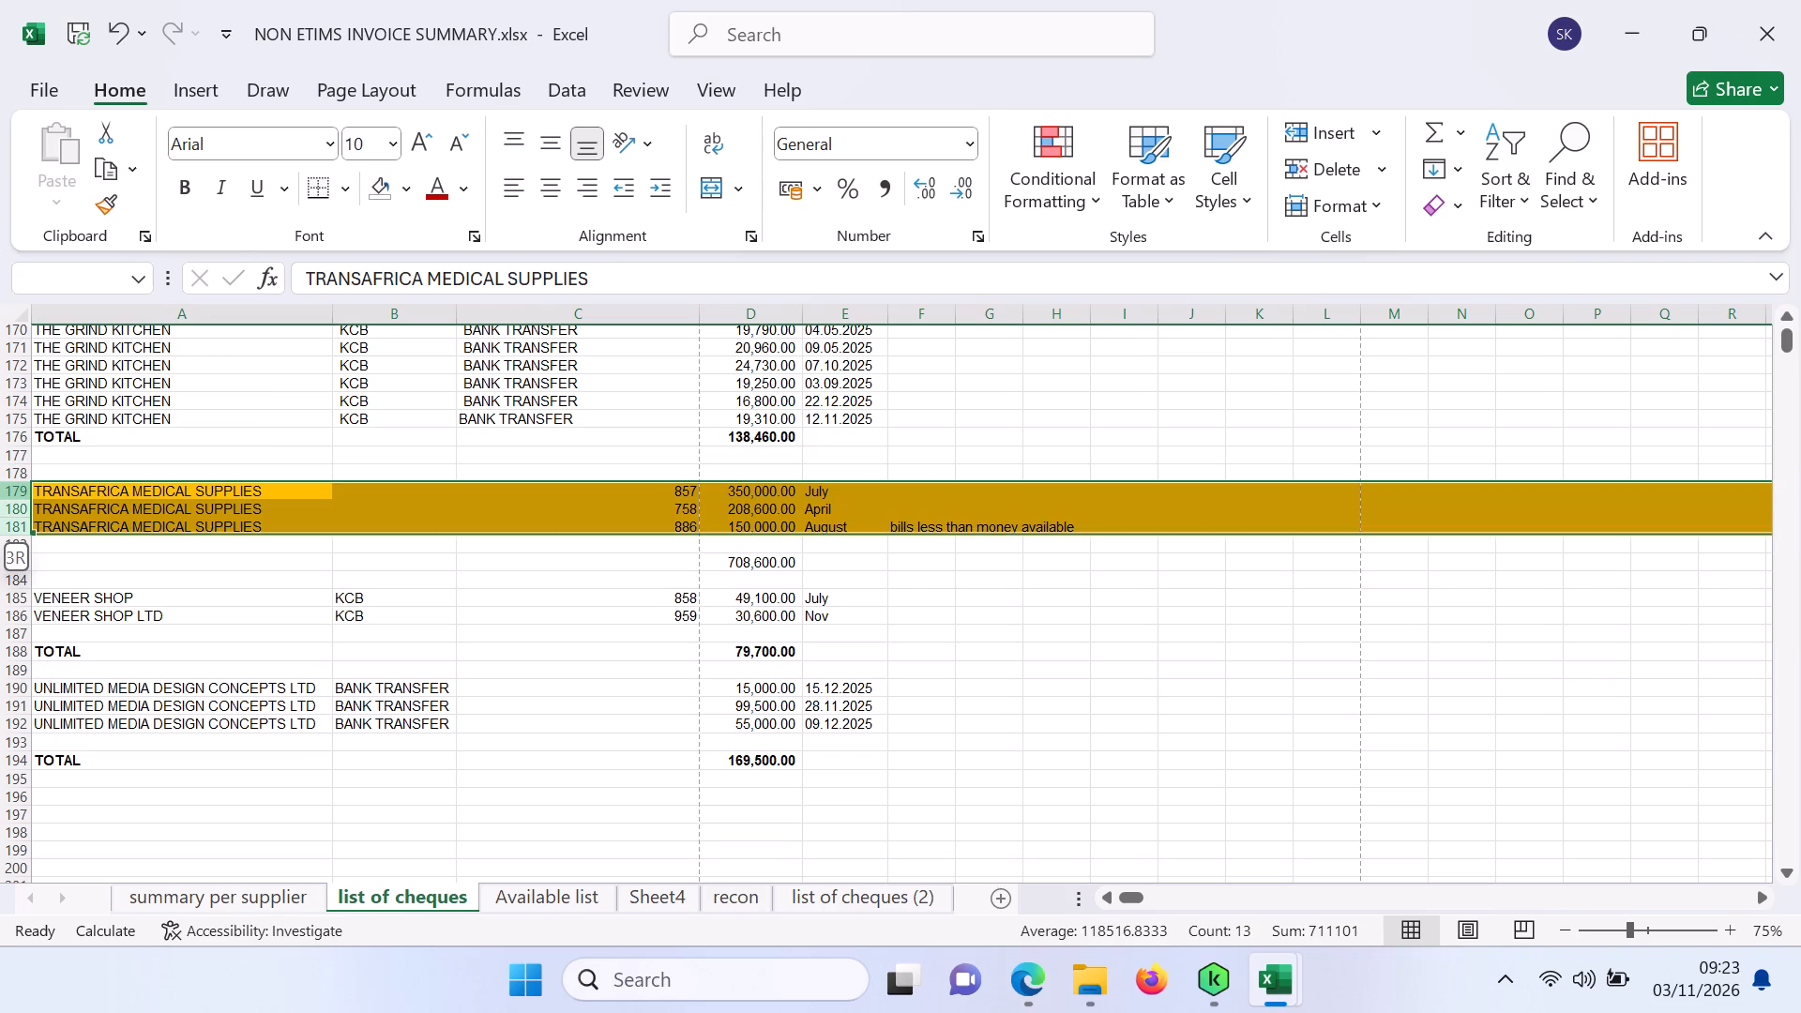
pyautogui.click(390, 187)
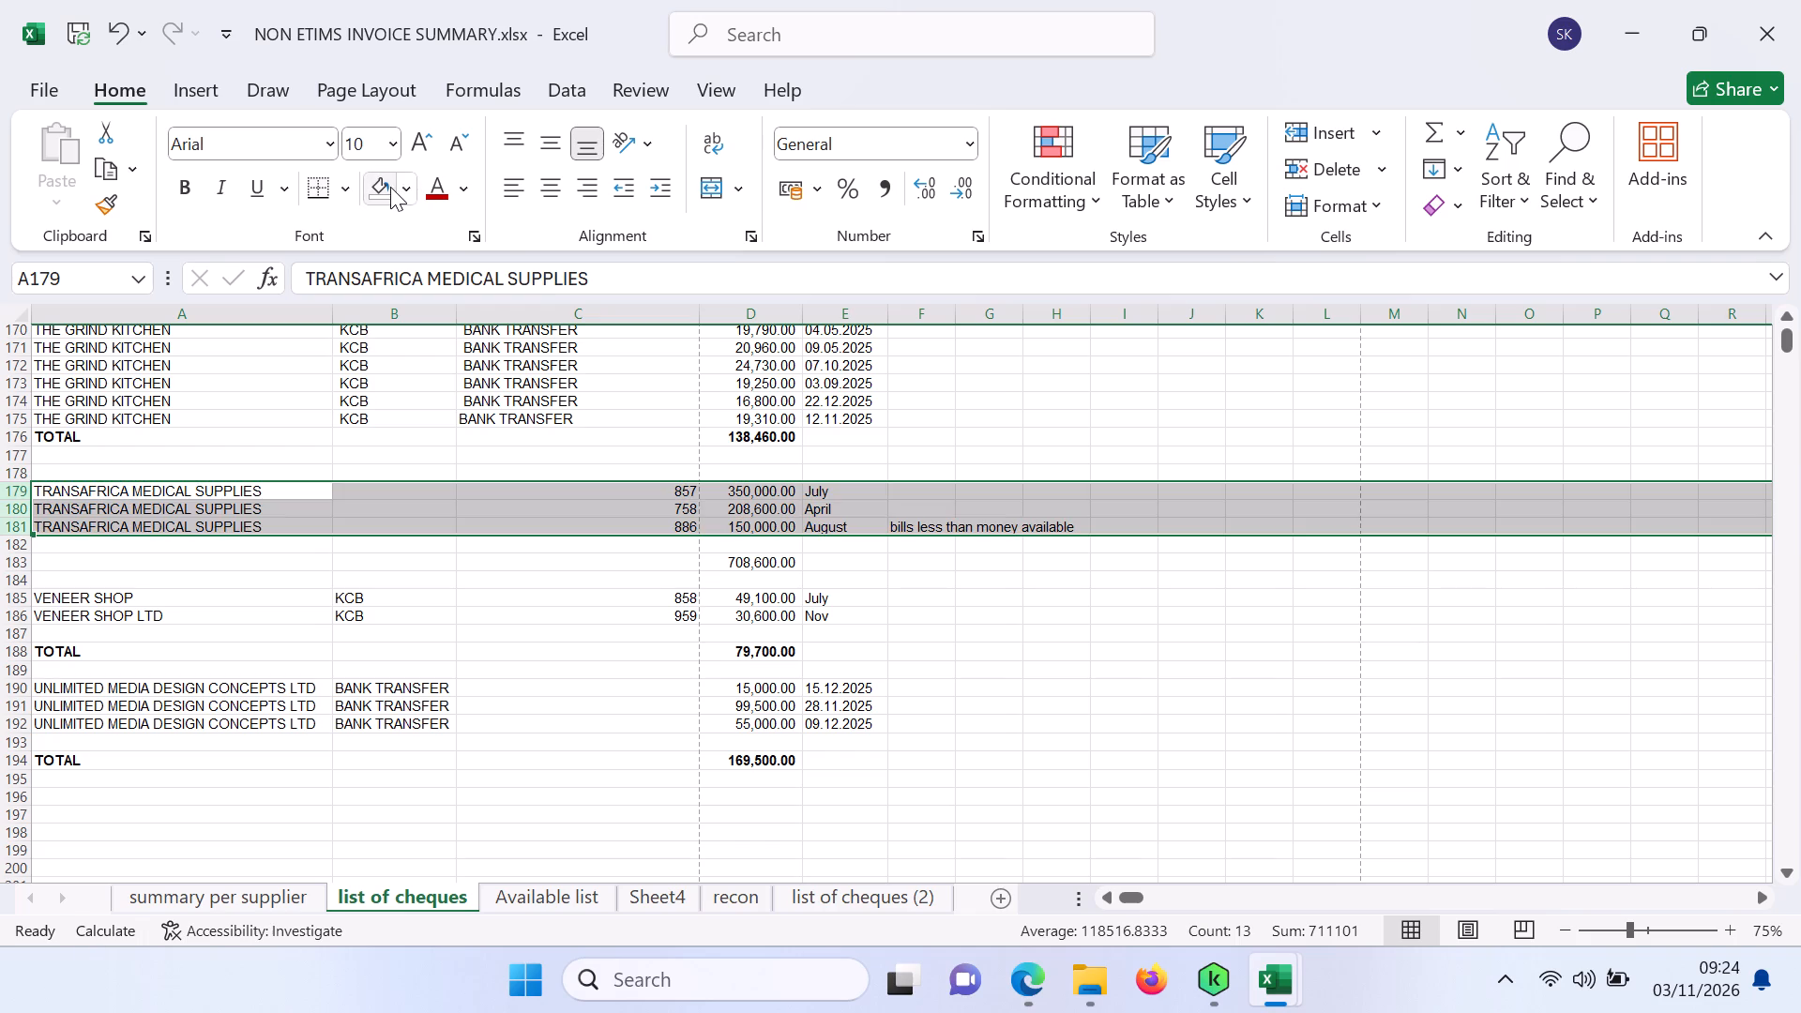
# Delete the remark "bills less than money available" beside the August TRANSAFRICA MEDICAL SUPPLIES entry in F181.
pyautogui.click(961, 528)
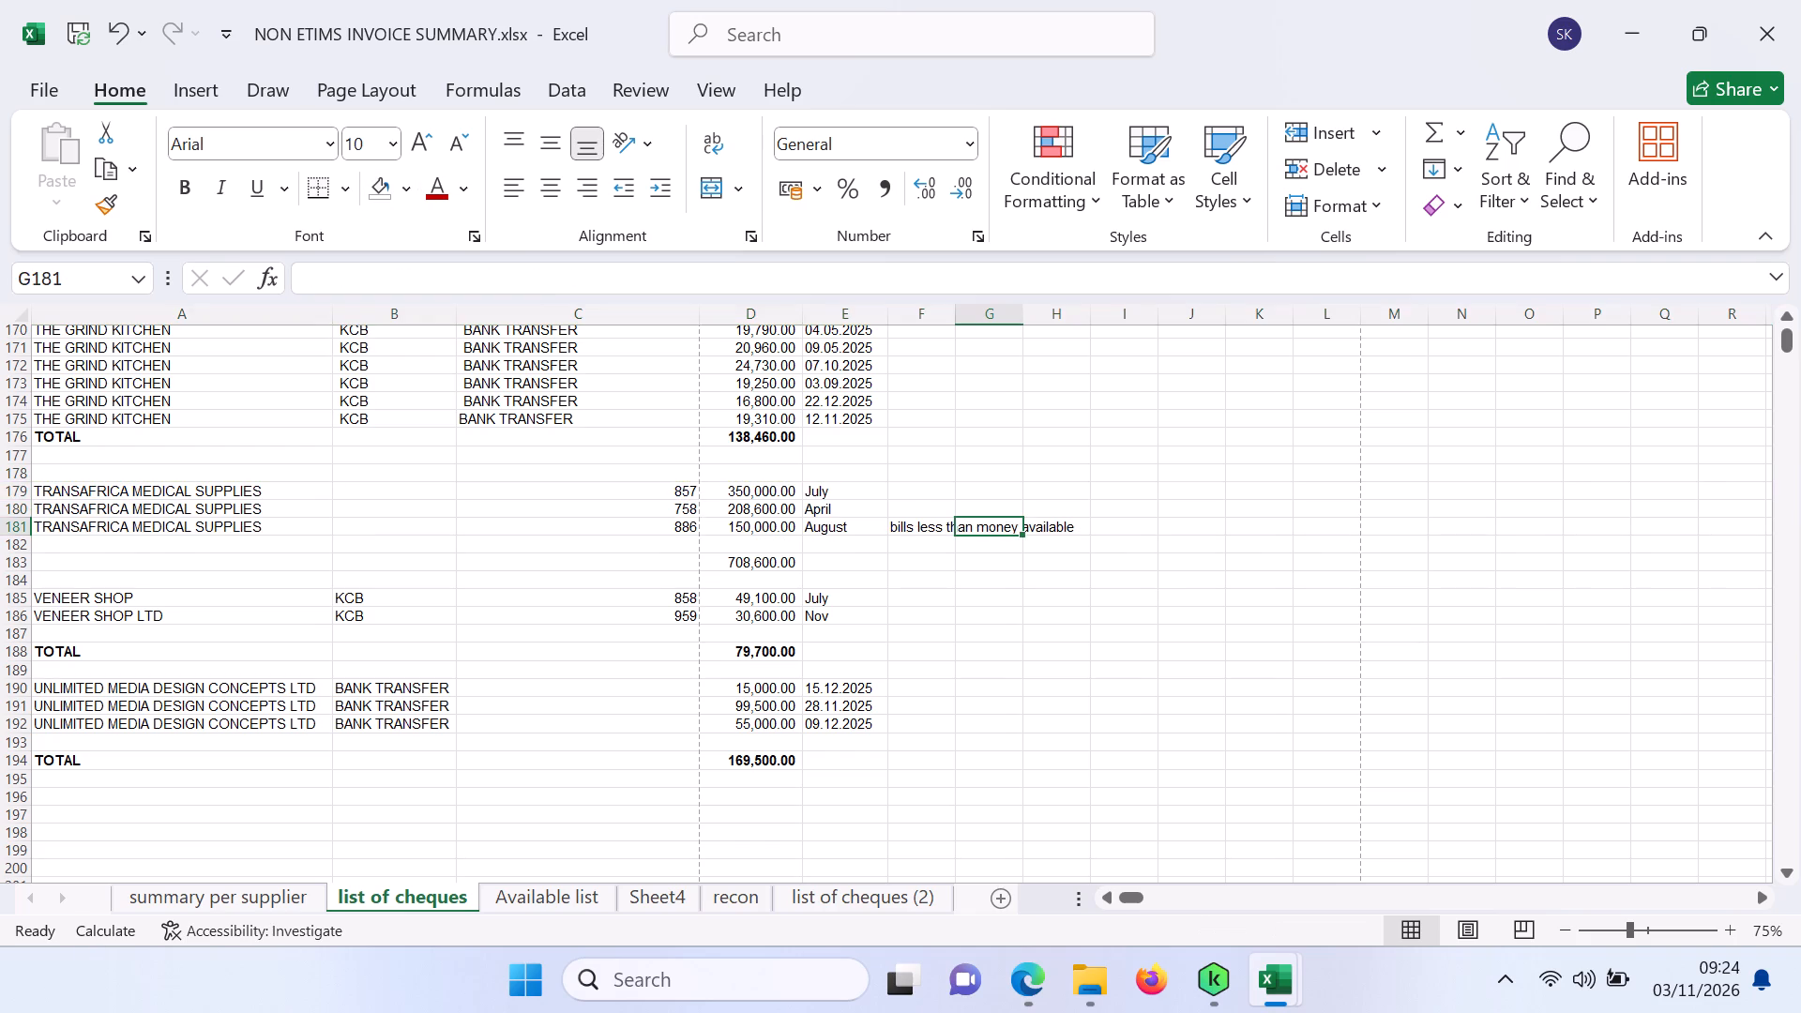
pyautogui.click(924, 528)
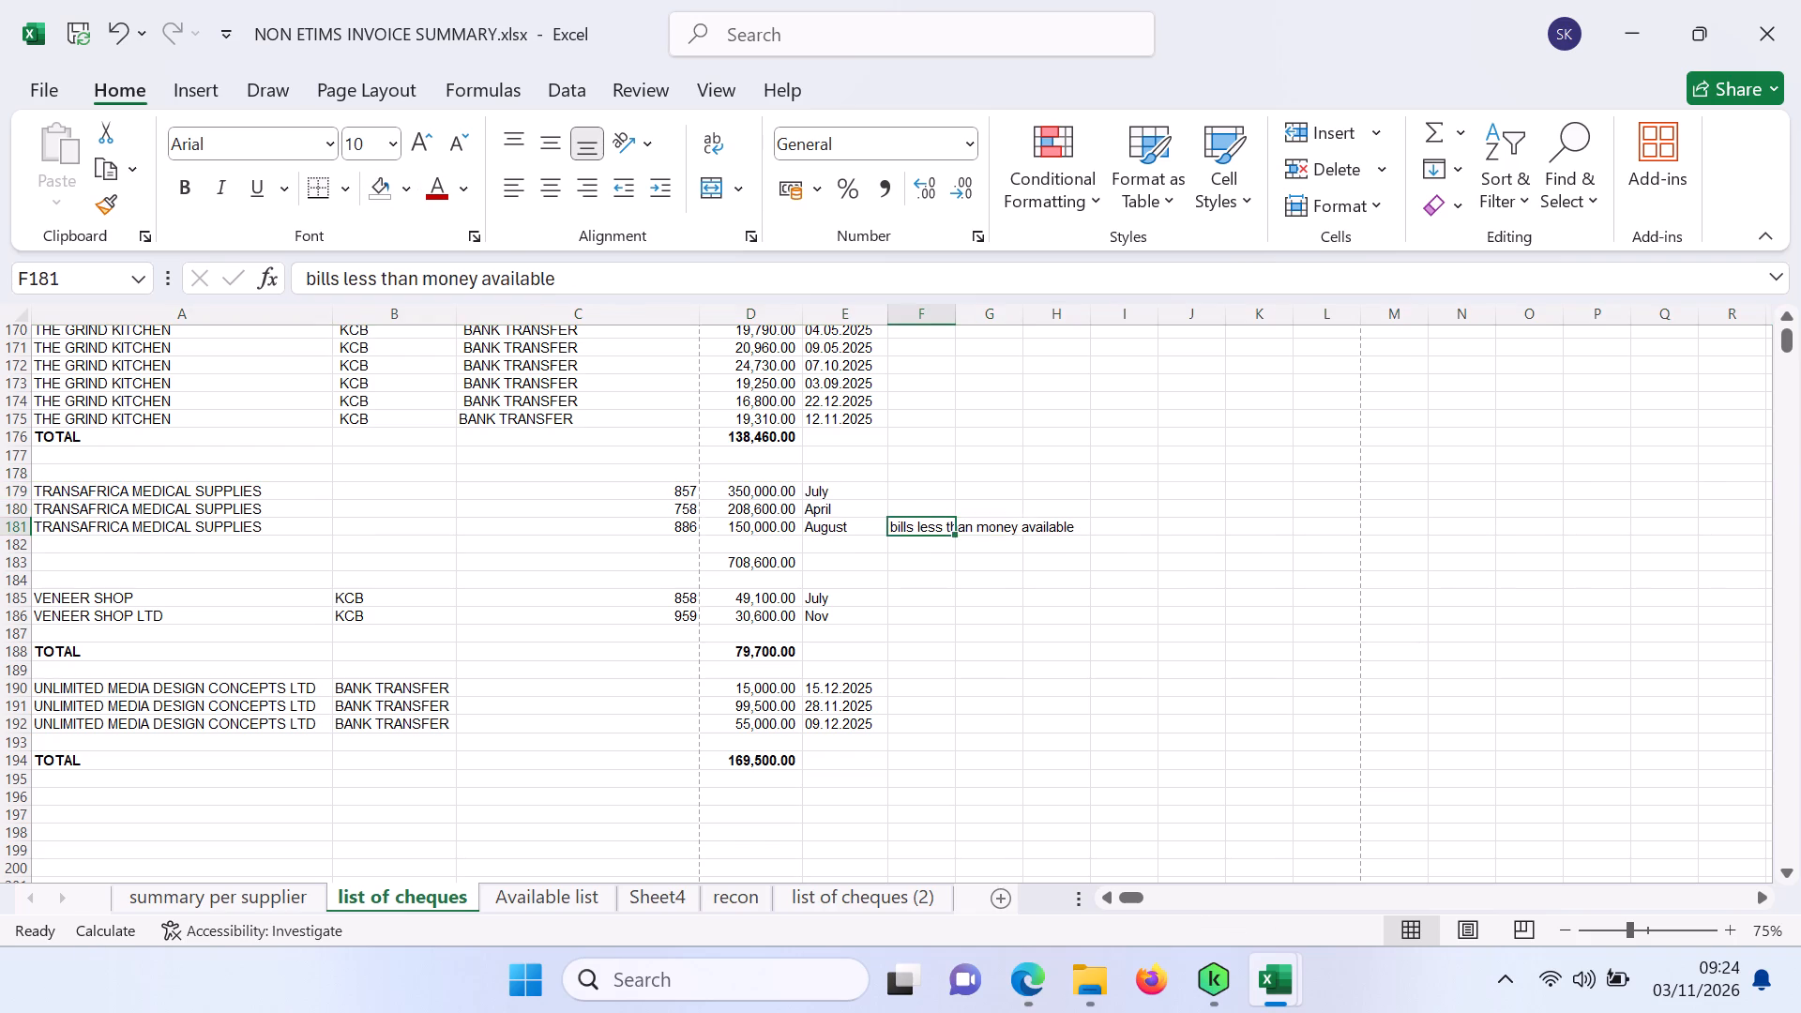
pyautogui.press('Delete')
# Clear the supplier filter on the summary per supplier sheet so all suppliers are listed.
pyautogui.click(204, 900)
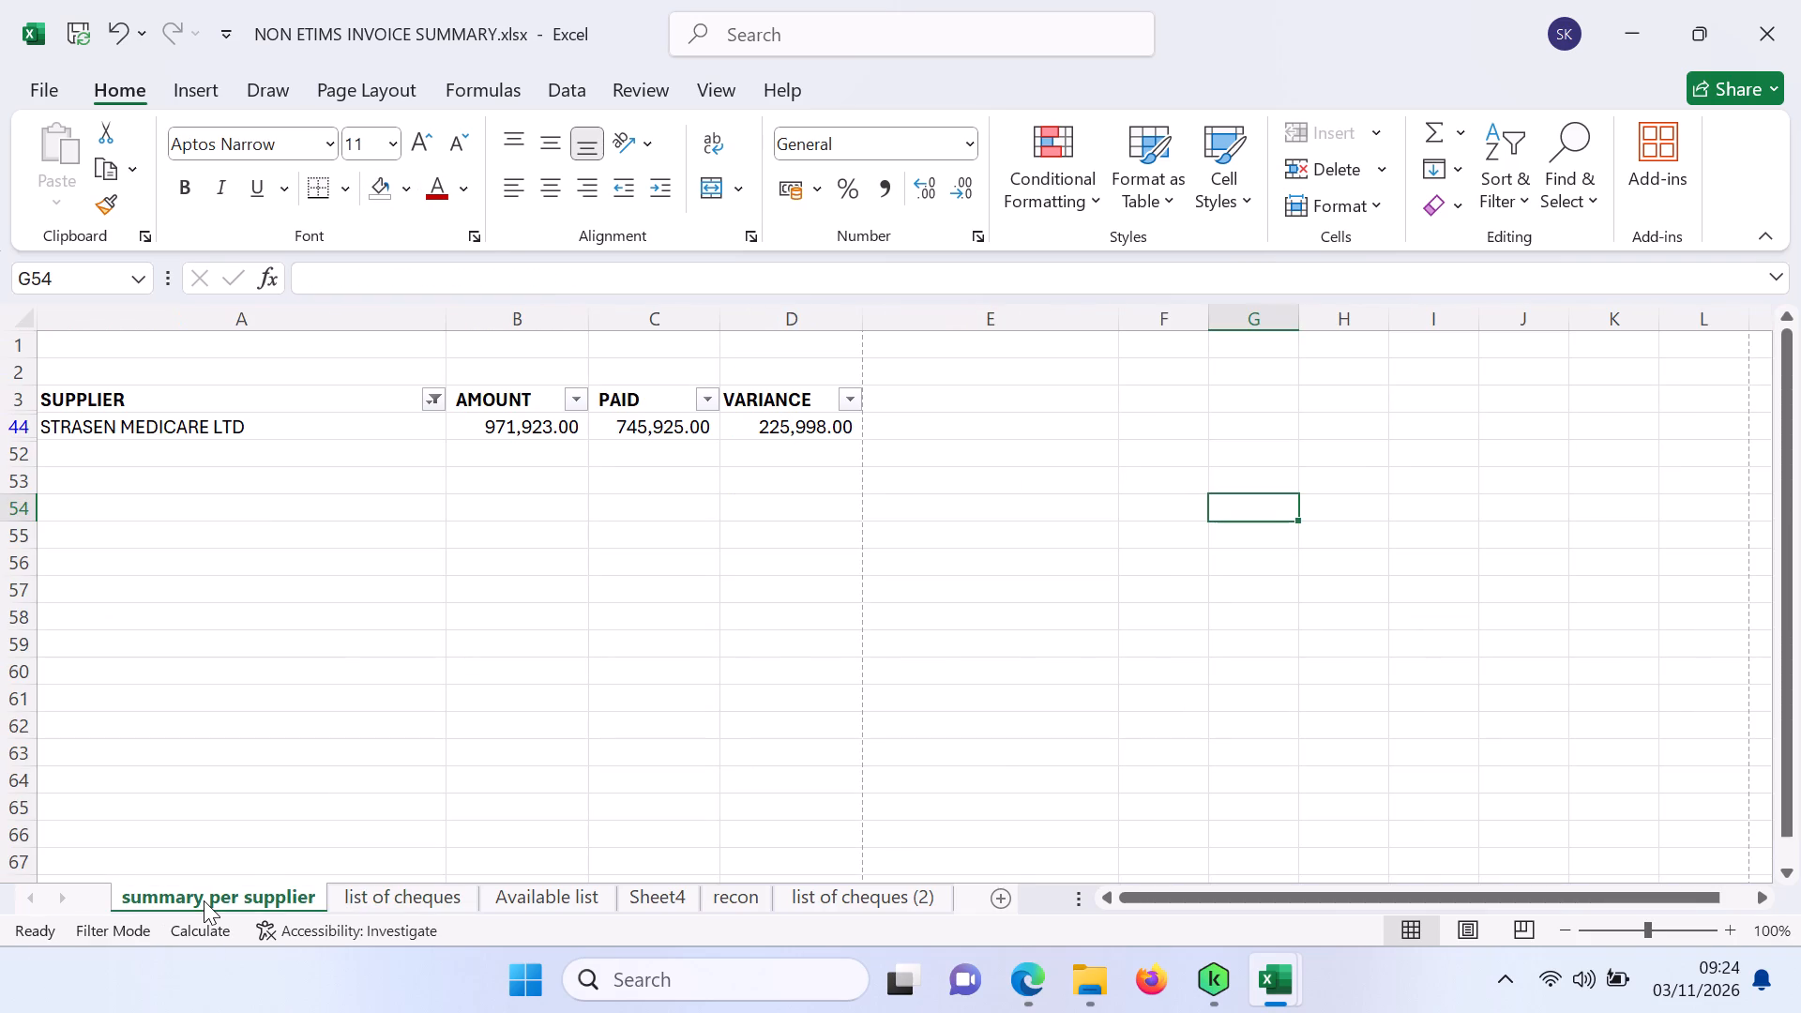
pyautogui.click(1519, 196)
pyautogui.click(1536, 415)
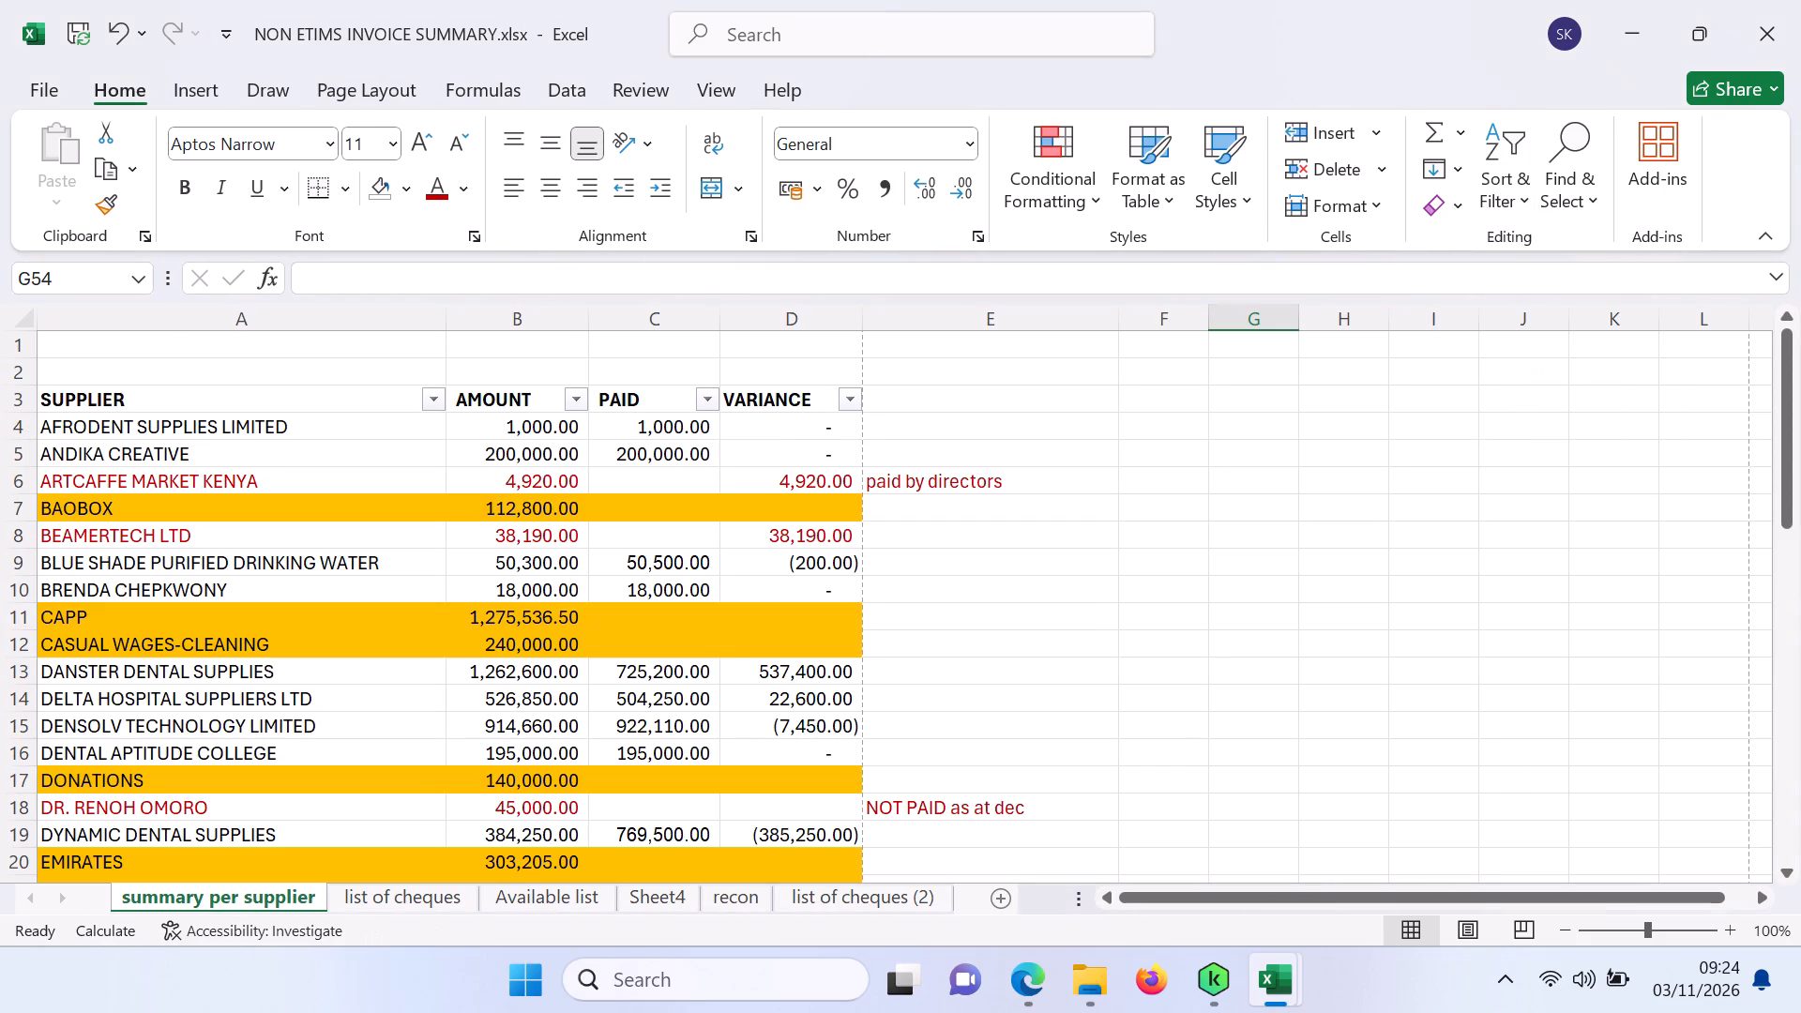
# Delete the duplicate sheet "list of cheques (2)" from the workbook.
pyautogui.click(416, 903)
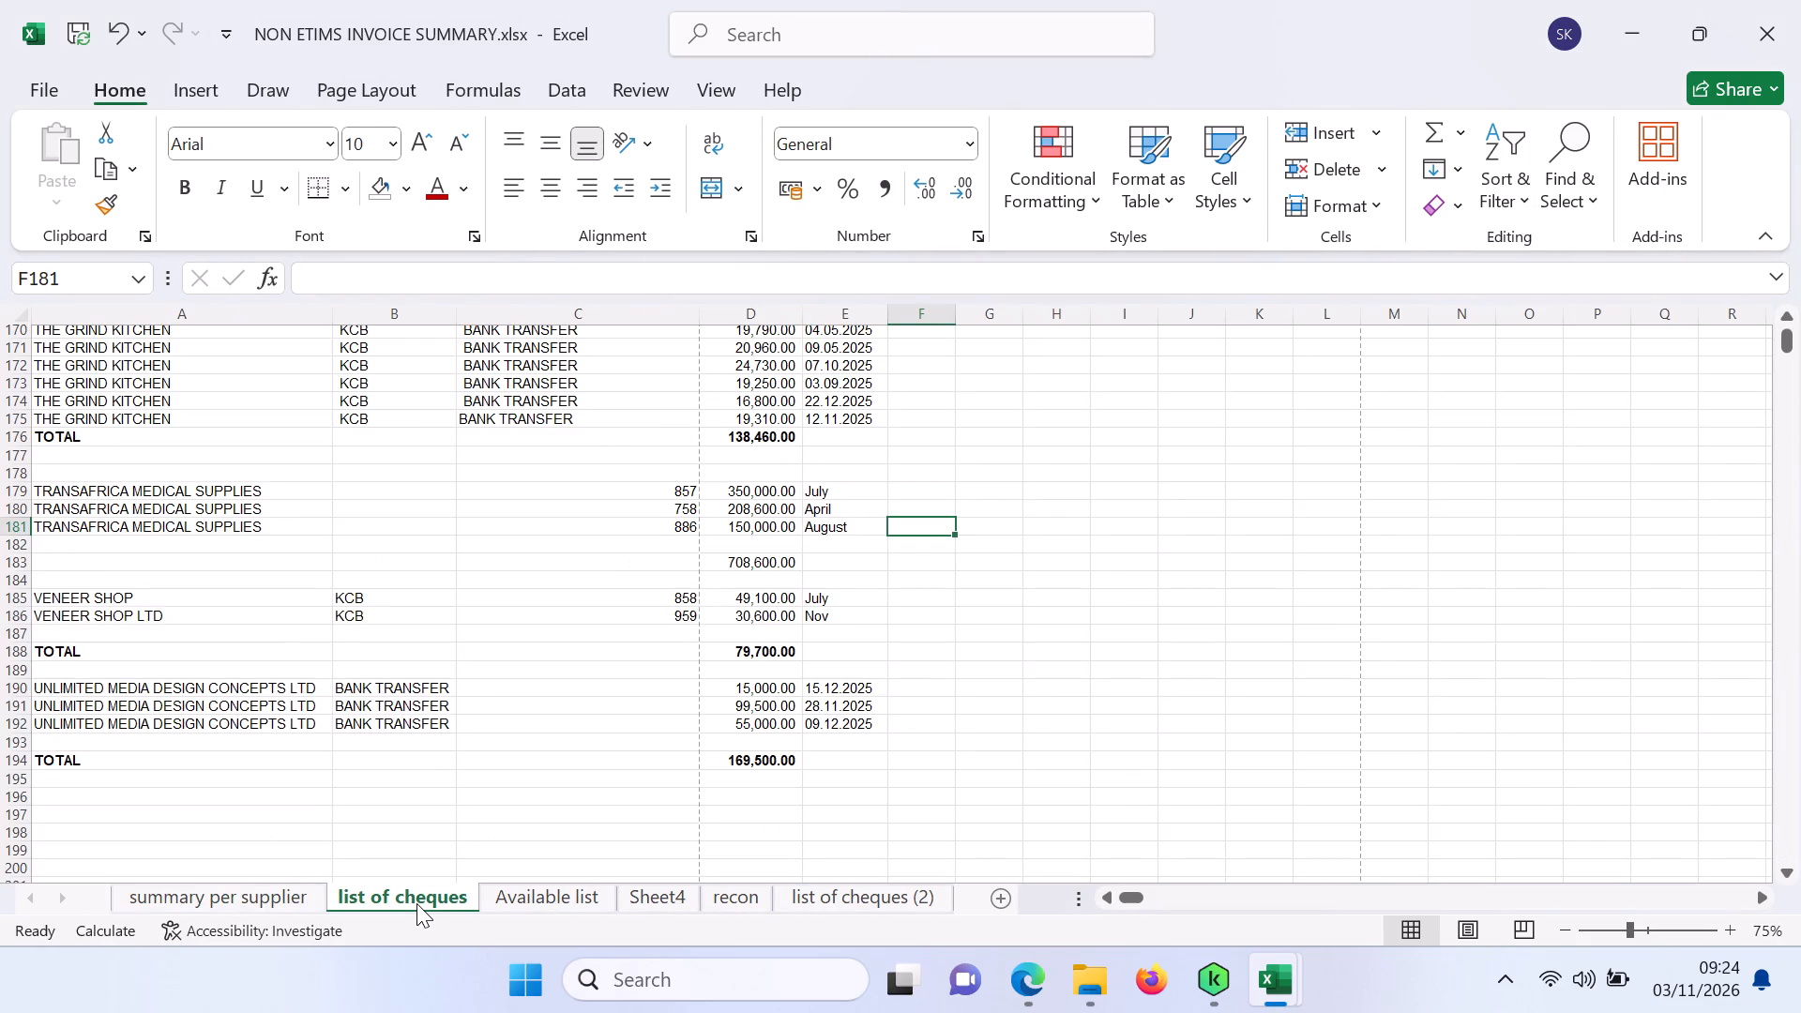
pyautogui.click(511, 903)
pyautogui.click(653, 893)
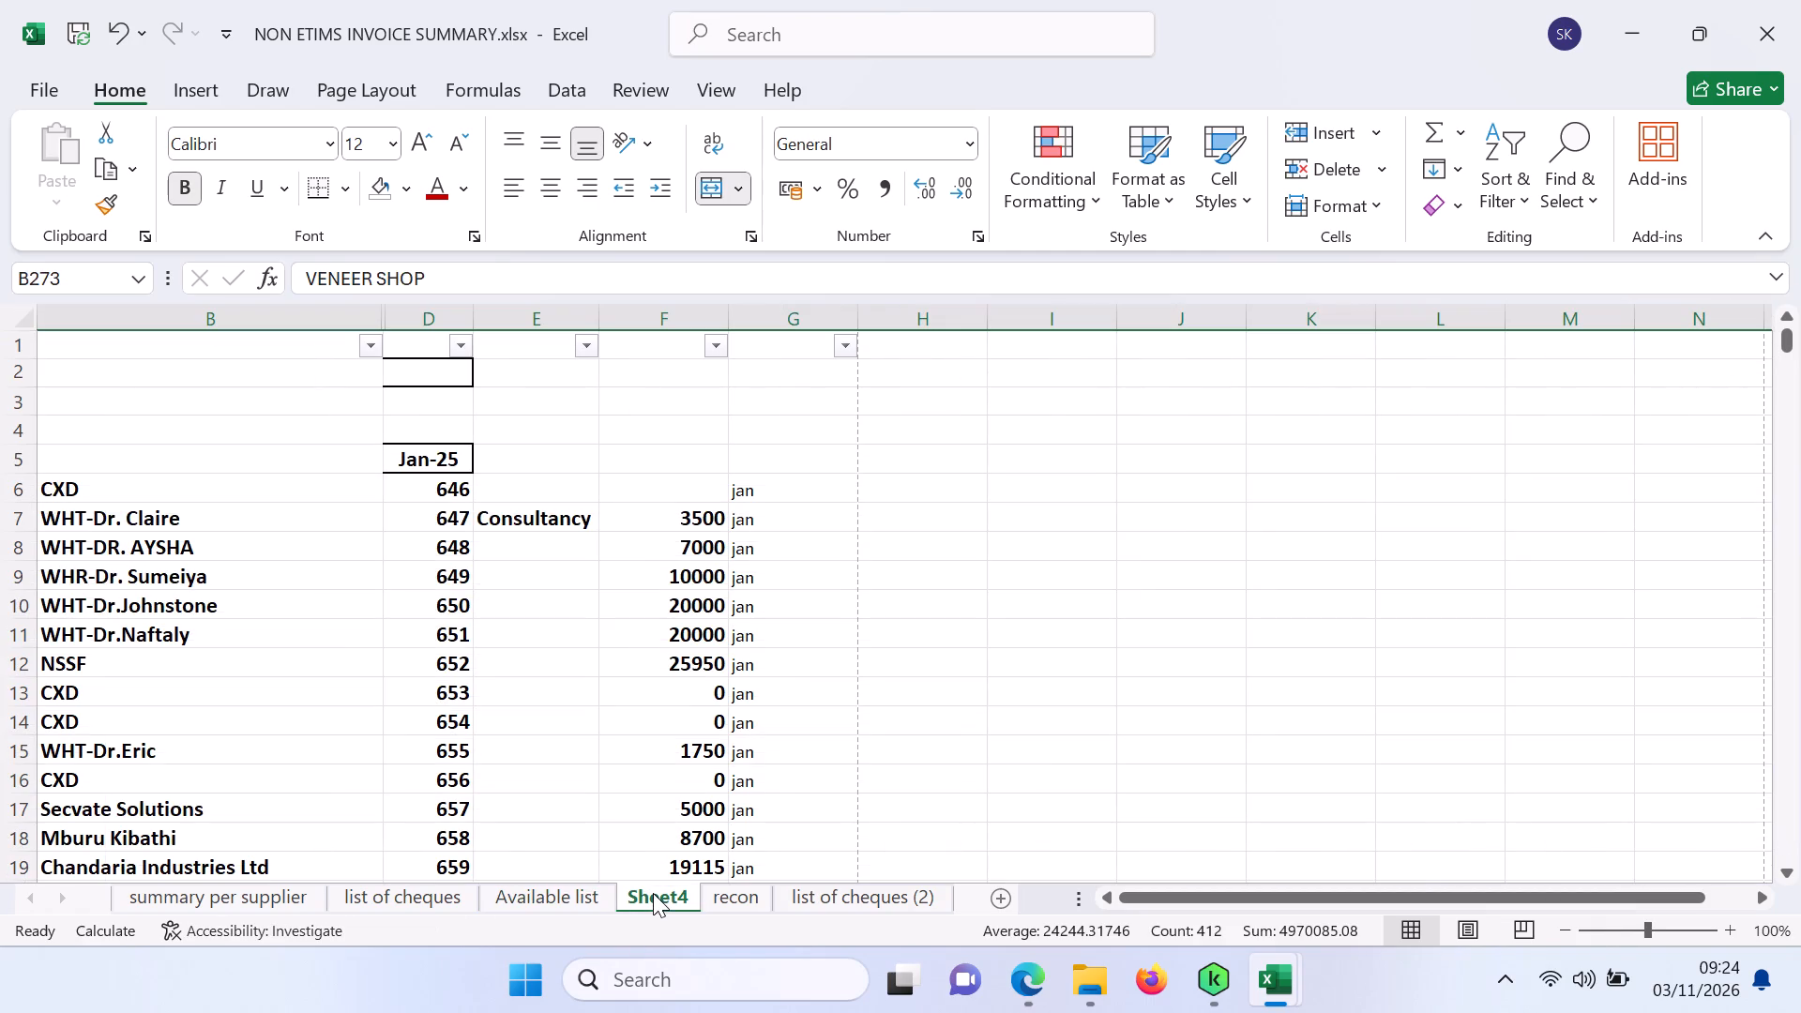
pyautogui.click(756, 897)
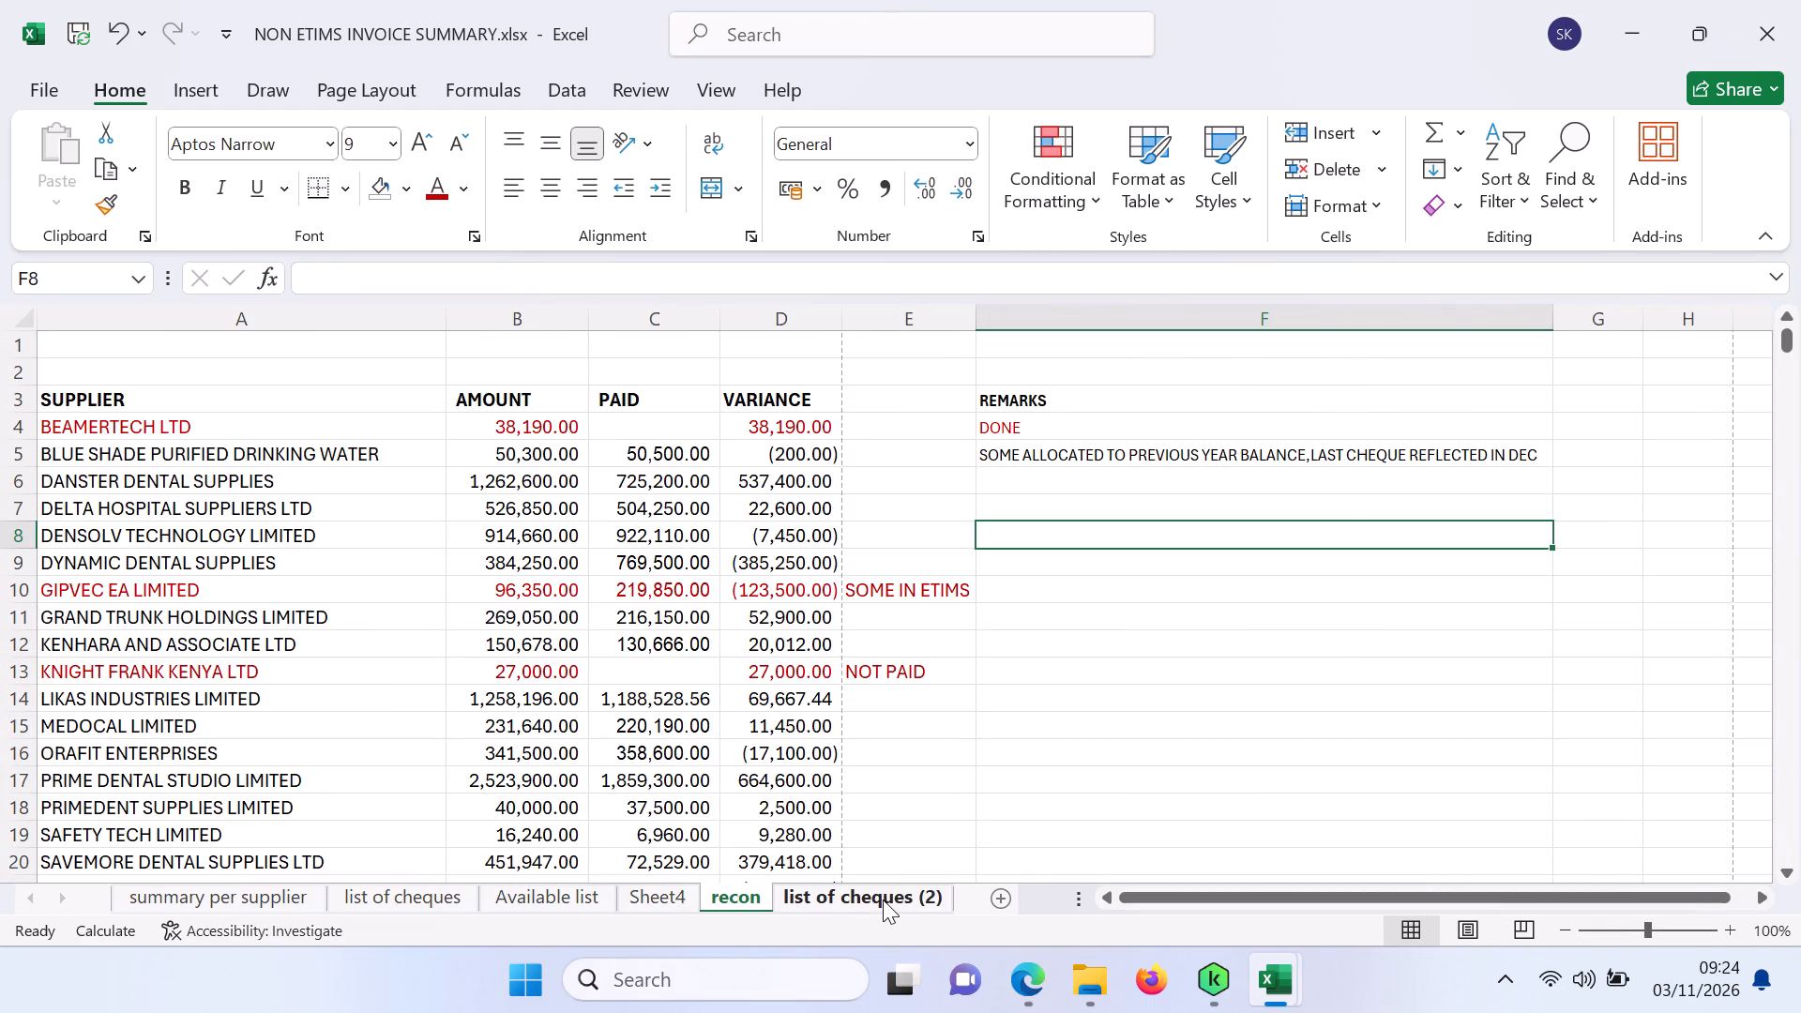
pyautogui.click(883, 899)
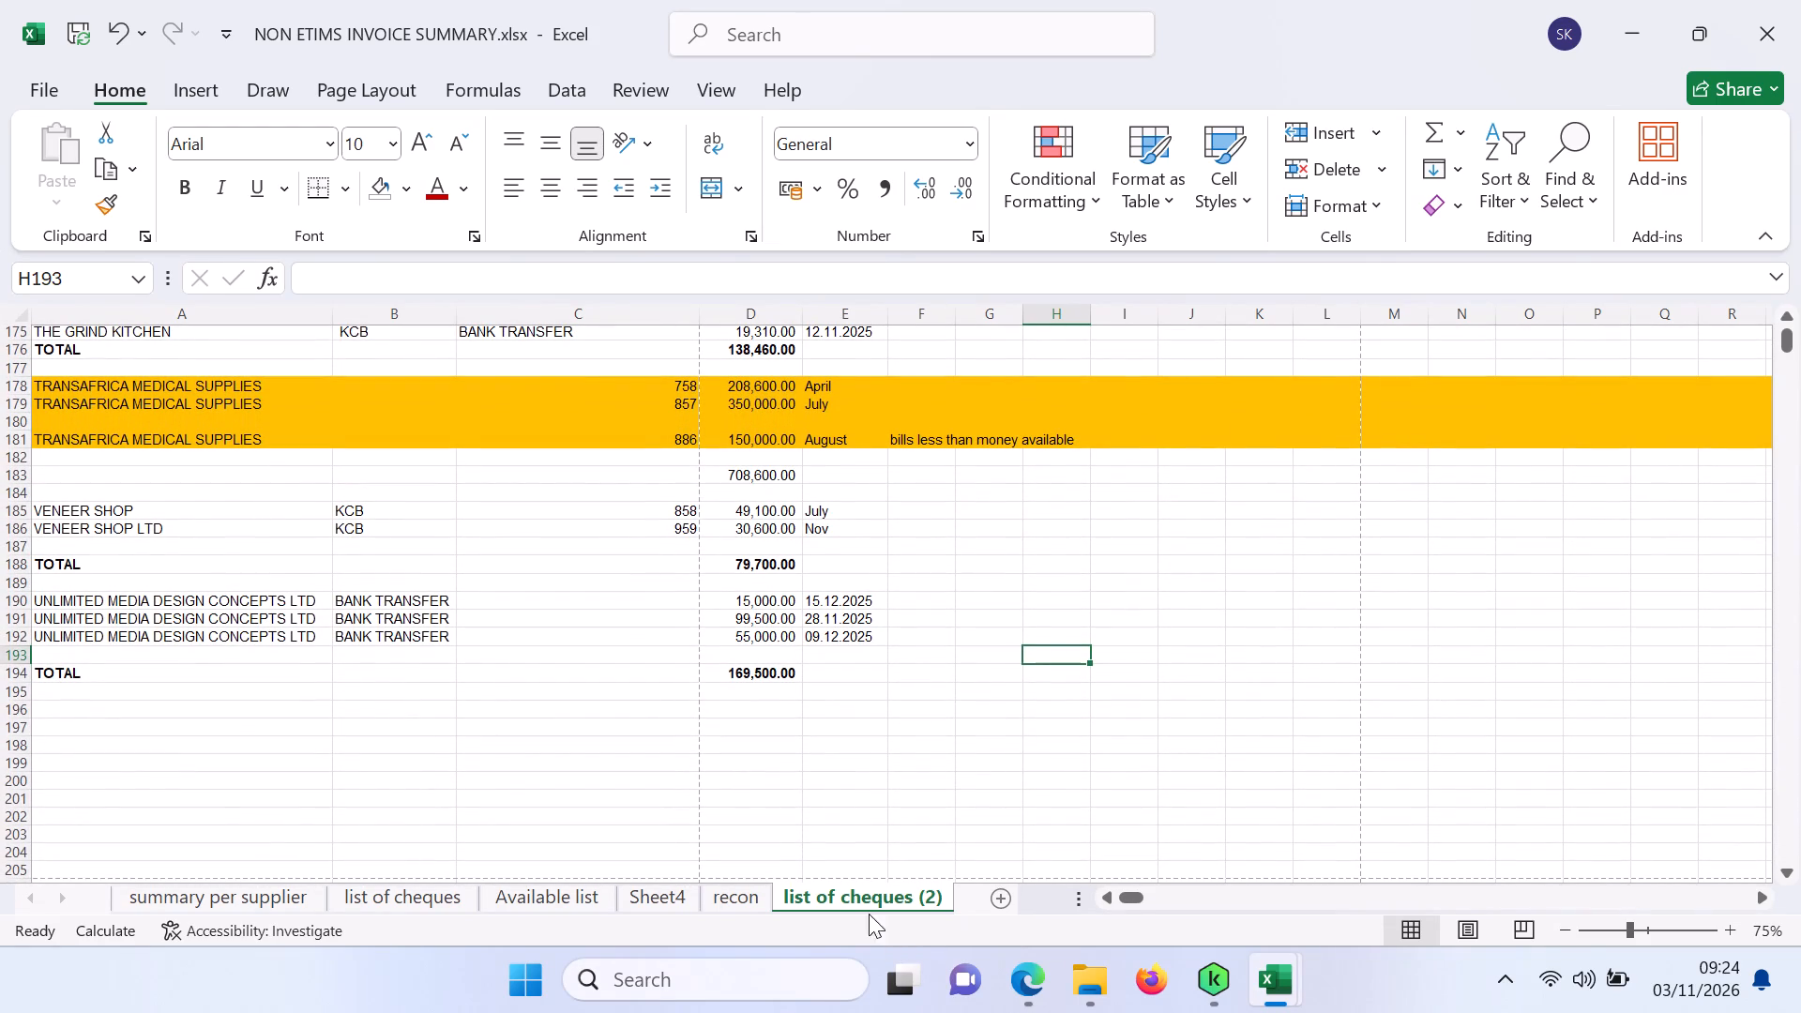
pyautogui.click(866, 909)
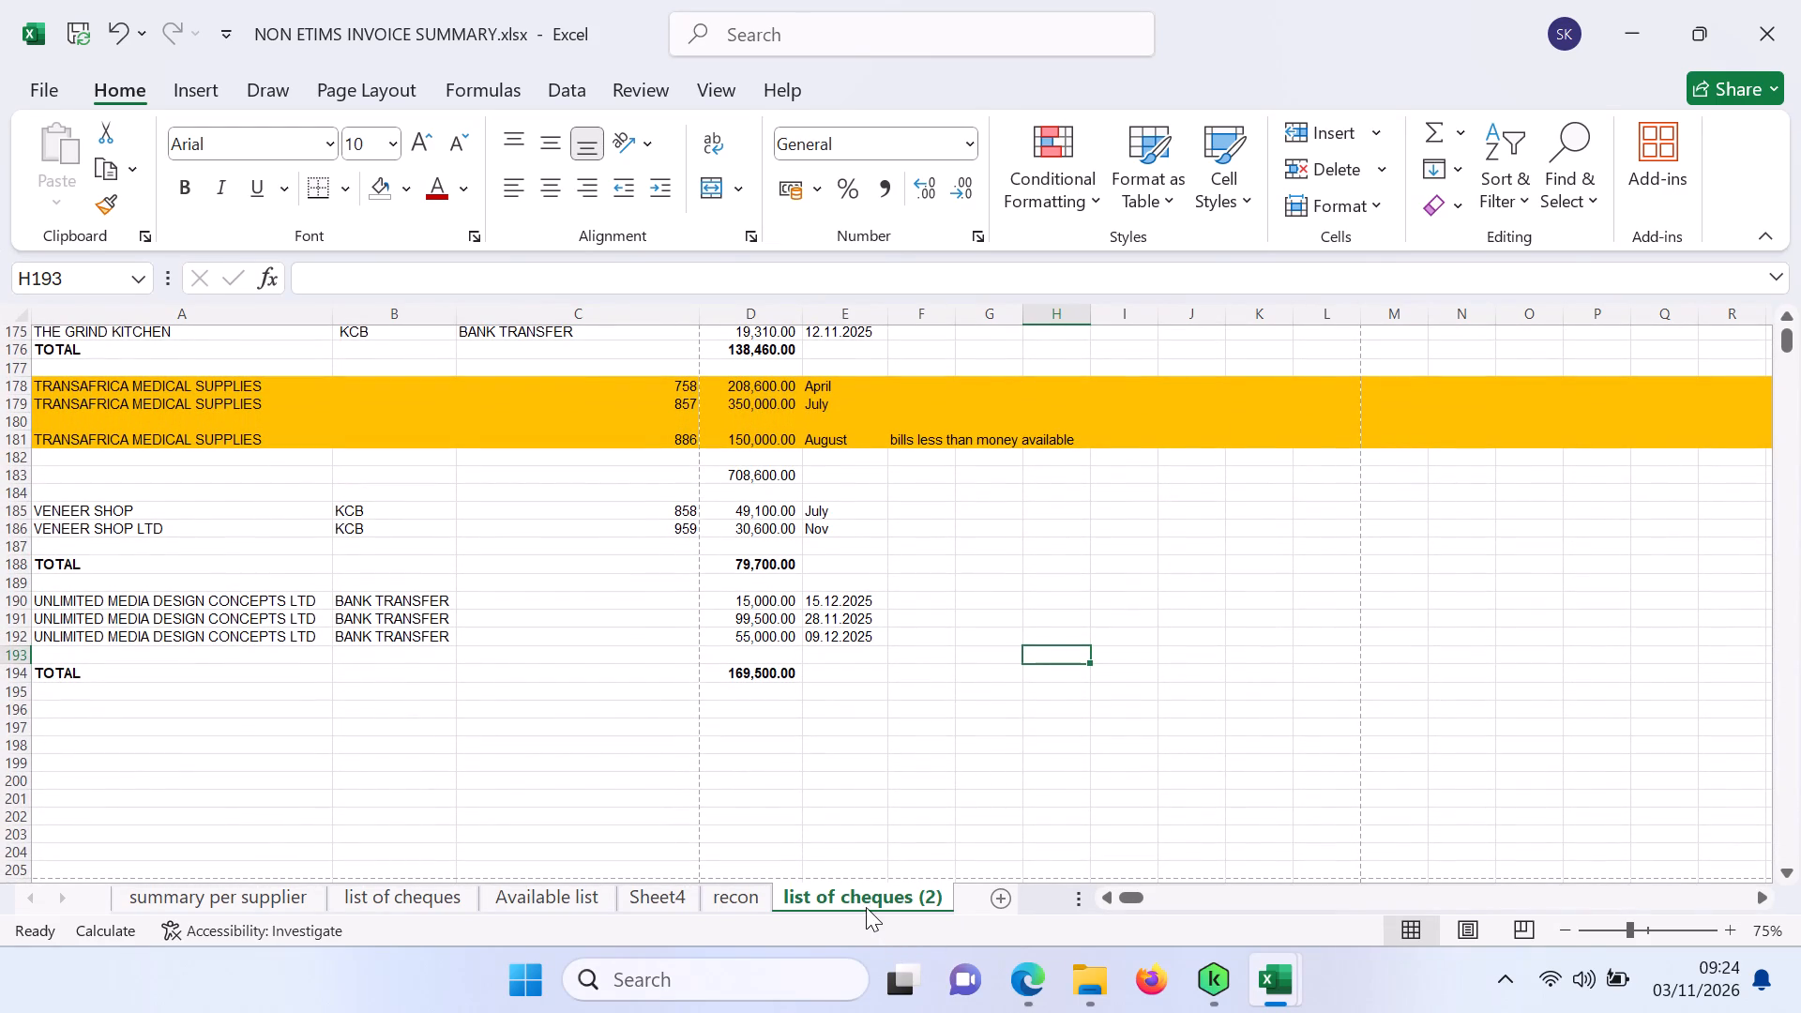
pyautogui.rightClick(867, 900)
pyautogui.click(955, 546)
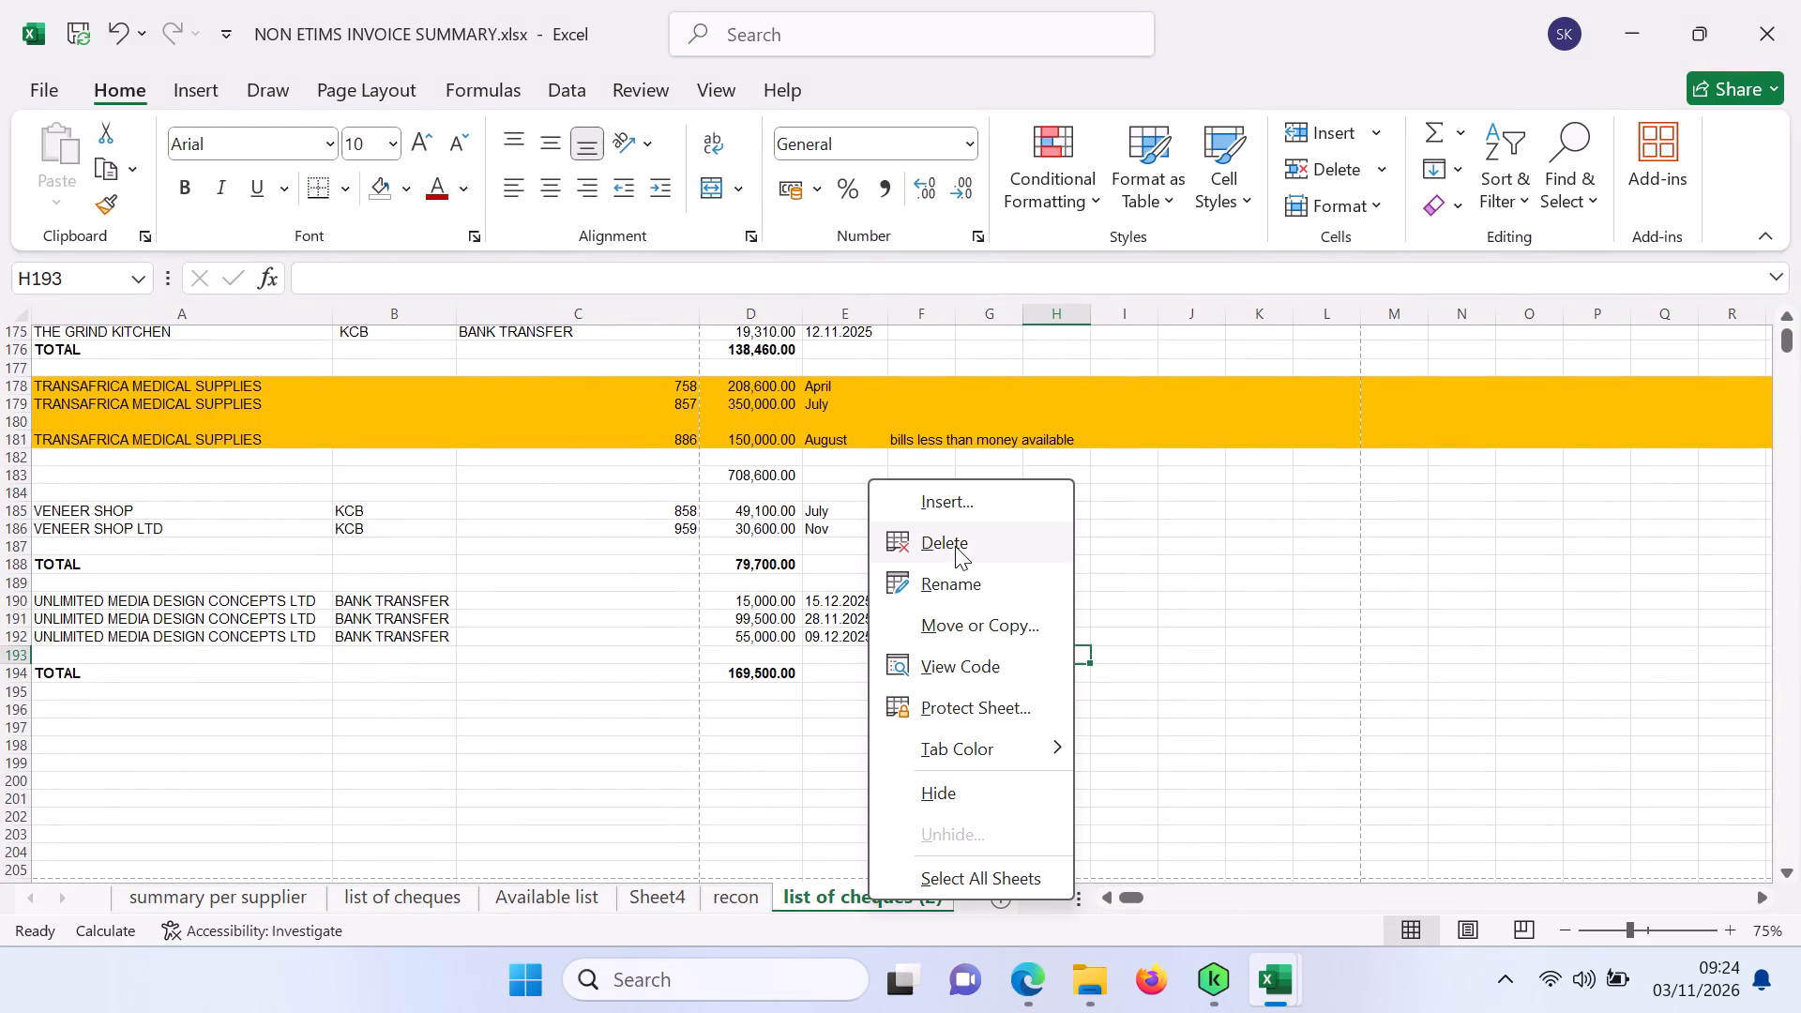
pyautogui.click(823, 555)
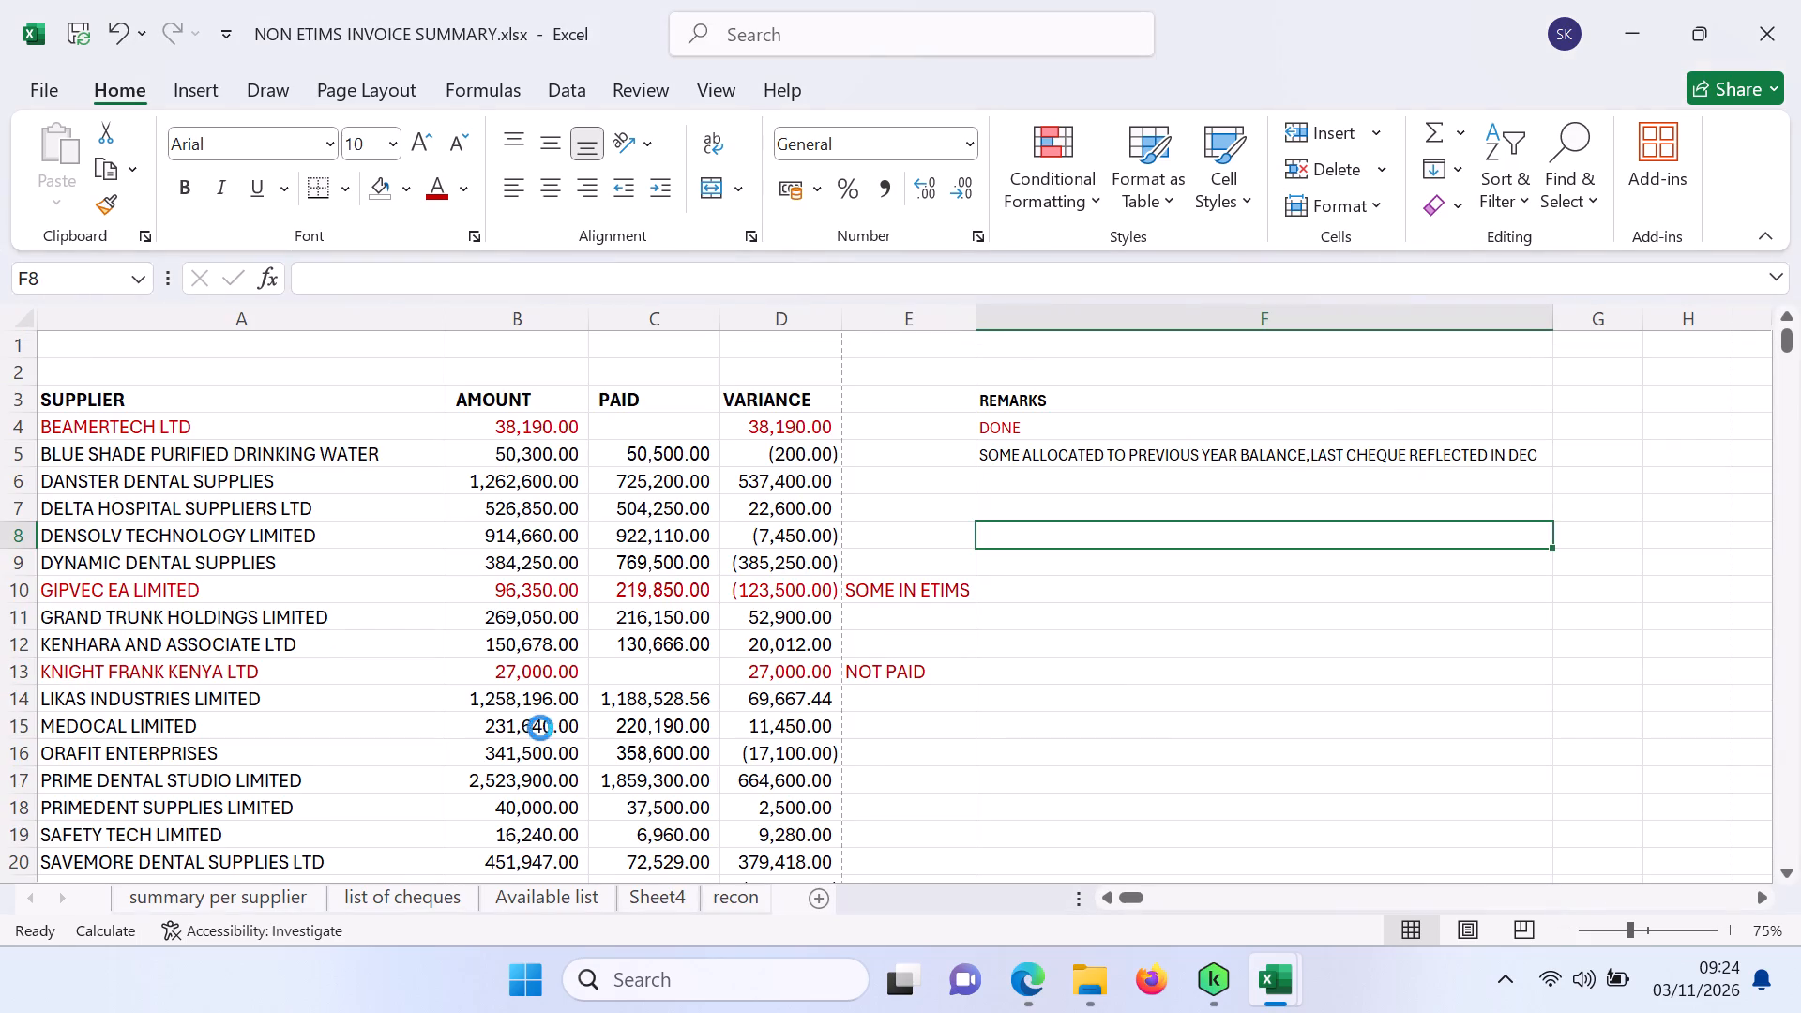
# On the list of cheques sheet, move the BANK heading from B1 to B2, in line with the other column headings.
pyautogui.click(392, 911)
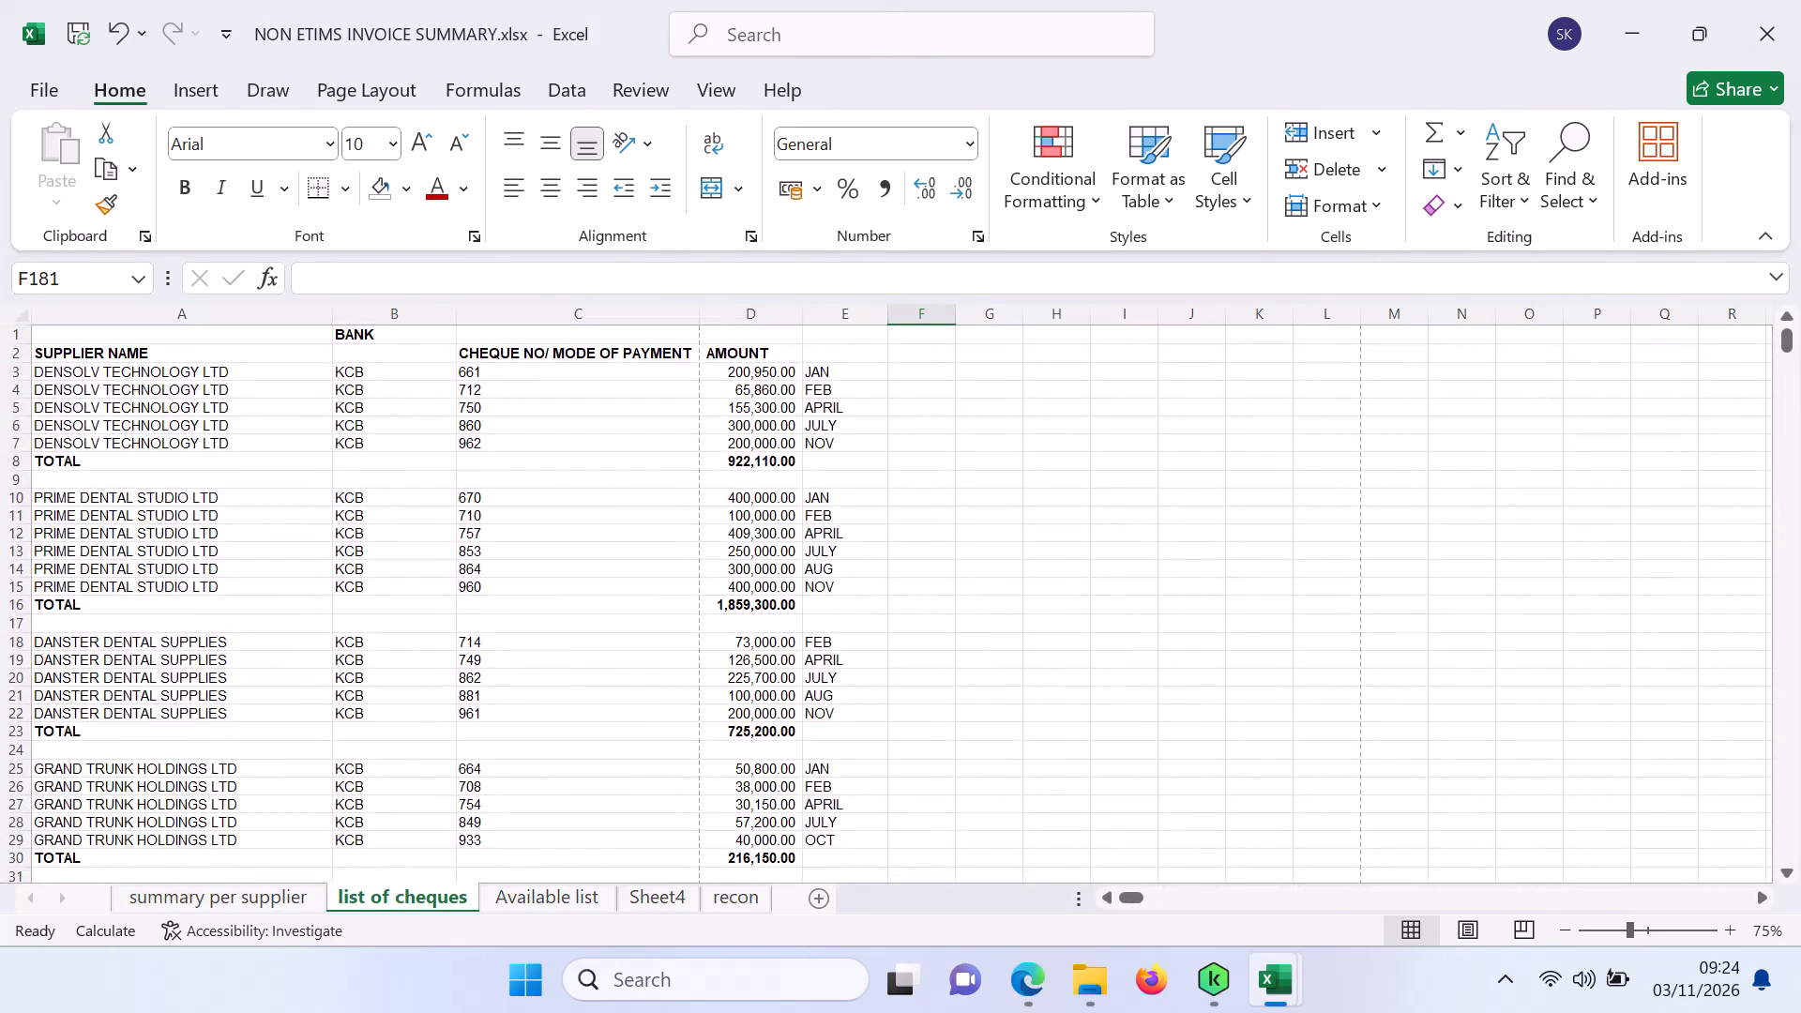
pyautogui.click(351, 334)
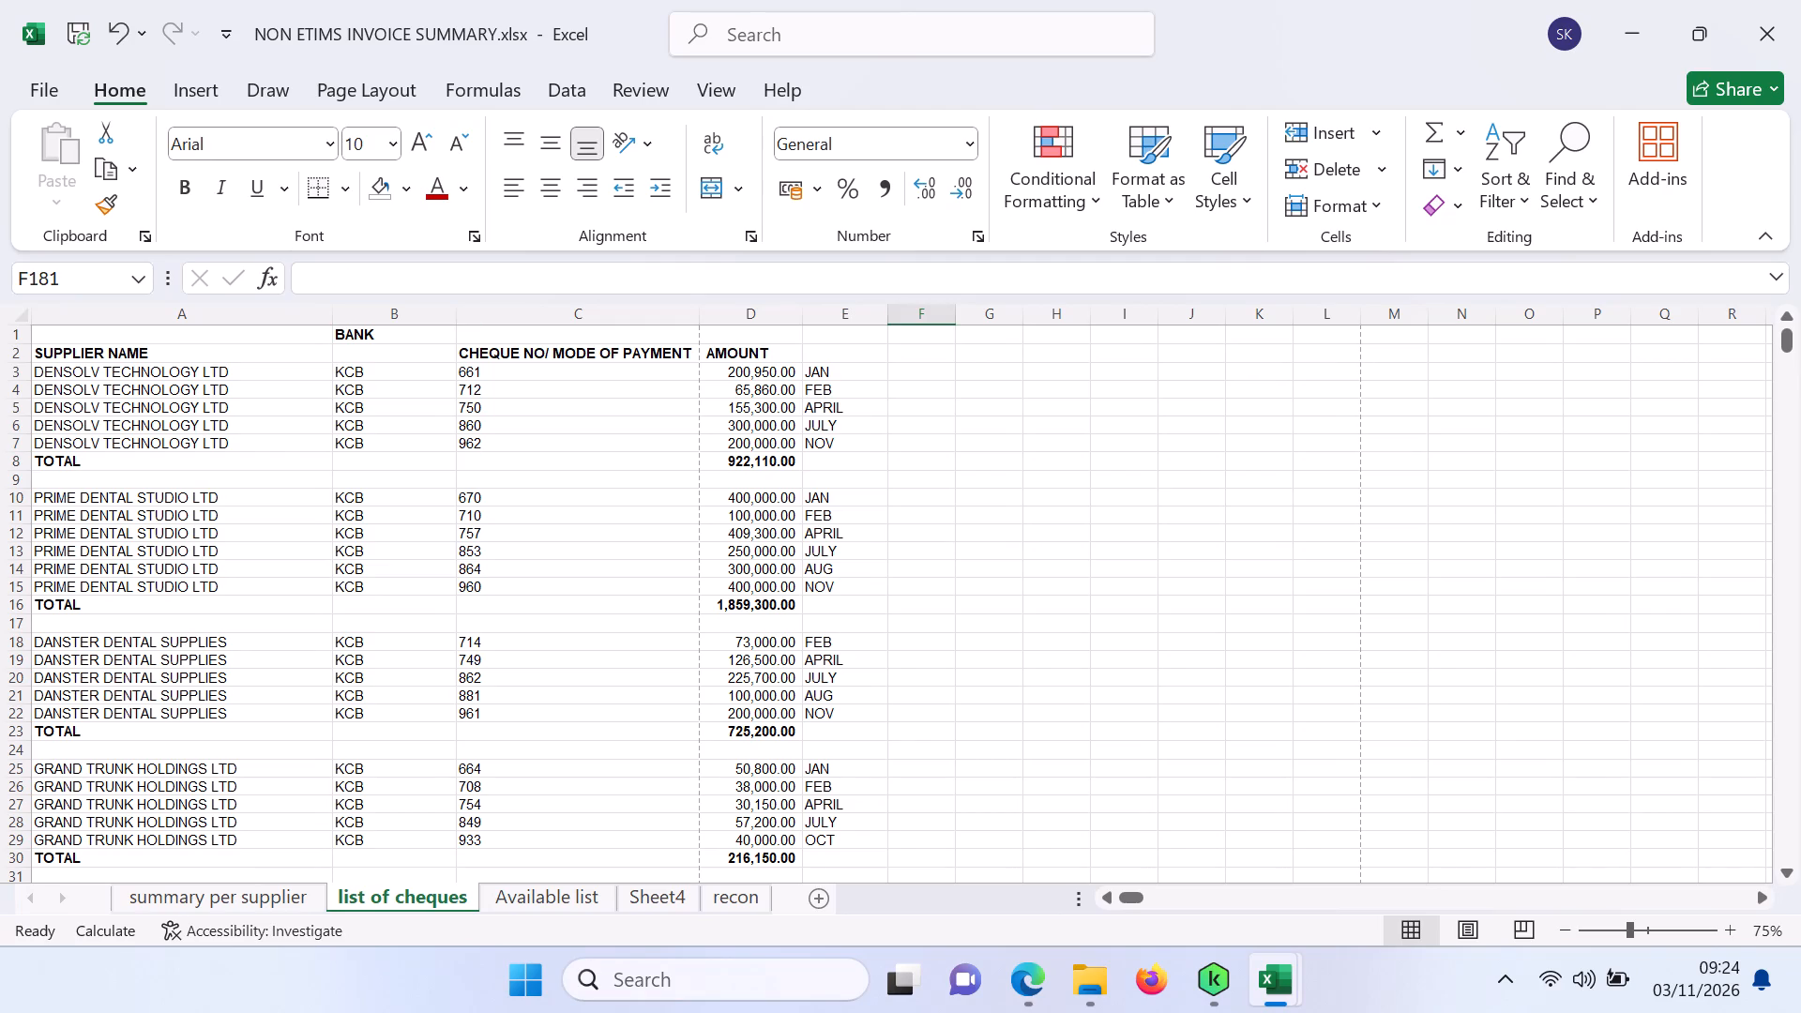
pyautogui.press('Delete')
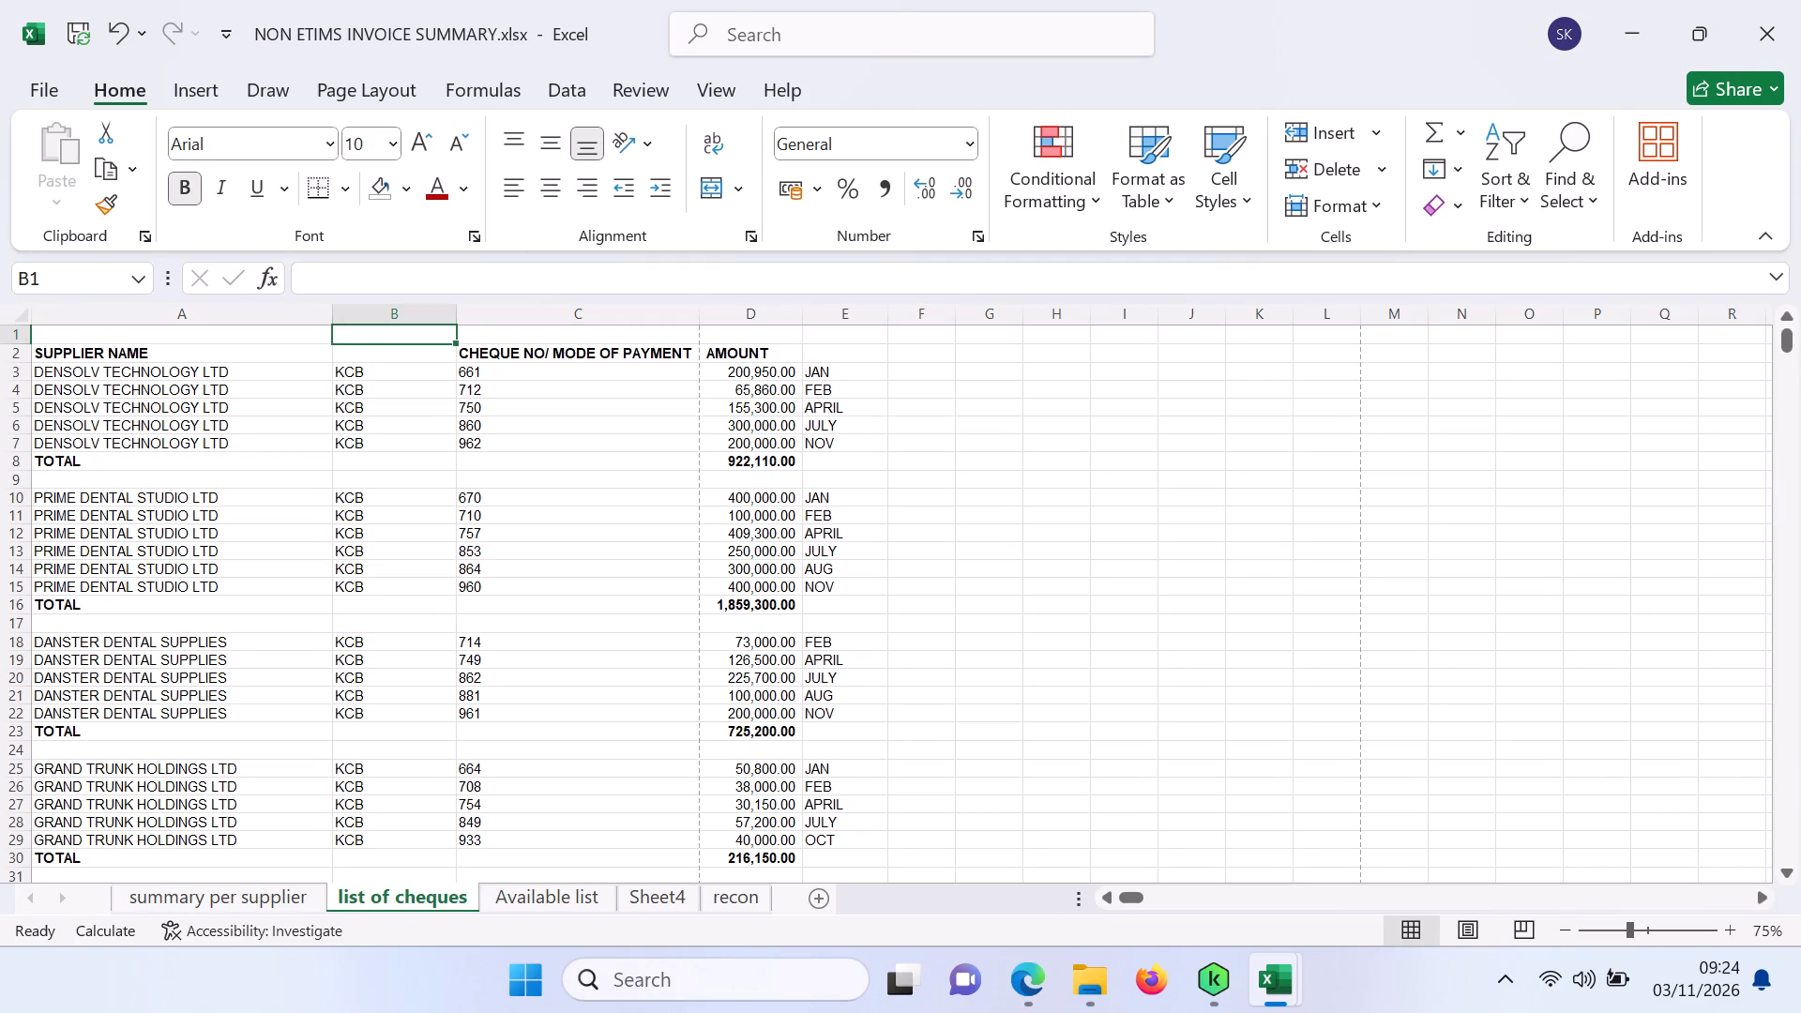
pyautogui.click(364, 355)
pyautogui.press('n')
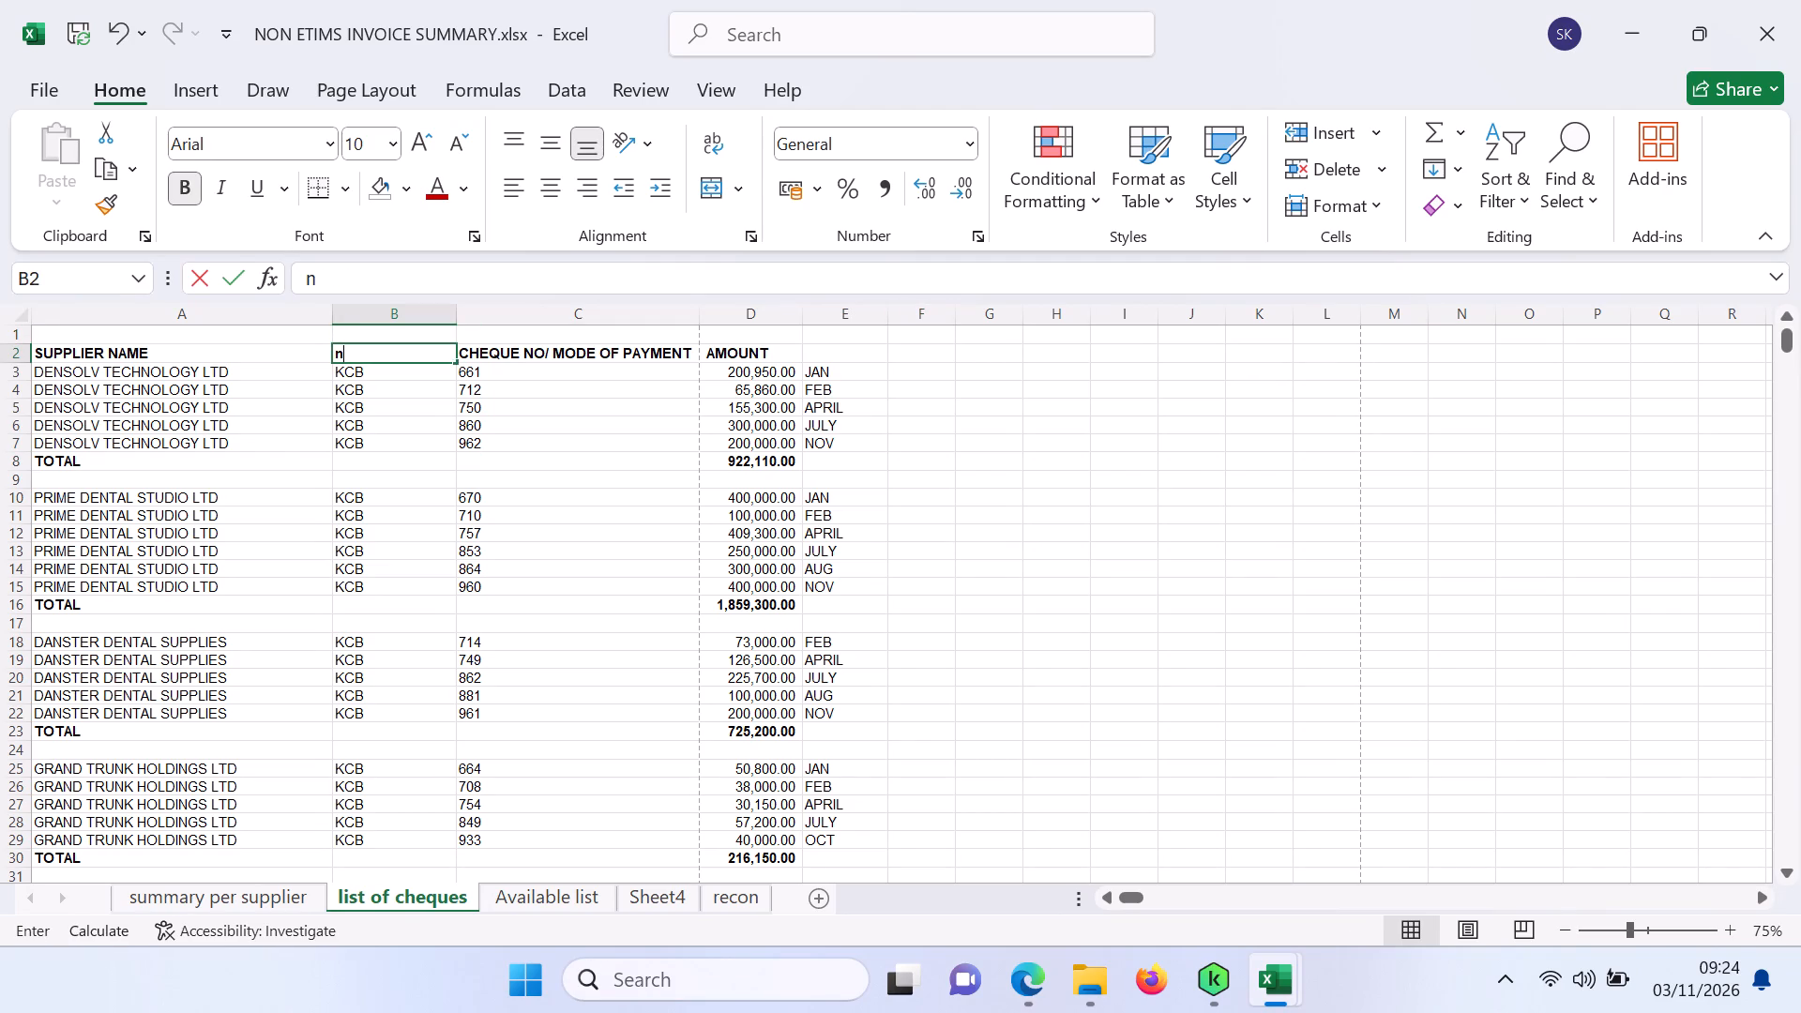
pyautogui.press('BackSpace')
pyautogui.write('bank')
pyautogui.press('BackSpace')
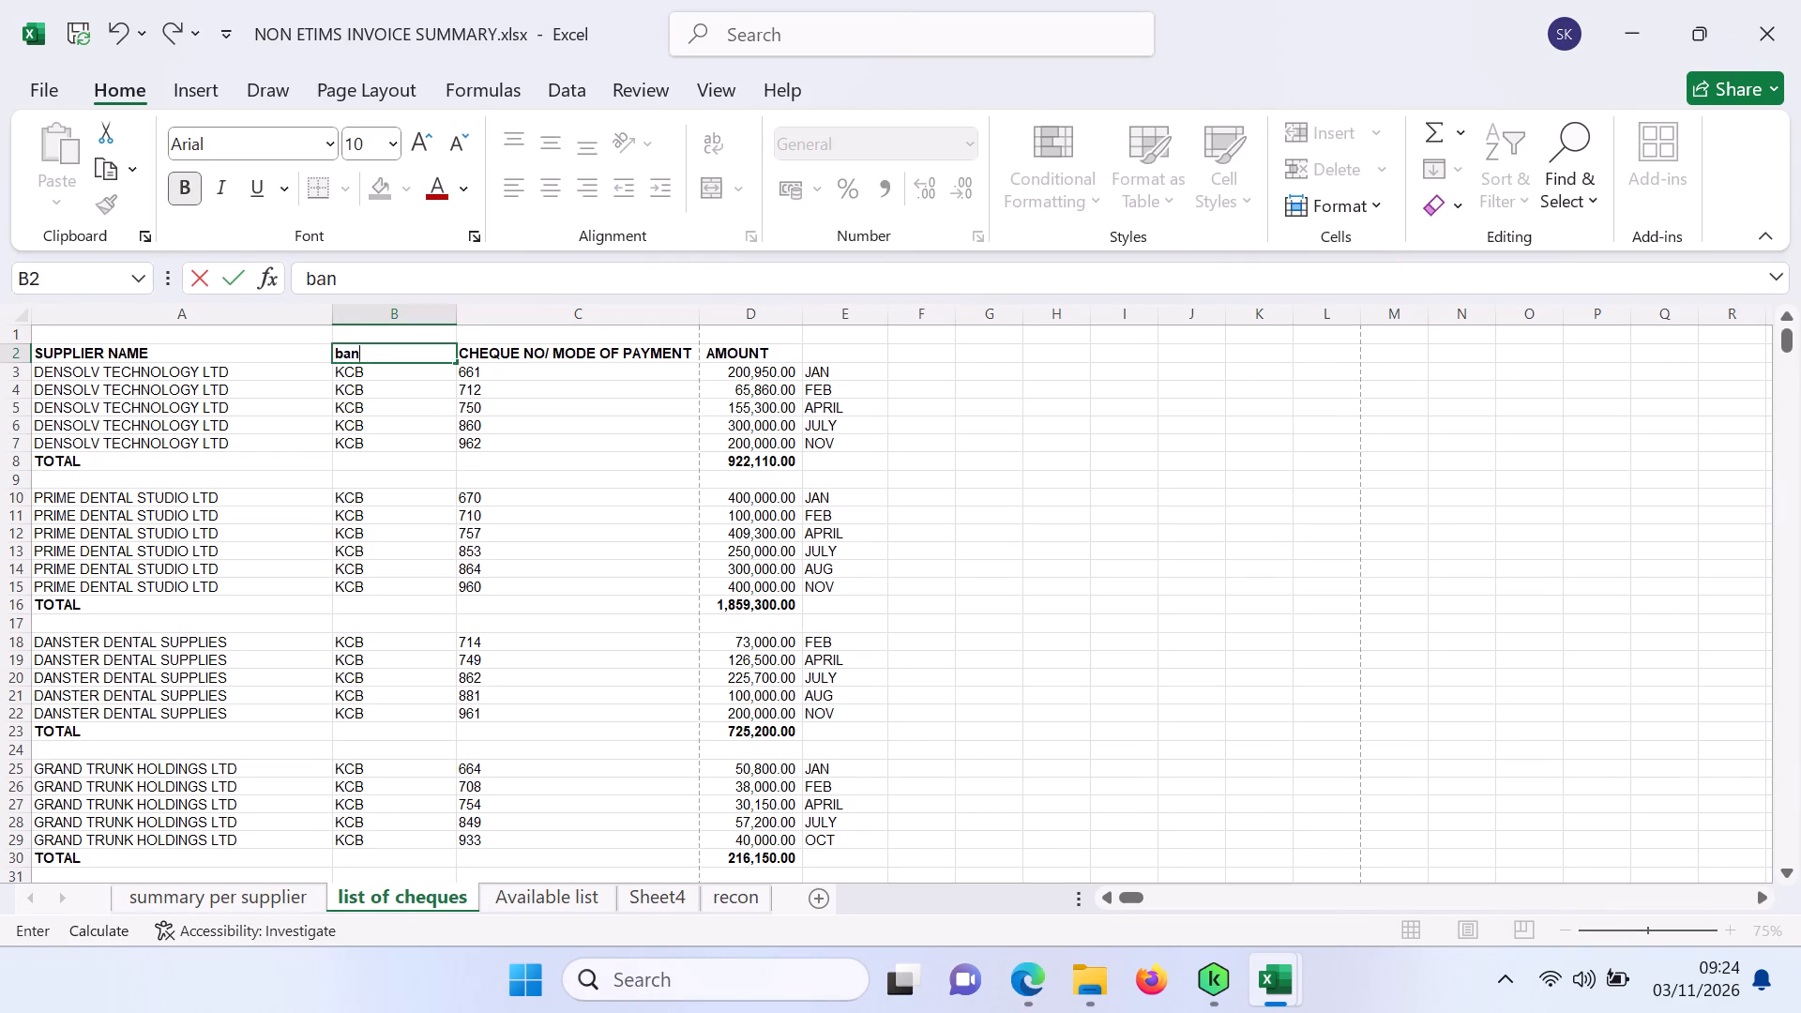
pyautogui.press('BackSpace')
pyautogui.press('BackSpace')
pyautogui.press('BackSpace')
pyautogui.write('BANK')
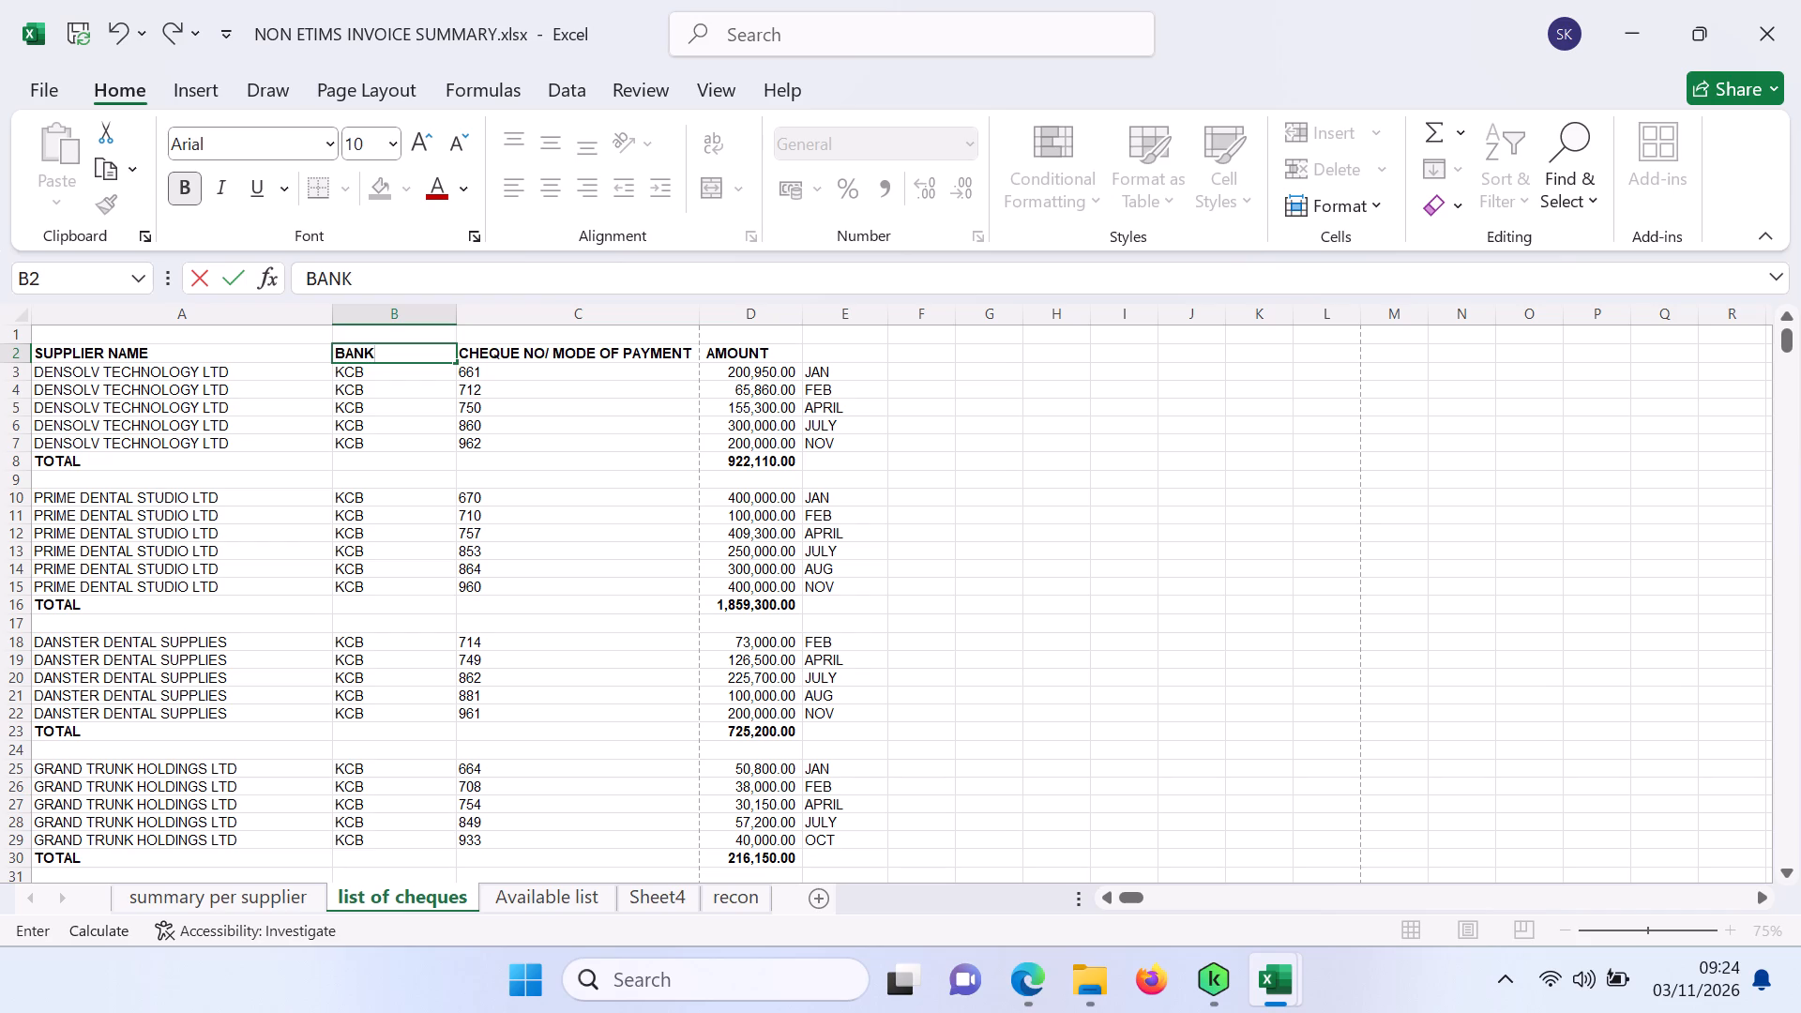
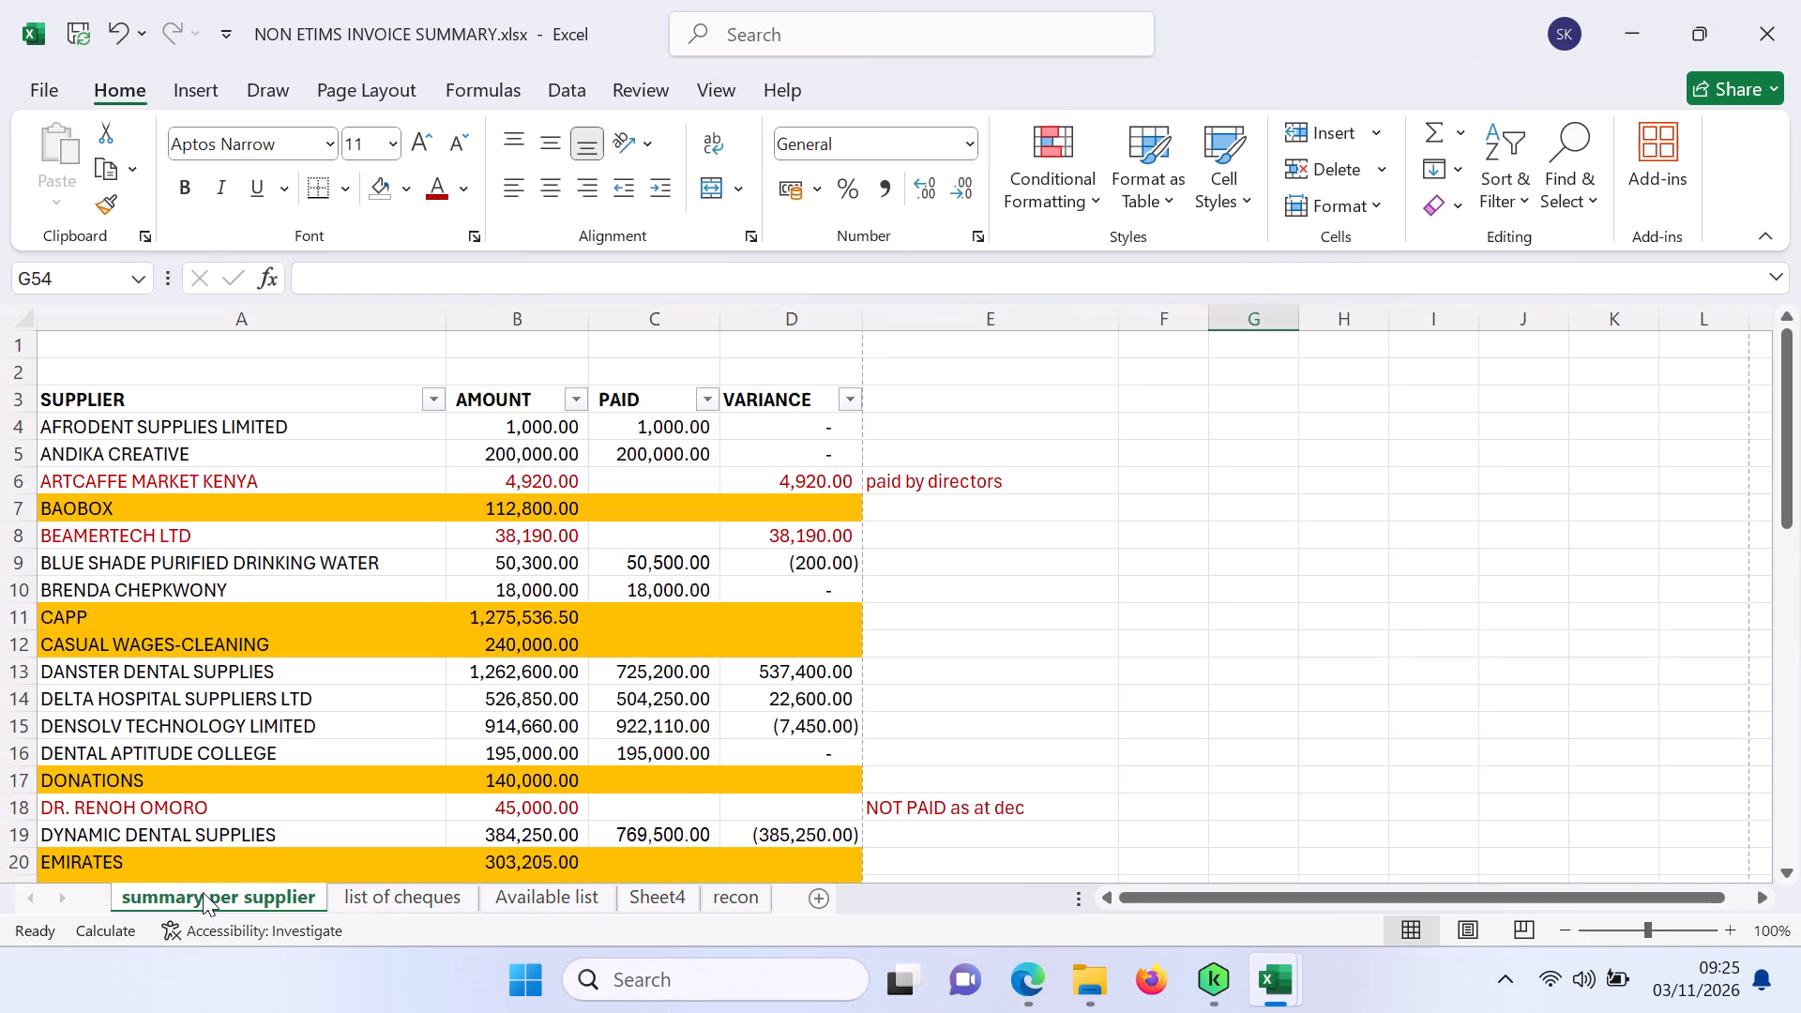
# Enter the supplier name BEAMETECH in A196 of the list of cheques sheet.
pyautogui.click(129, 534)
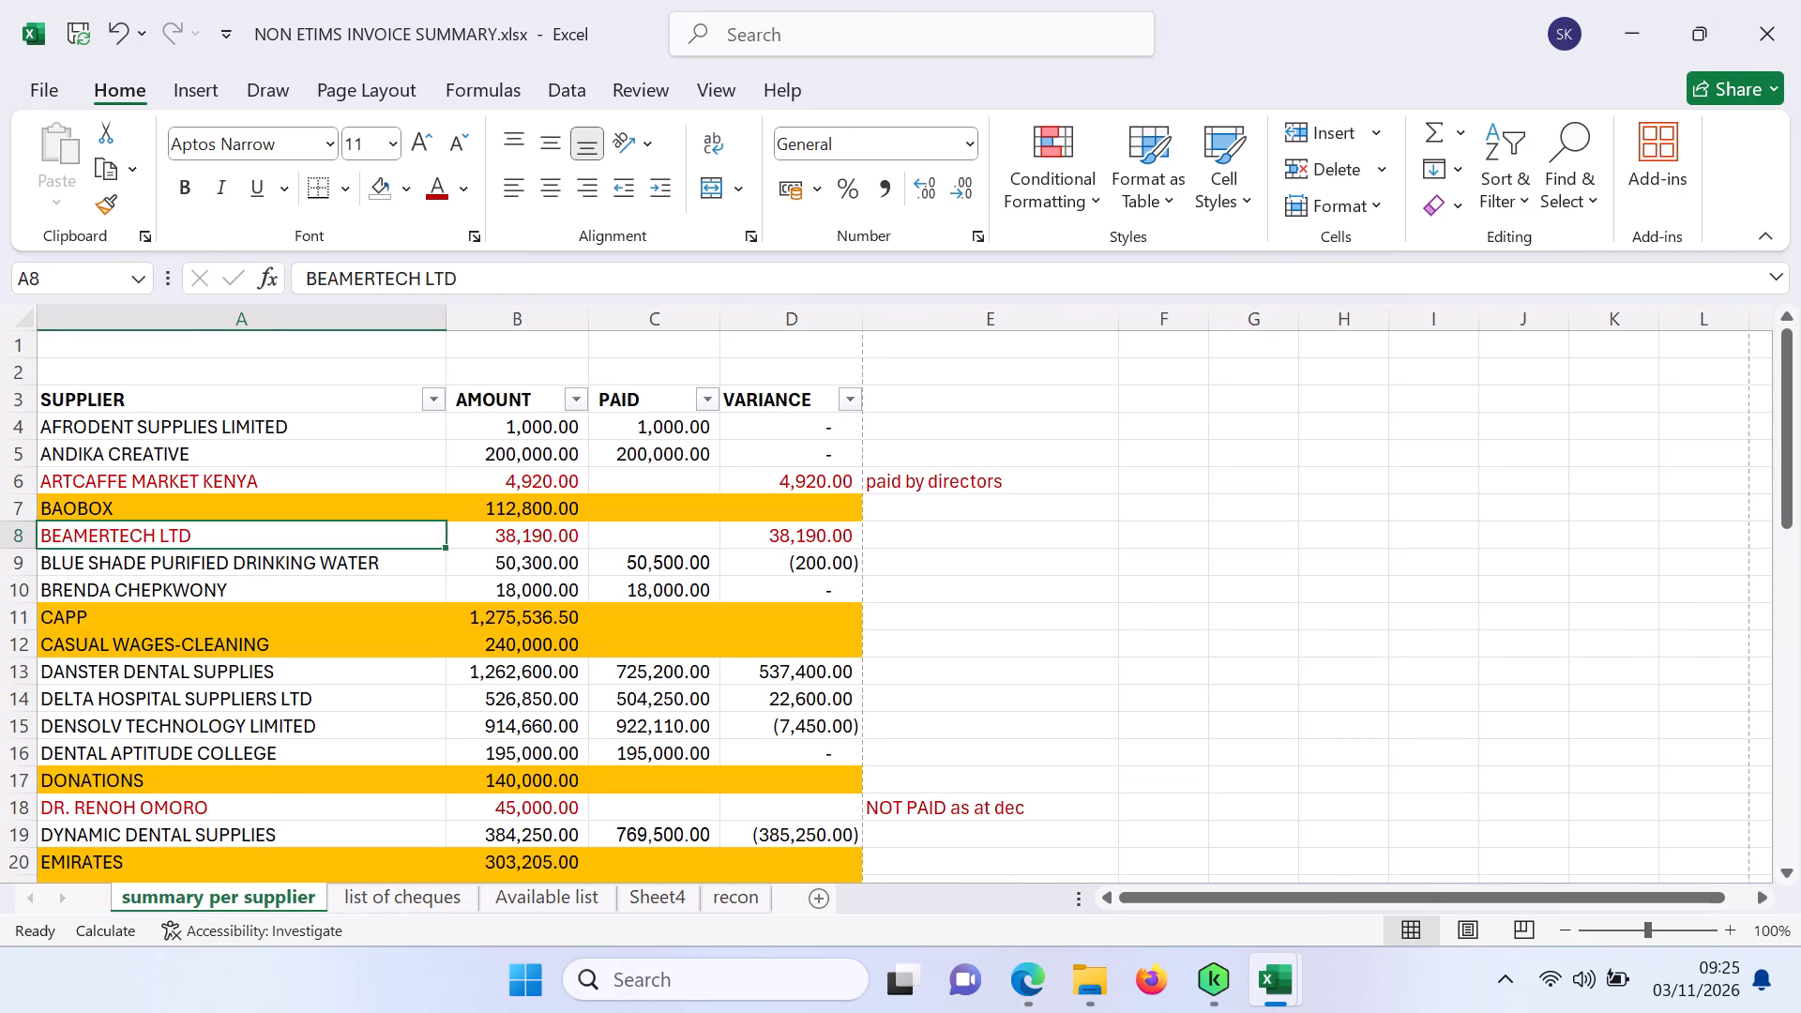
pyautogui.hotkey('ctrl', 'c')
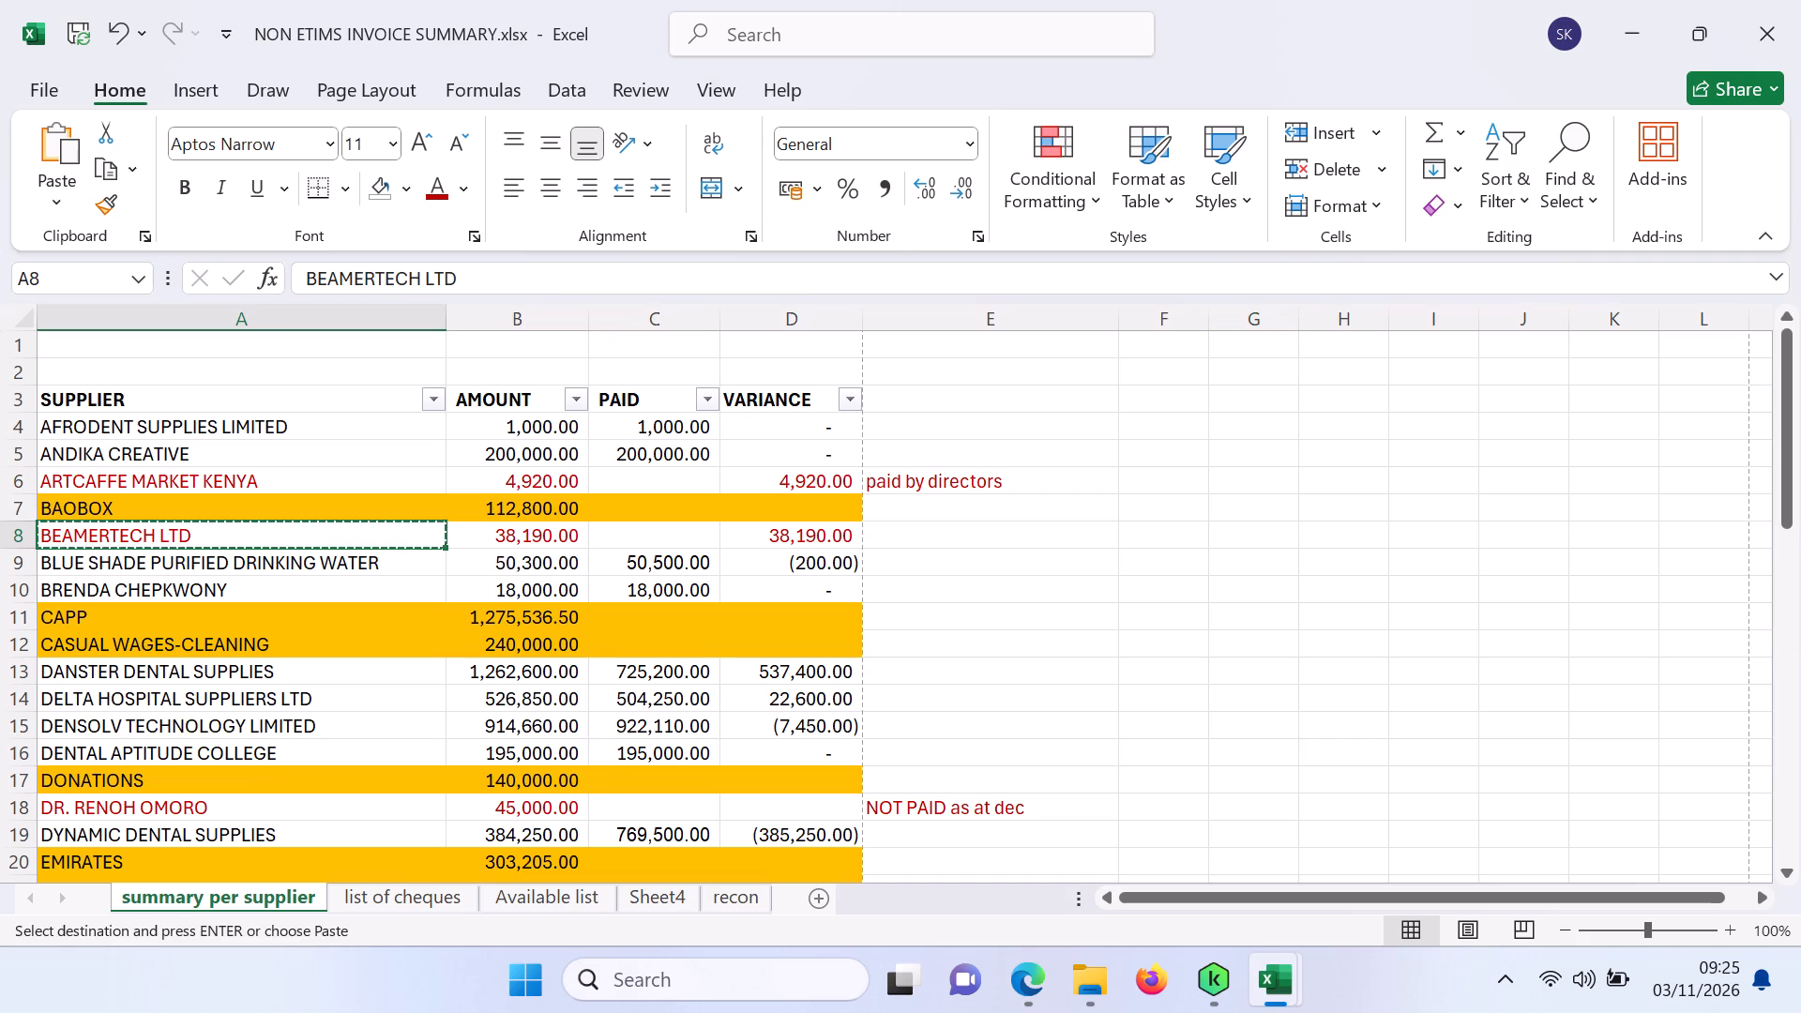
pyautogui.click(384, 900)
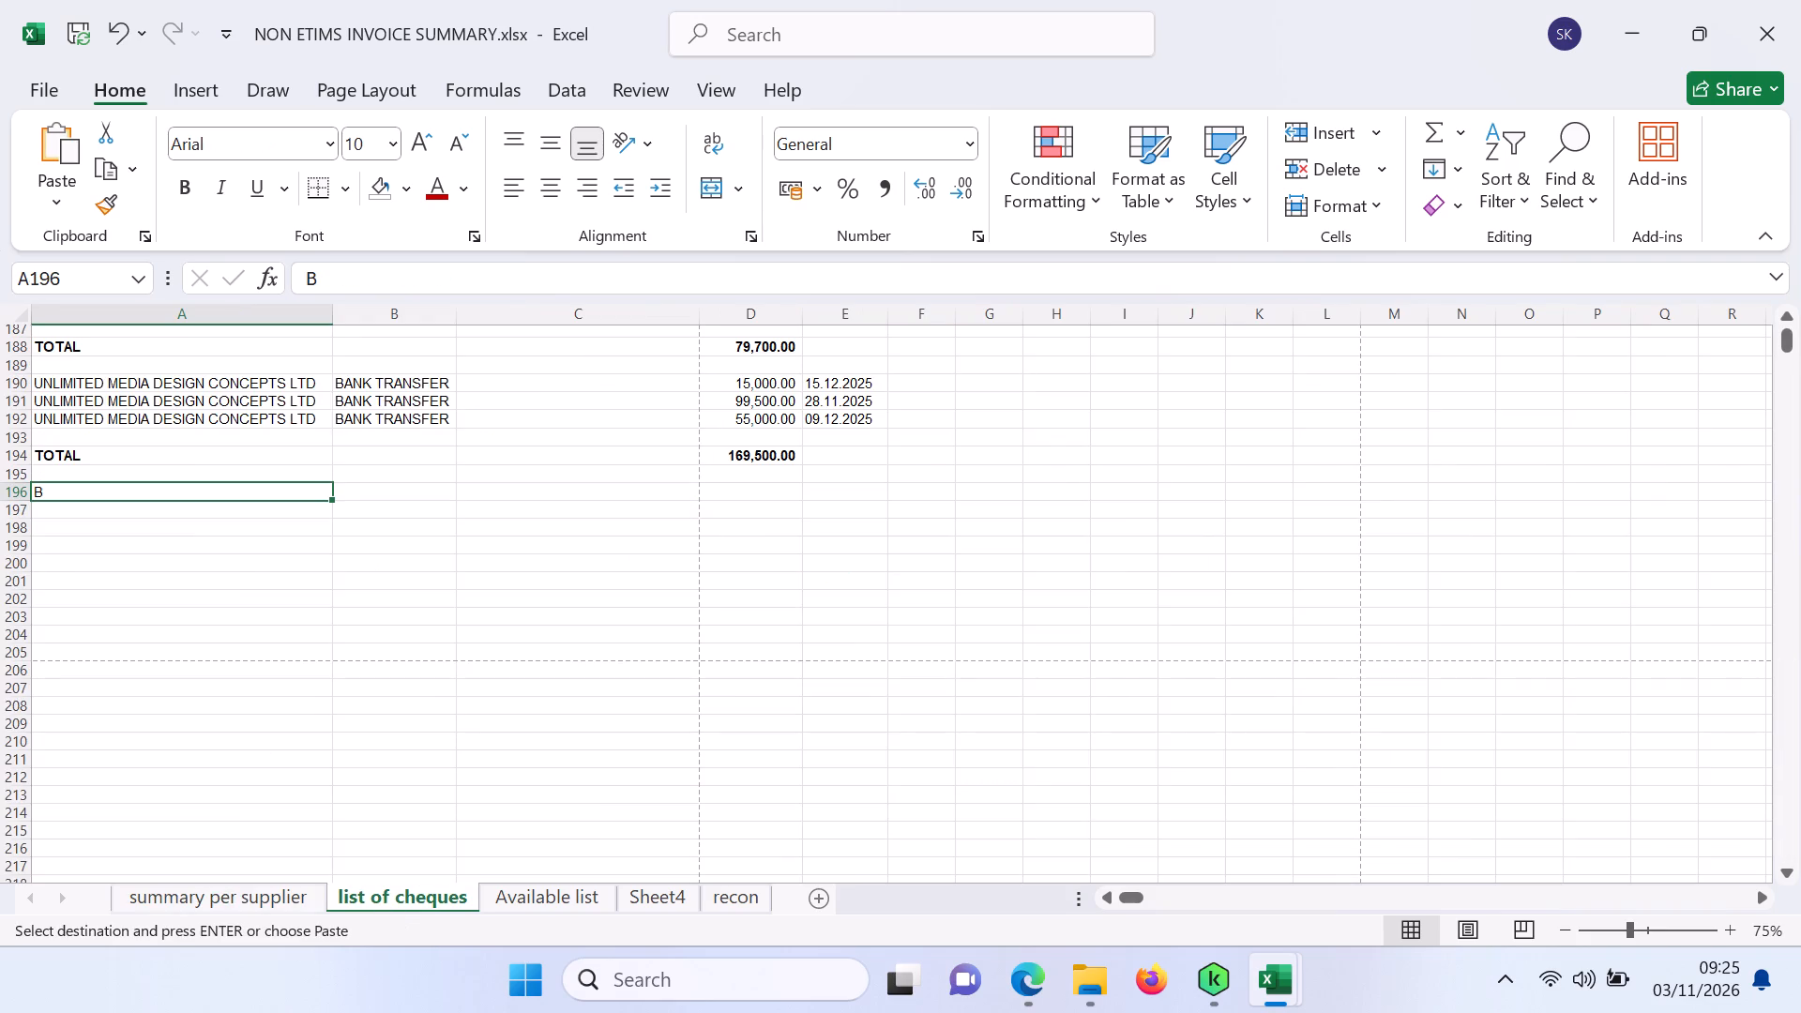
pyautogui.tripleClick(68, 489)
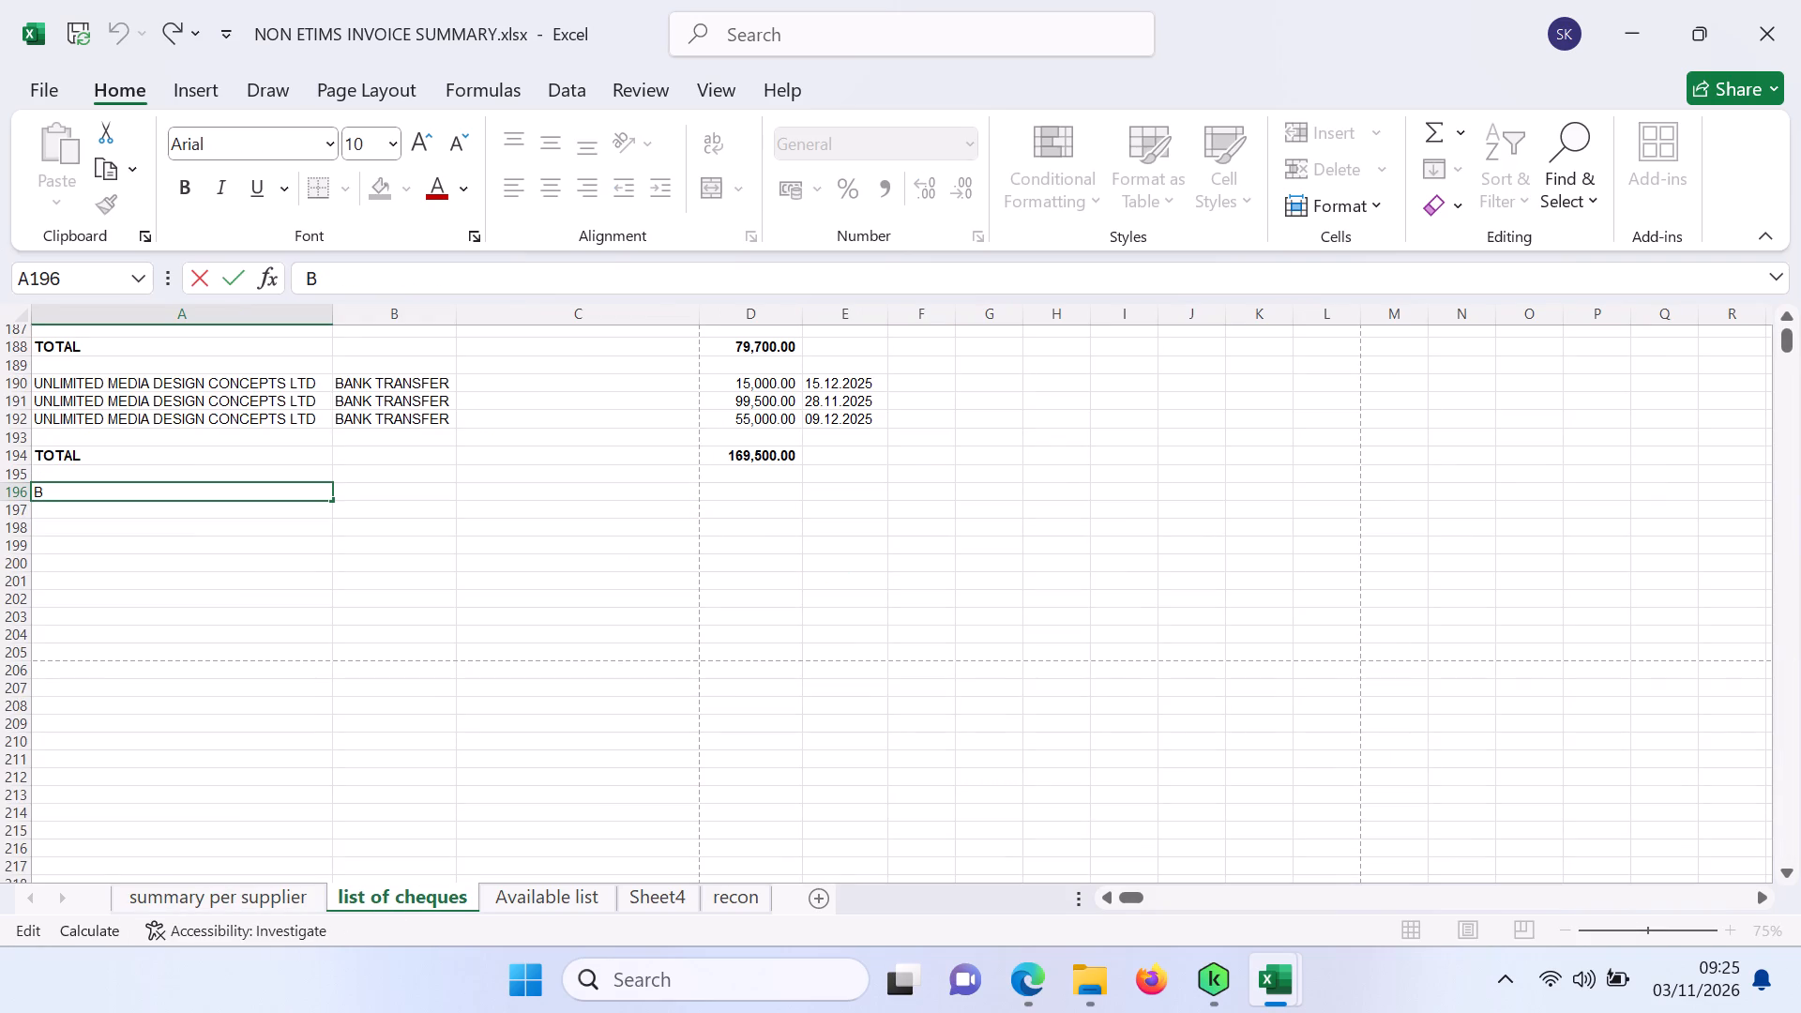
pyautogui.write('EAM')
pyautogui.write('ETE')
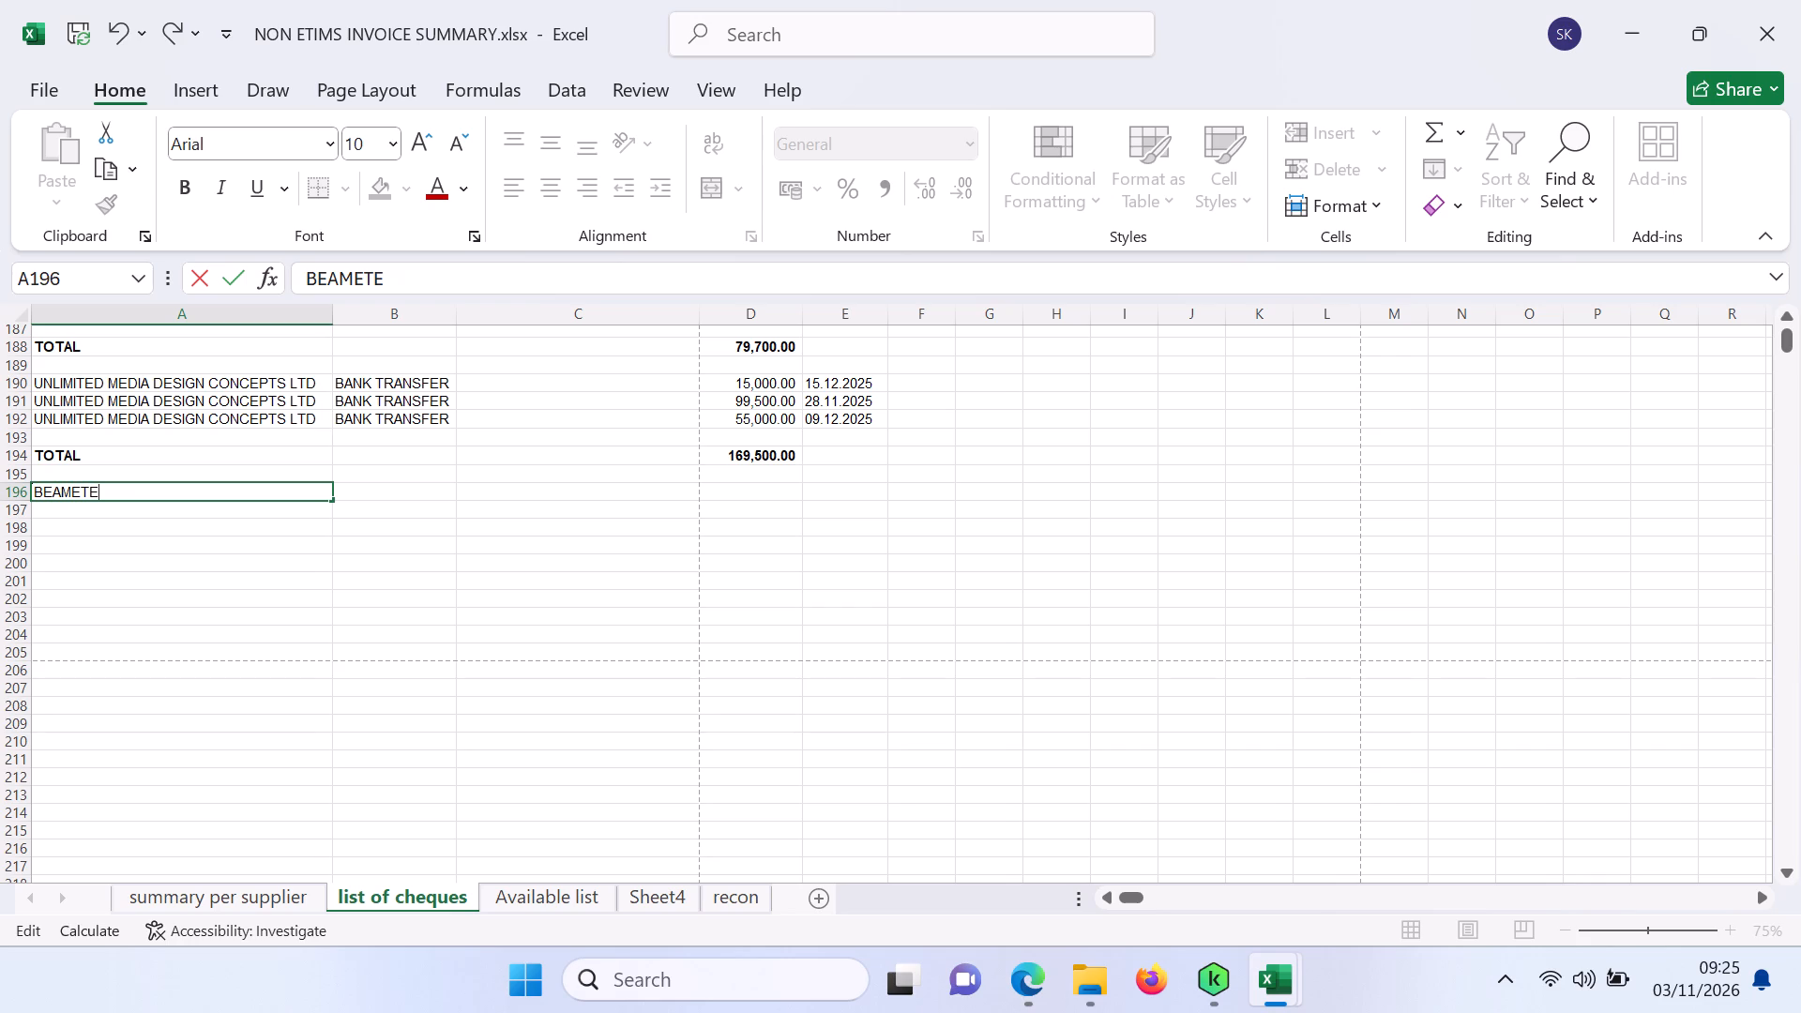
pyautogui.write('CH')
# Copy BEAMERTECH LTD from the summary per supplier sheet into A196 of the list of cheques, formatted in black, non-bold text.
pyautogui.click(269, 906)
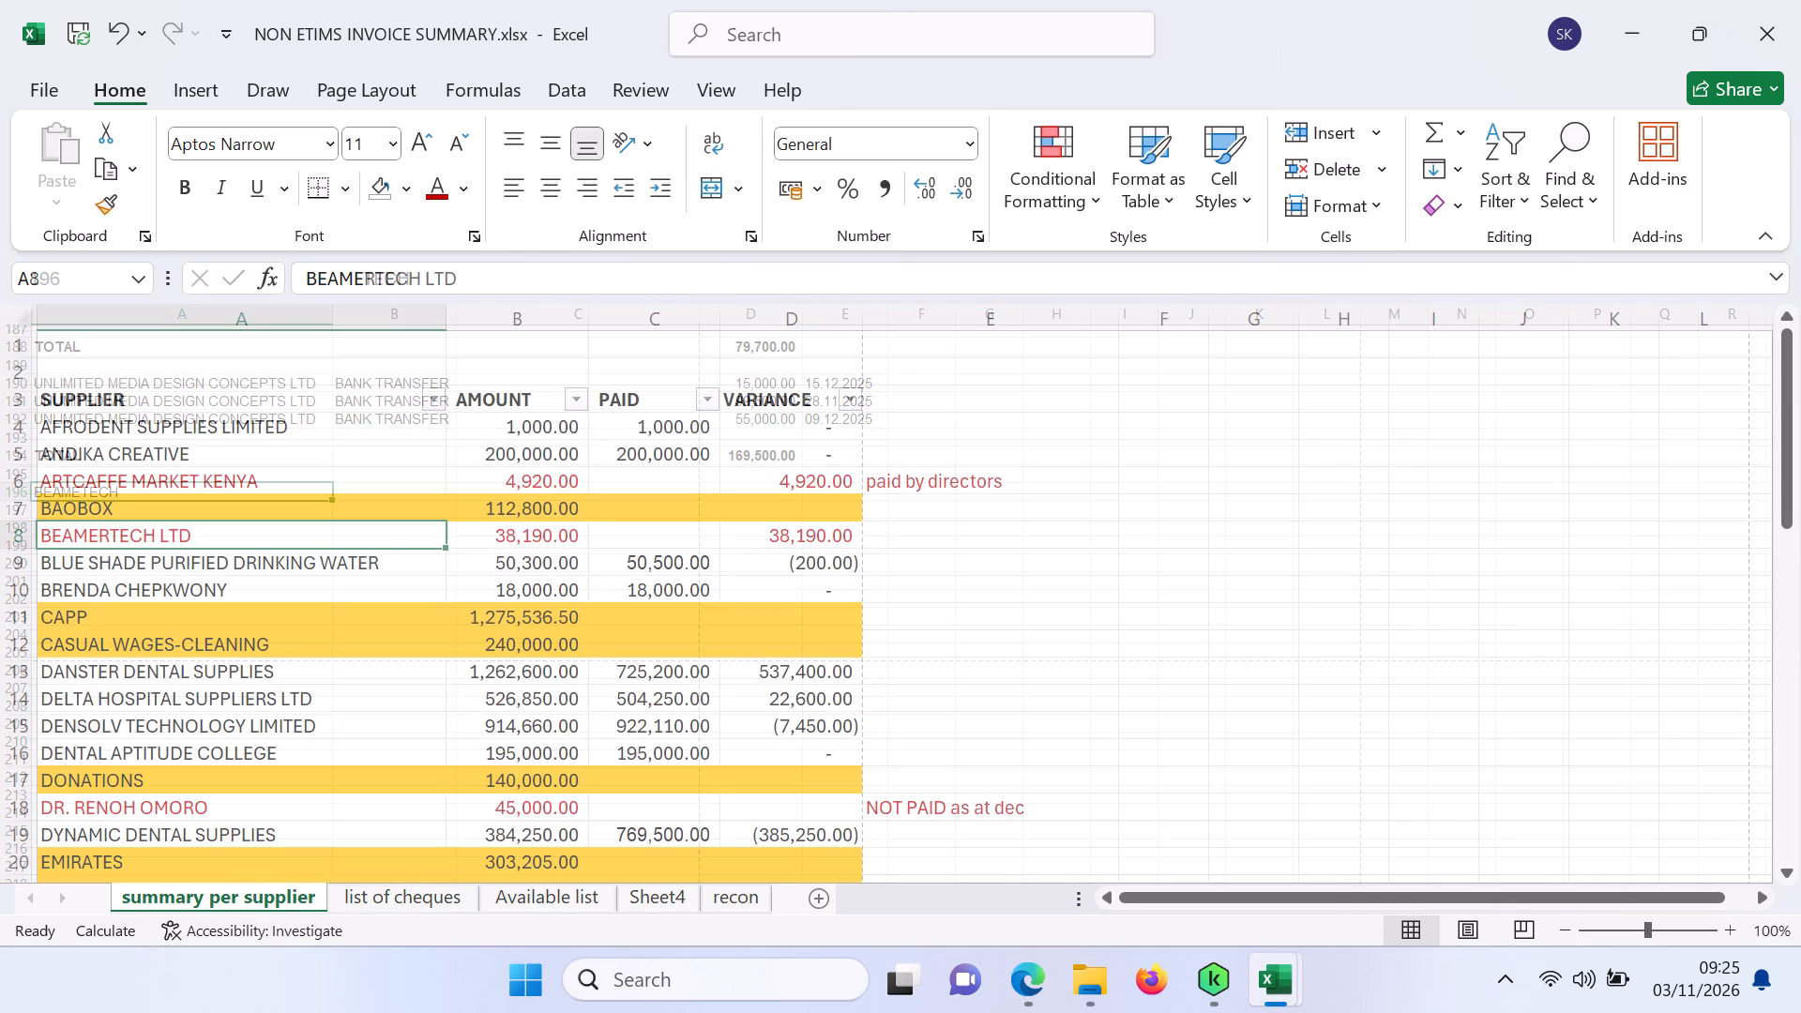
pyautogui.hotkey('ctrl', 'c')
pyautogui.click(408, 900)
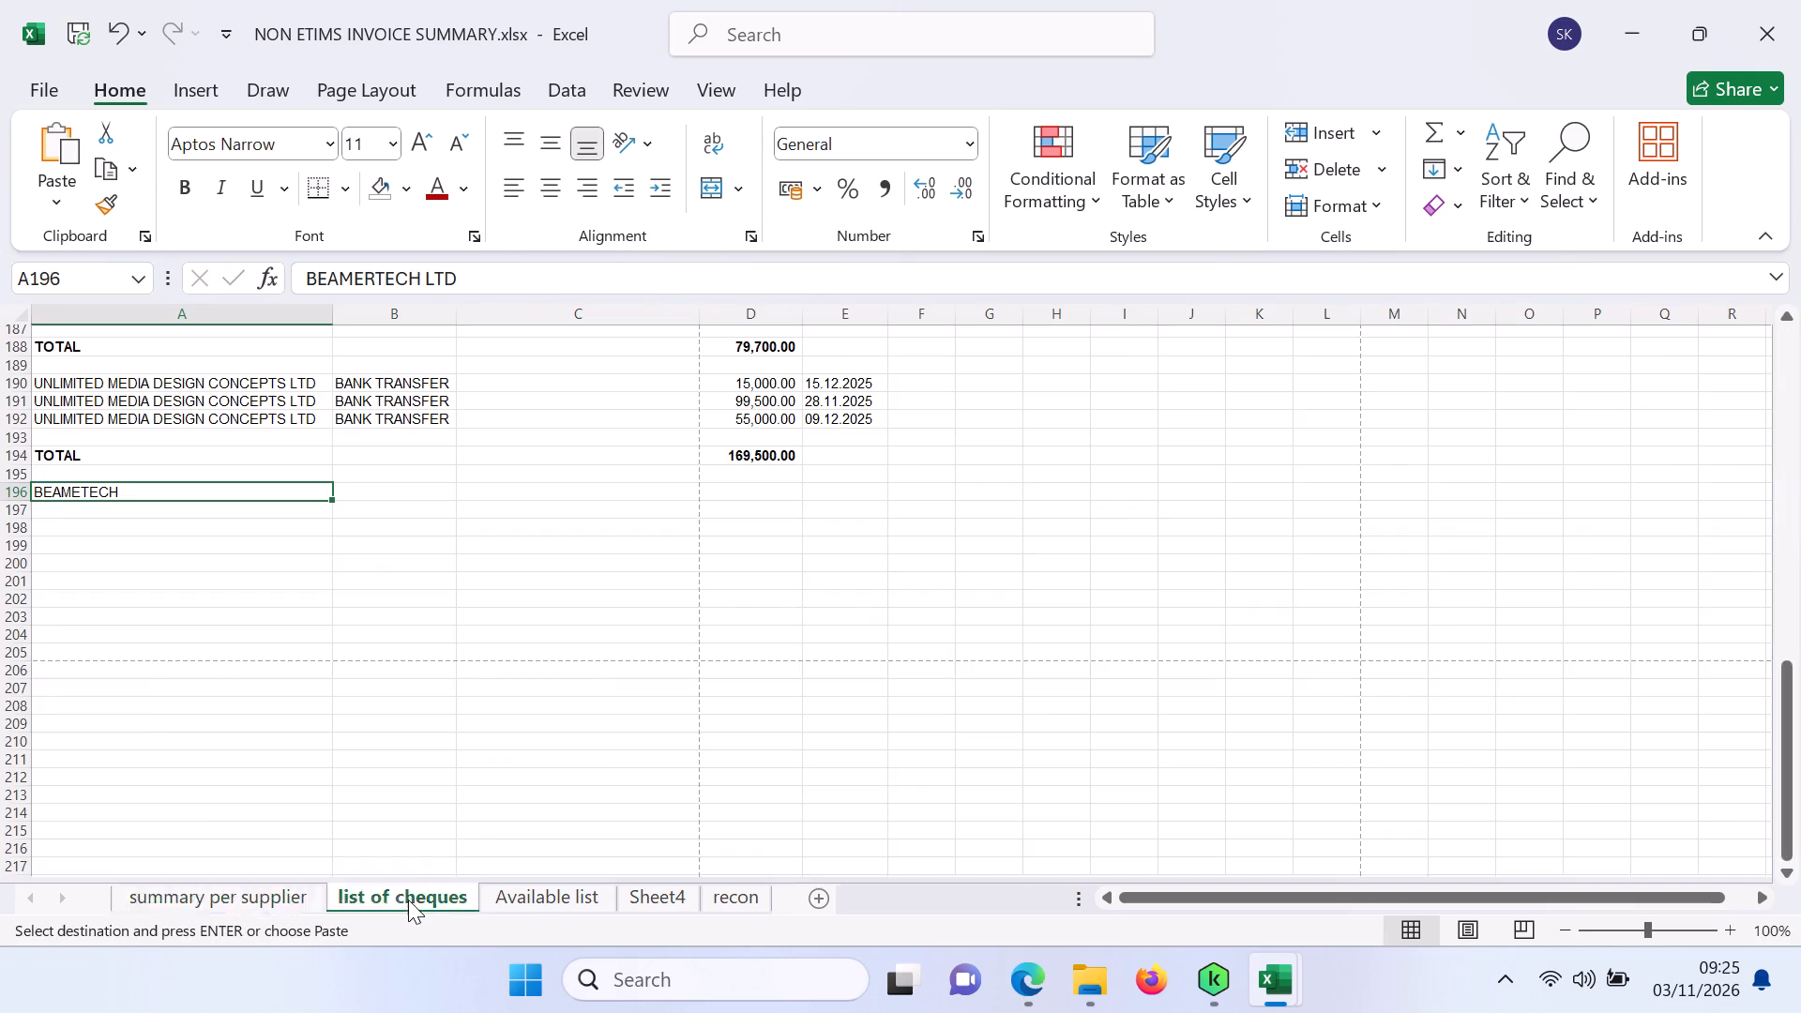
pyautogui.click(86, 490)
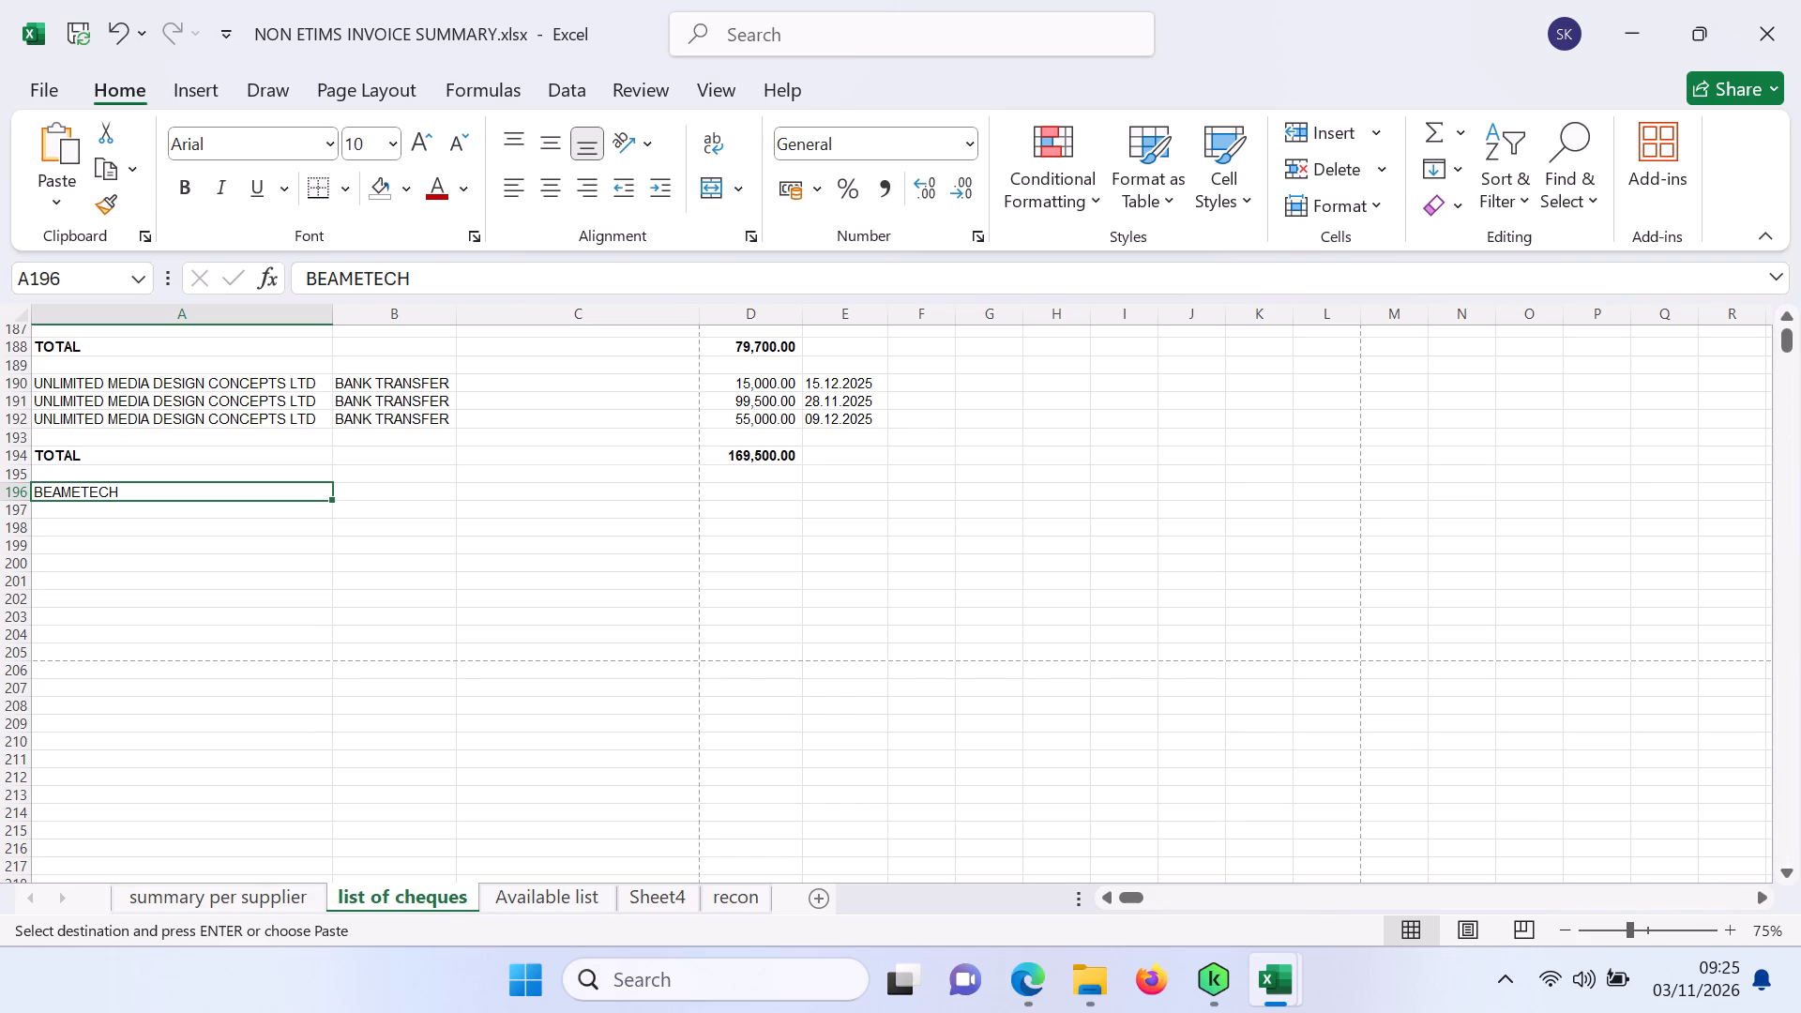
pyautogui.hotkey('ctrl', 'v')
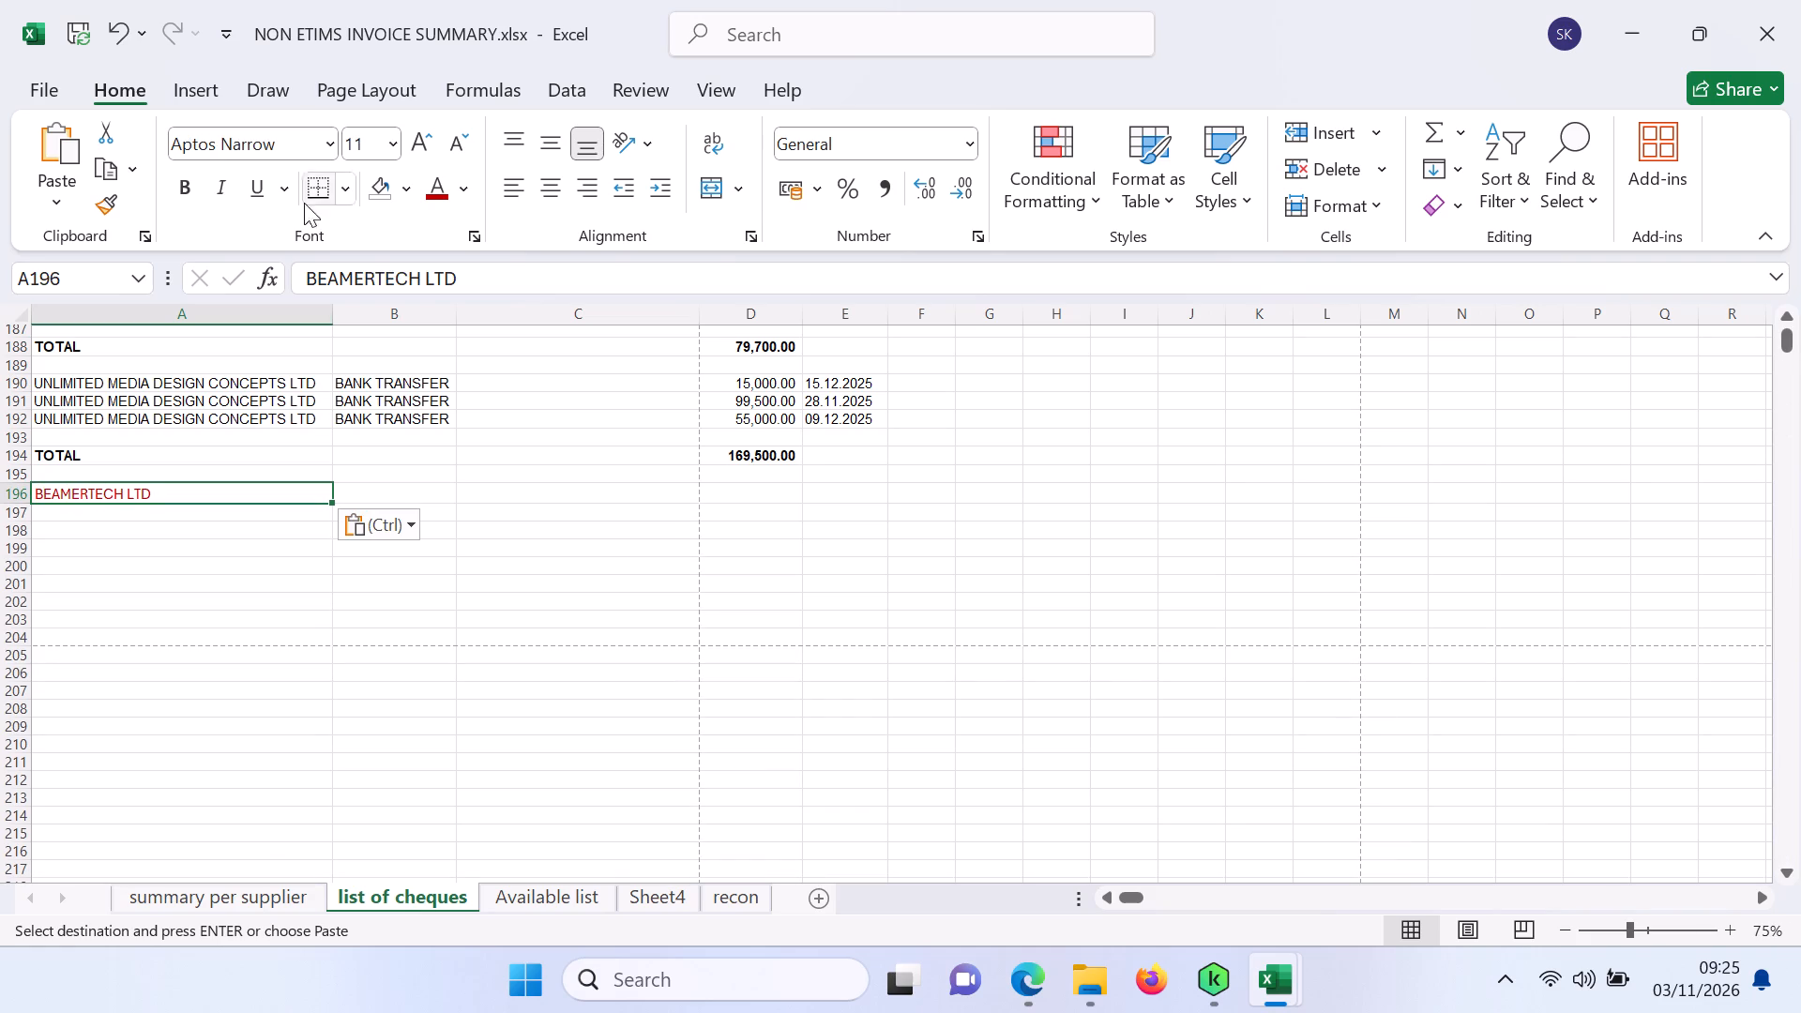
pyautogui.click(180, 175)
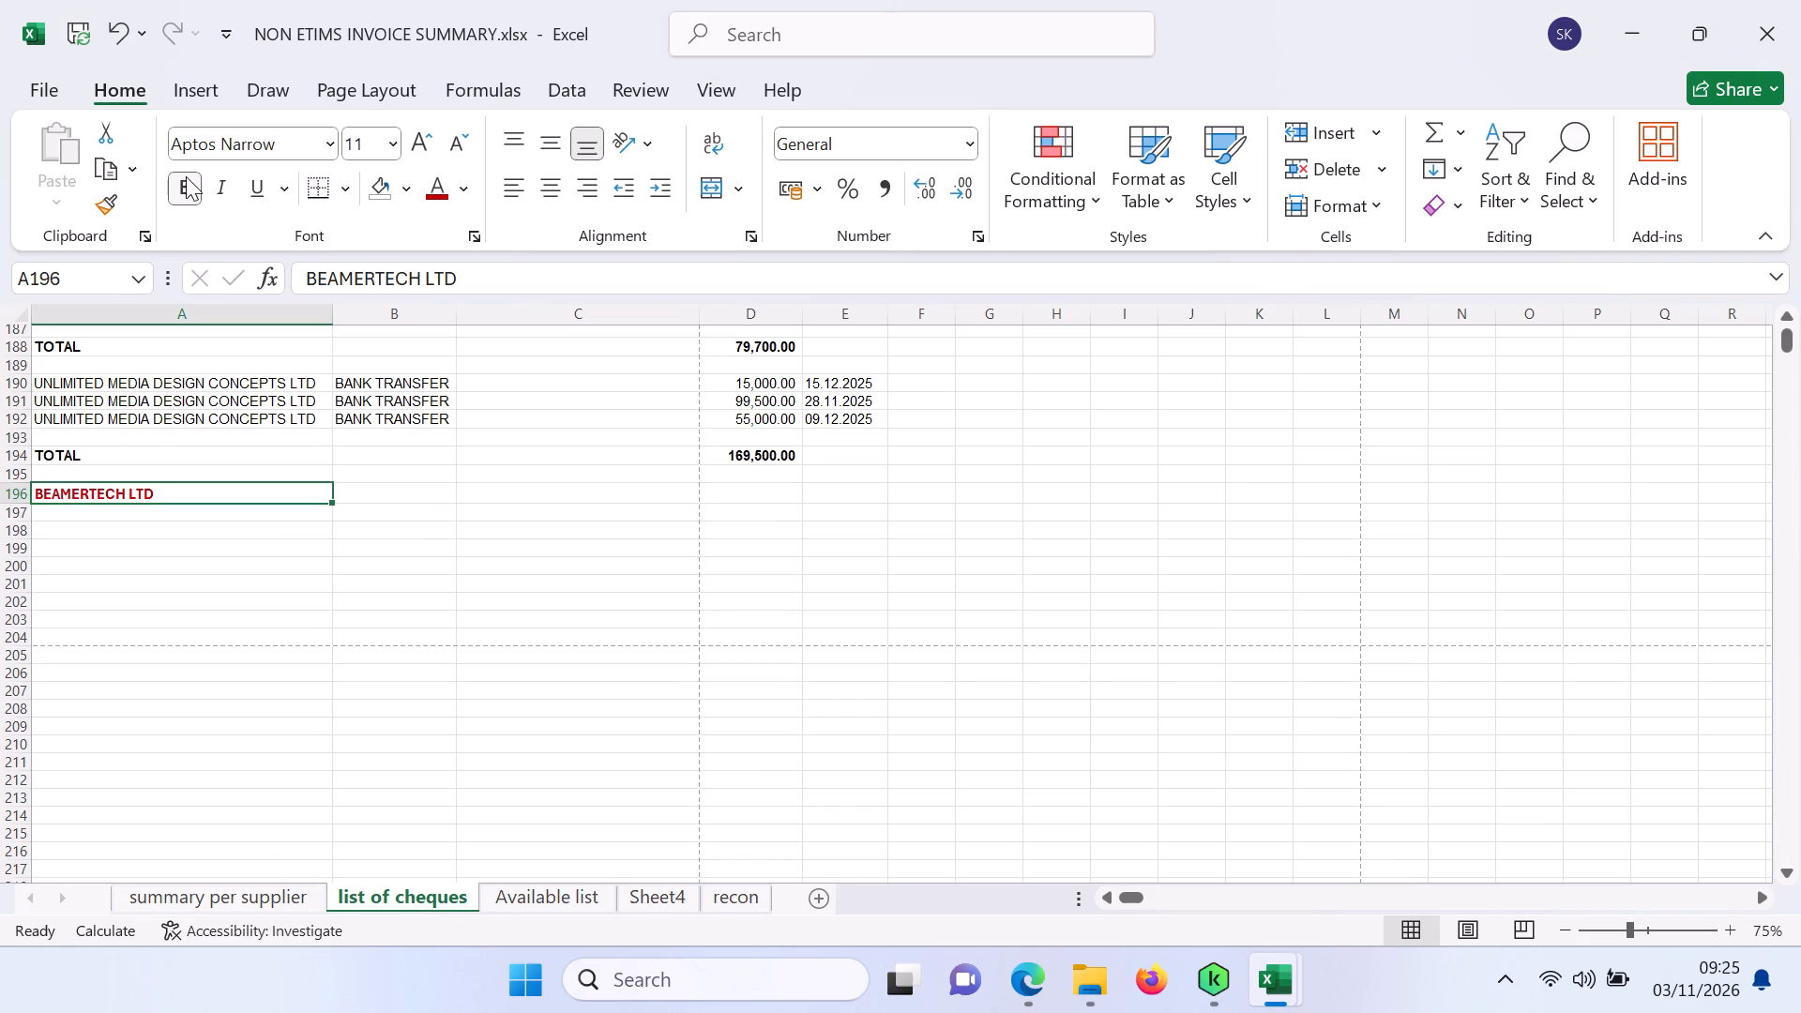
pyautogui.click(463, 183)
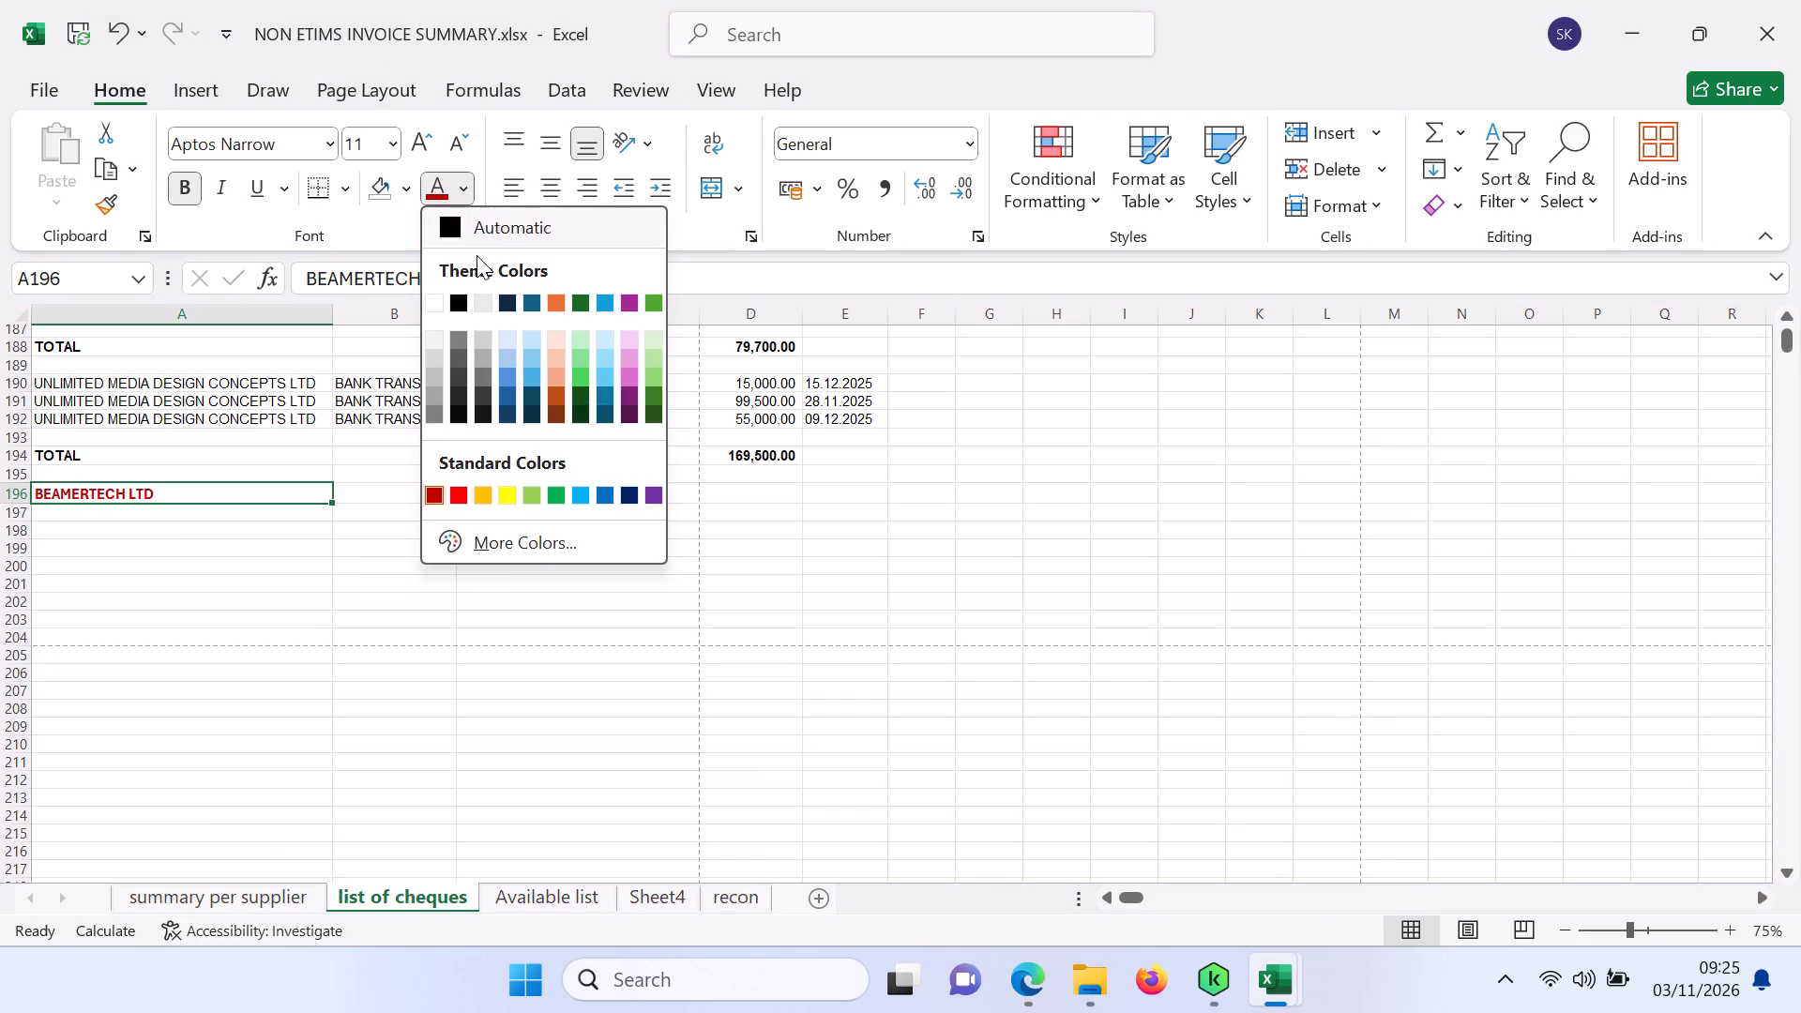
pyautogui.click(459, 306)
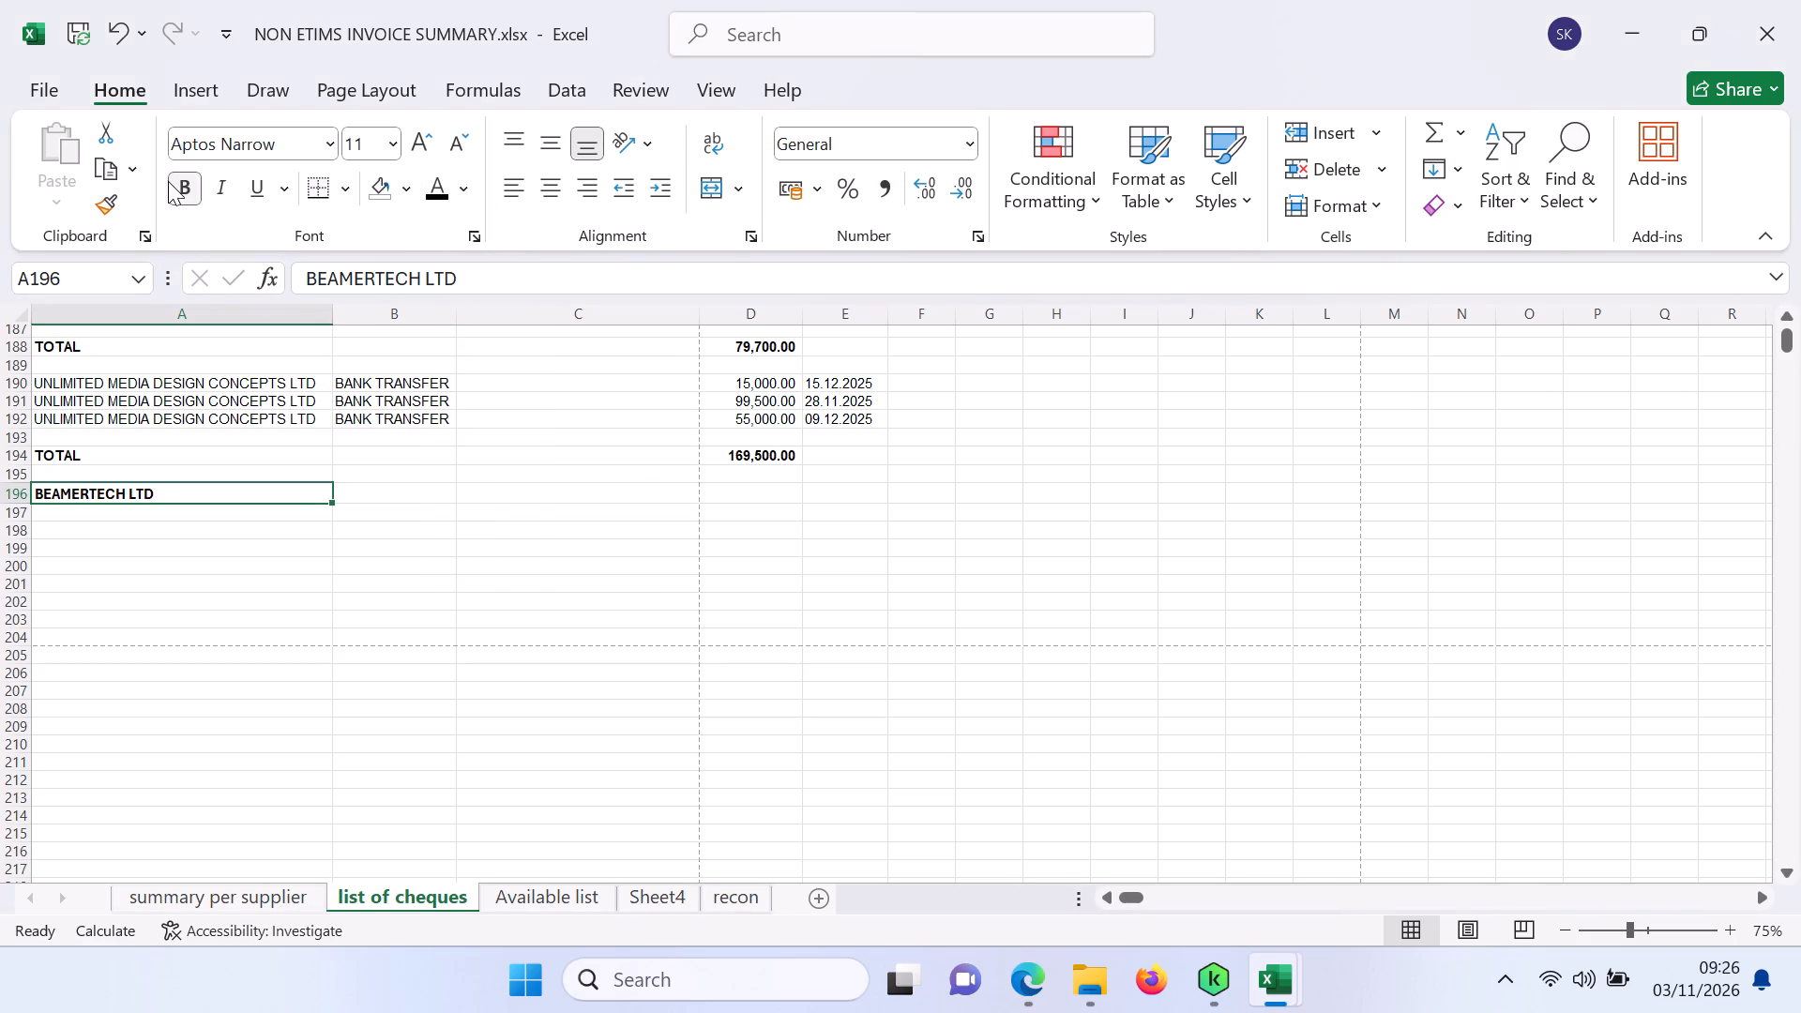
pyautogui.click(175, 186)
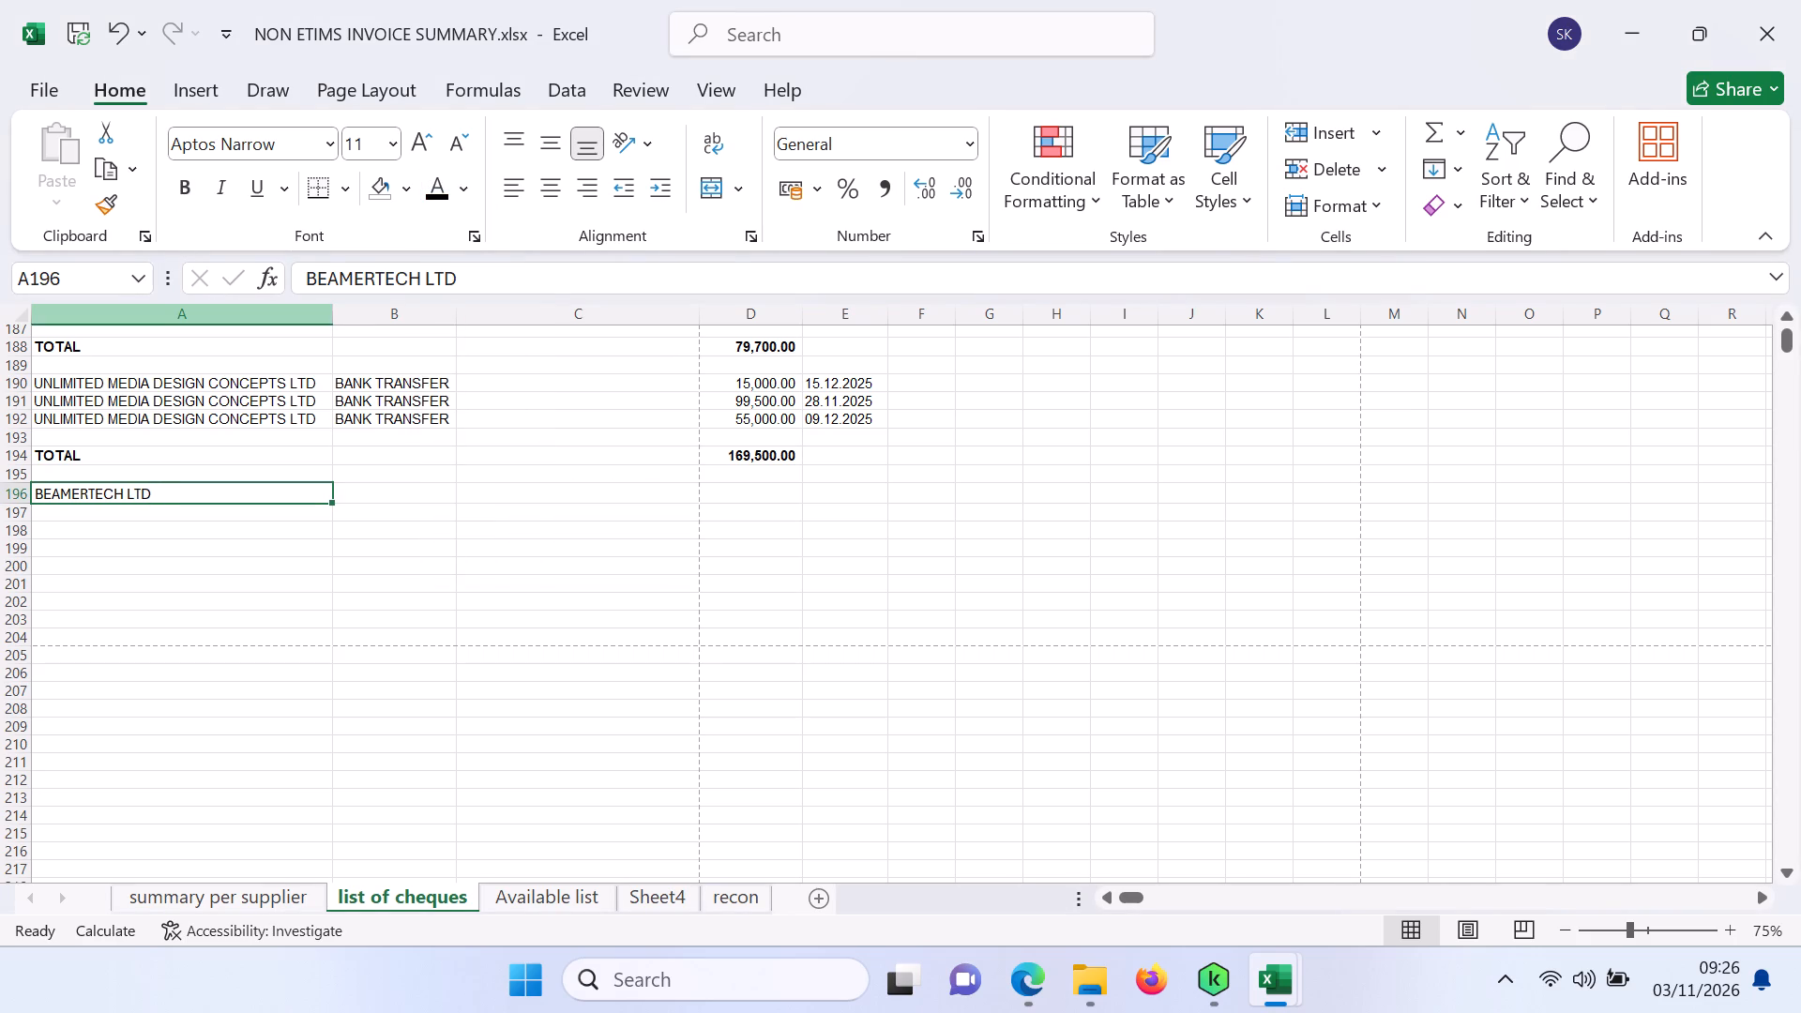
# Fill the BEAMERTECH LTD name down from A196 to A201.
pyautogui.moveTo(332, 504); pyautogui.dragTo(328, 585)
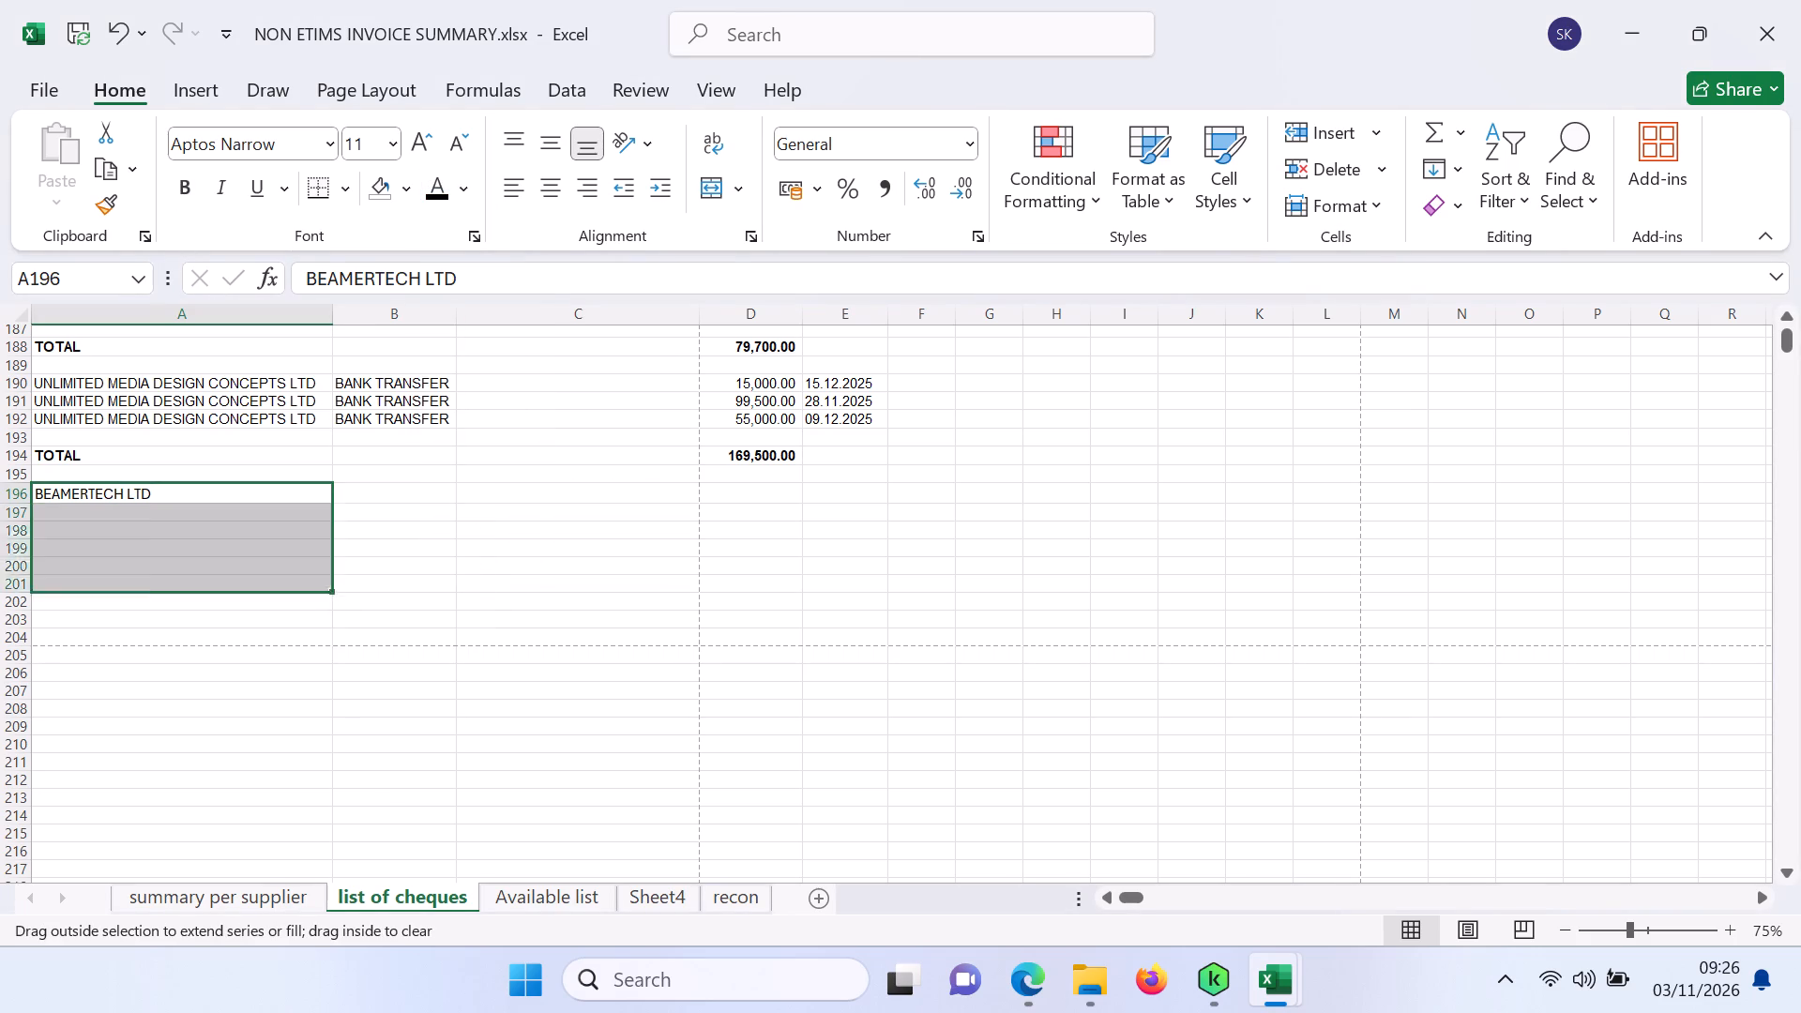
# Check the Available list sheet and search Sheet4's column B filter for BEAM and TECH to look for Beamertech payments.
pyautogui.click(381, 492)
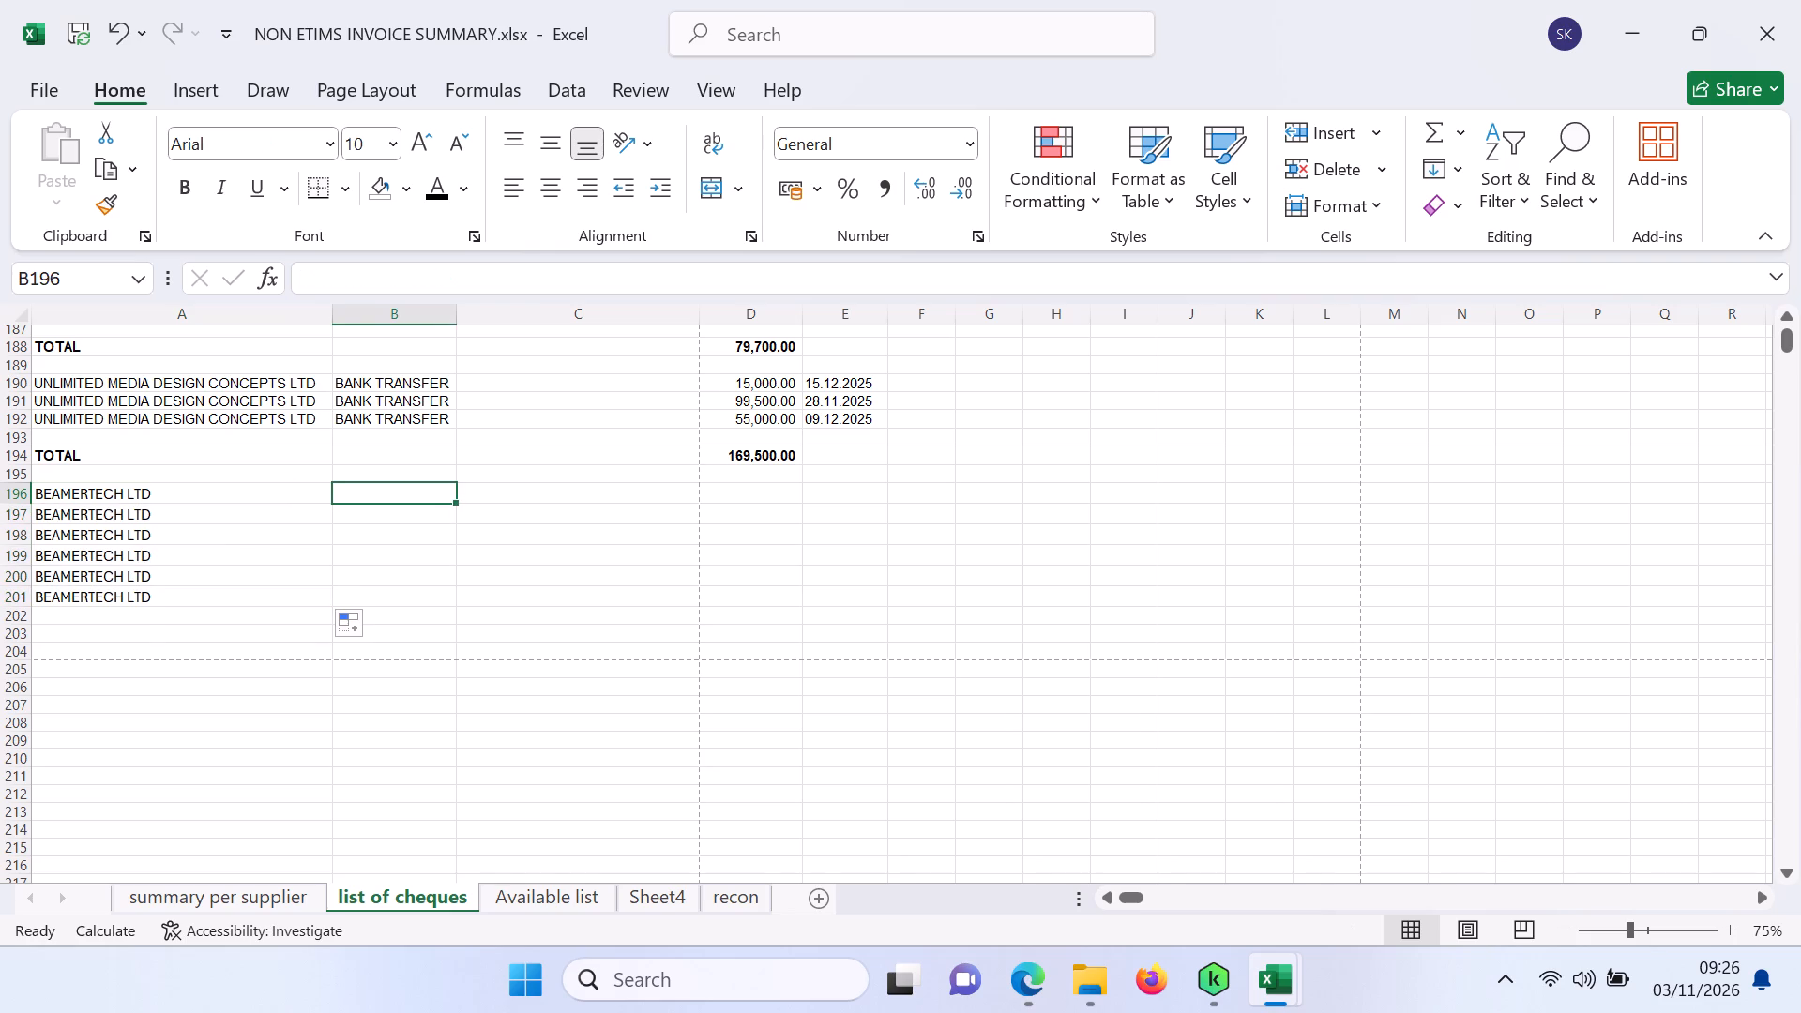
pyautogui.click(523, 893)
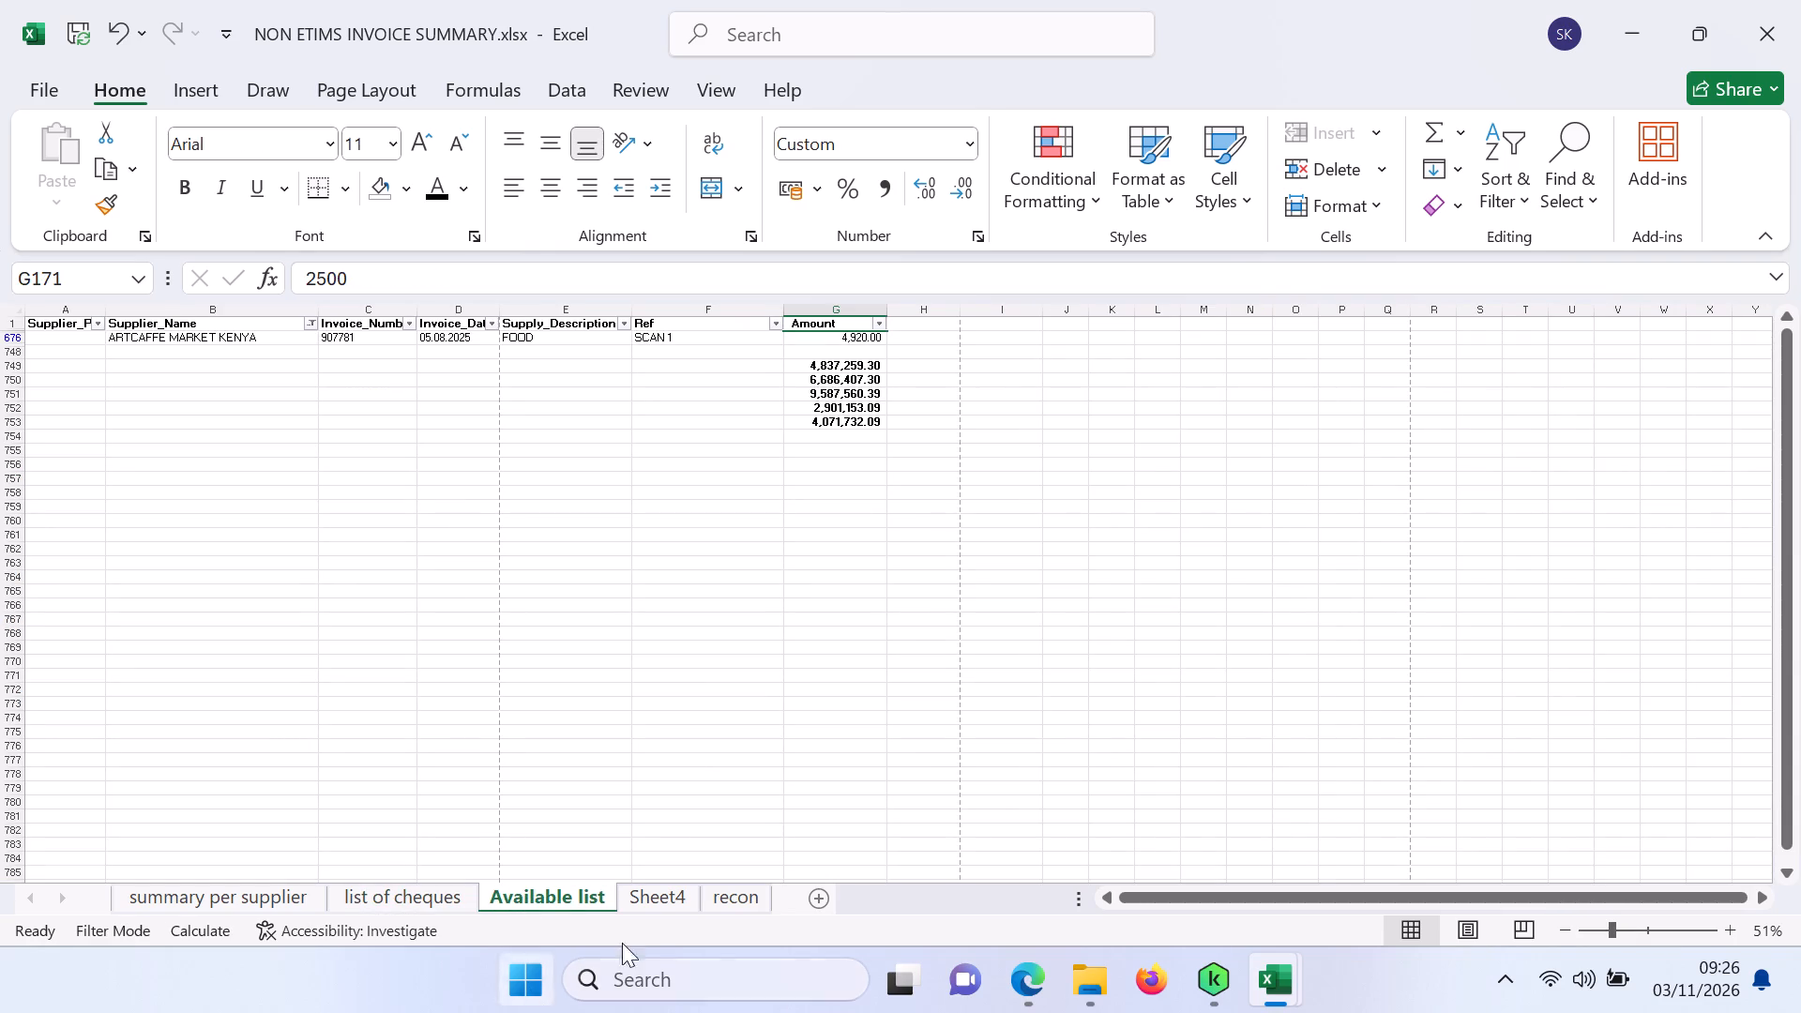
pyautogui.click(391, 895)
pyautogui.click(658, 890)
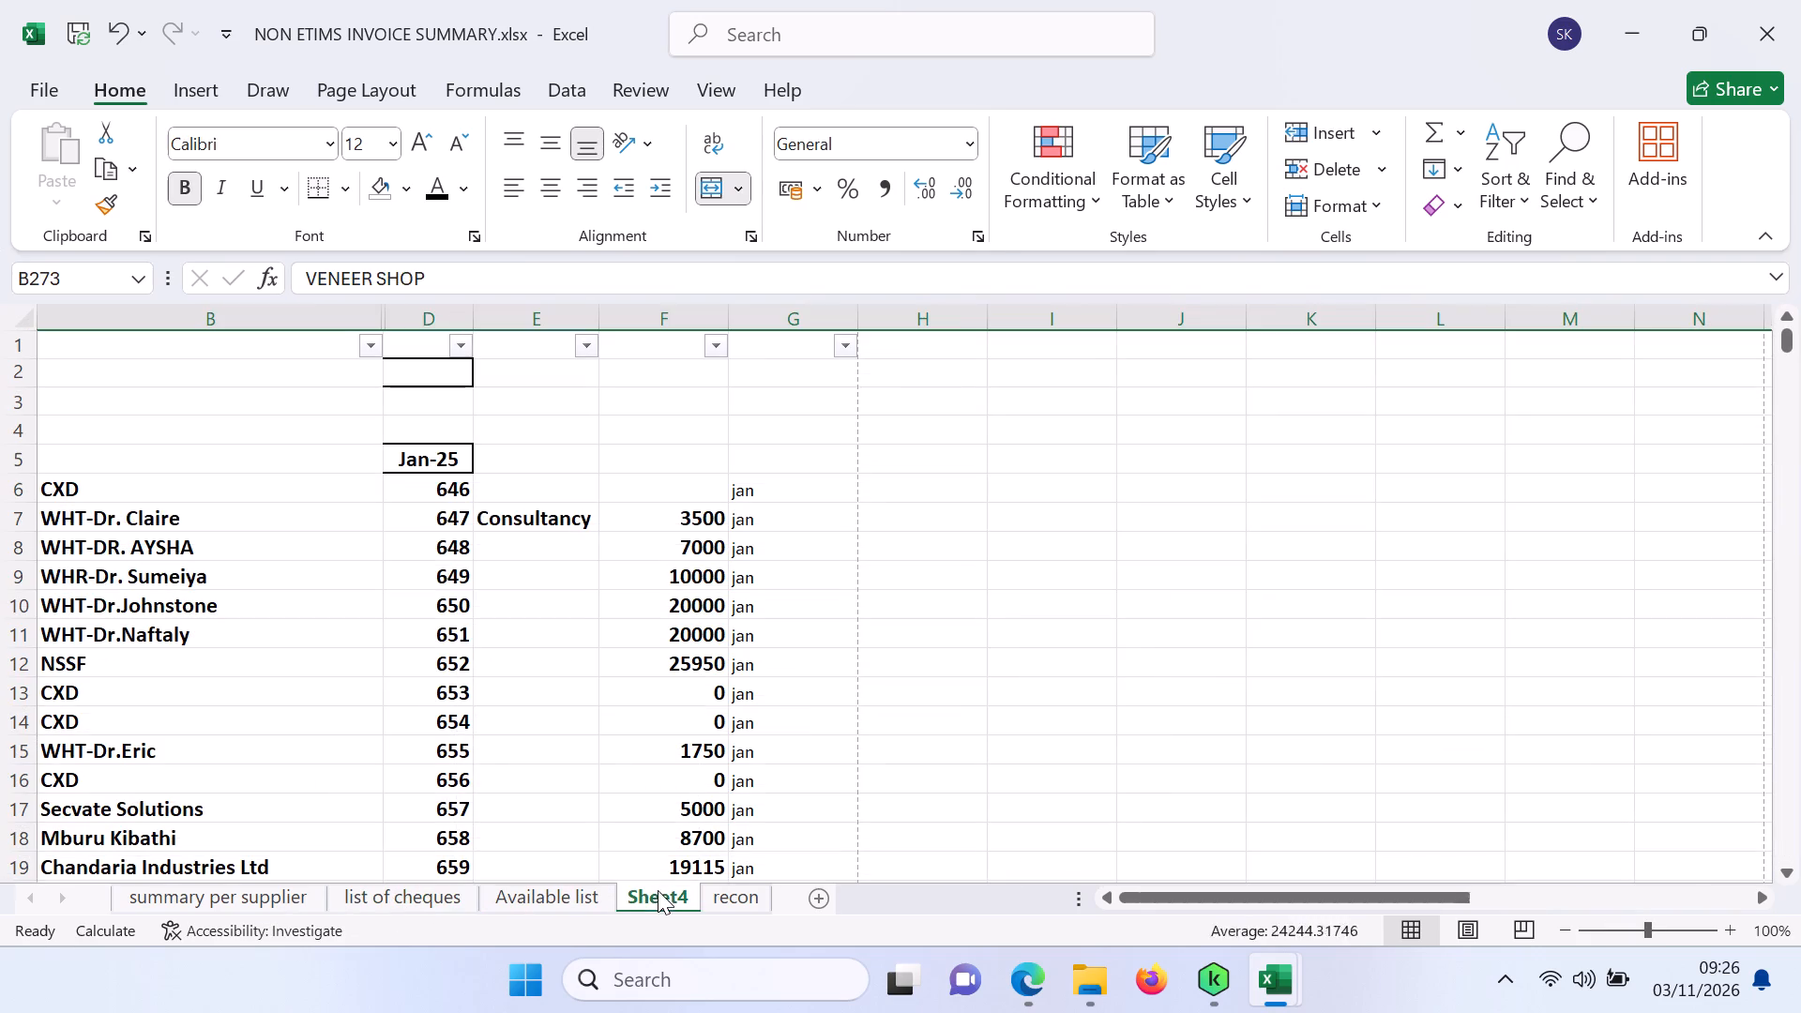
pyautogui.click(367, 344)
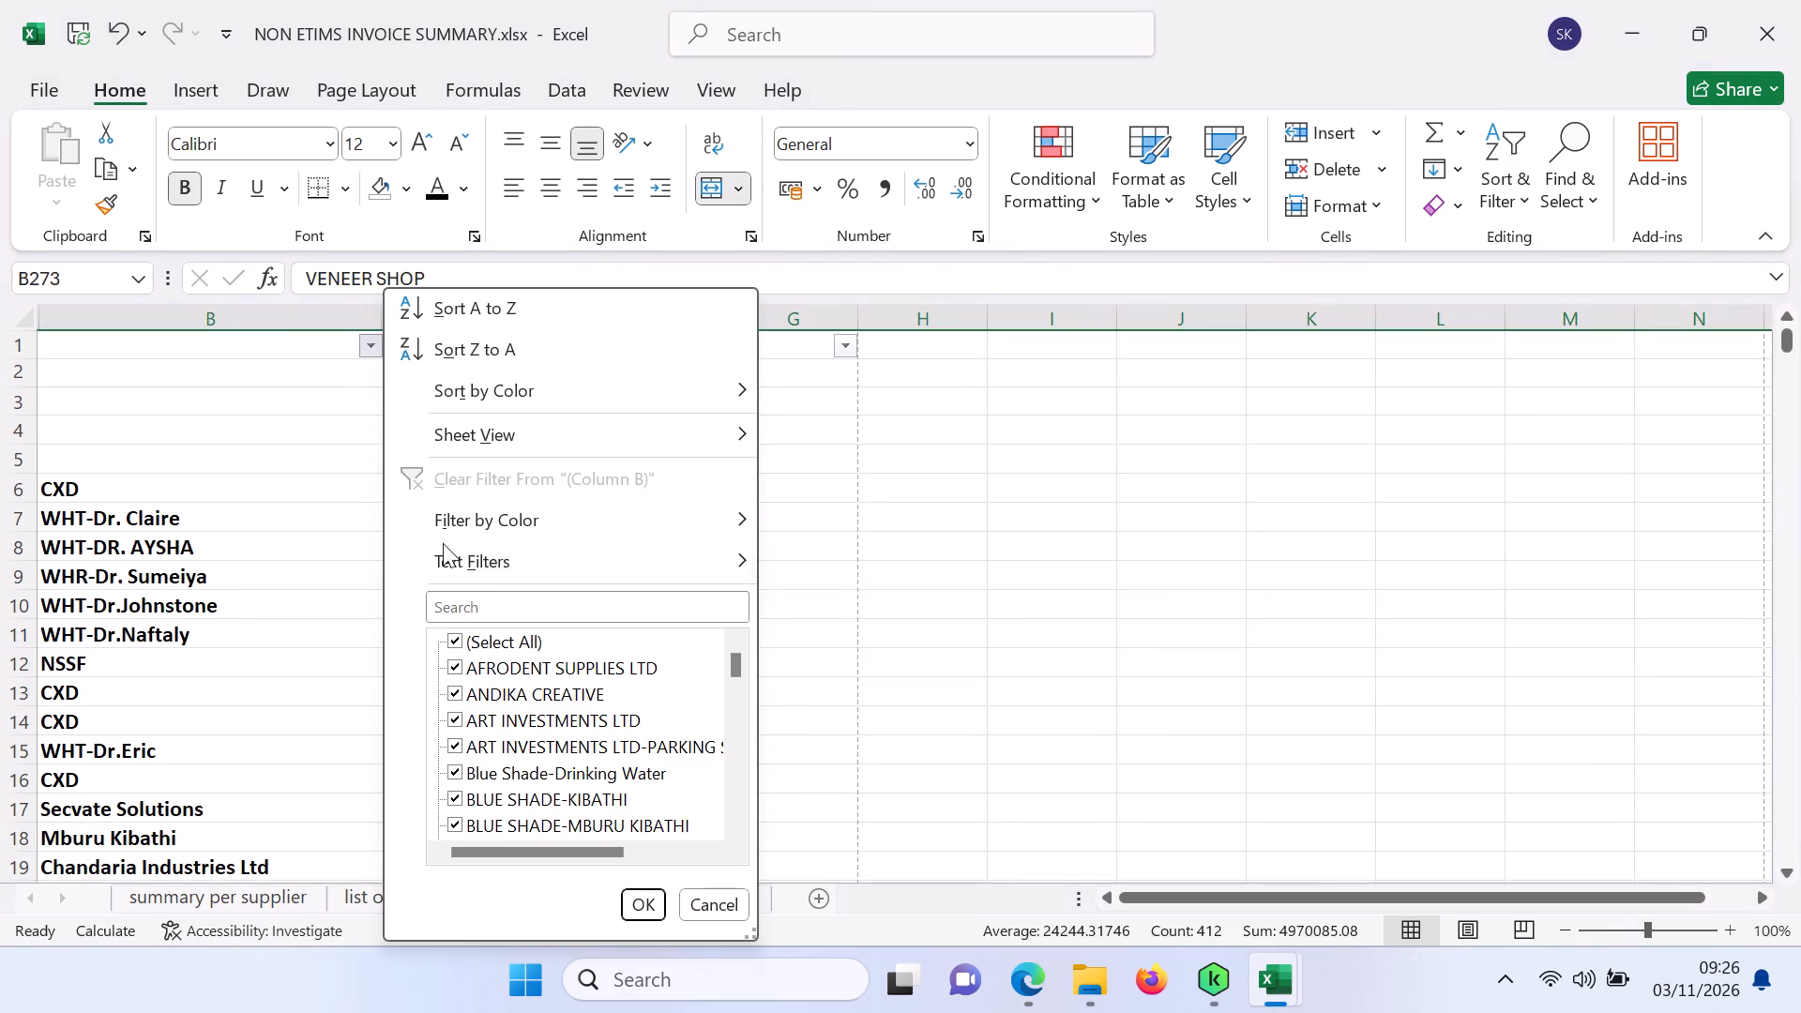
pyautogui.click(462, 605)
pyautogui.write('BEAM')
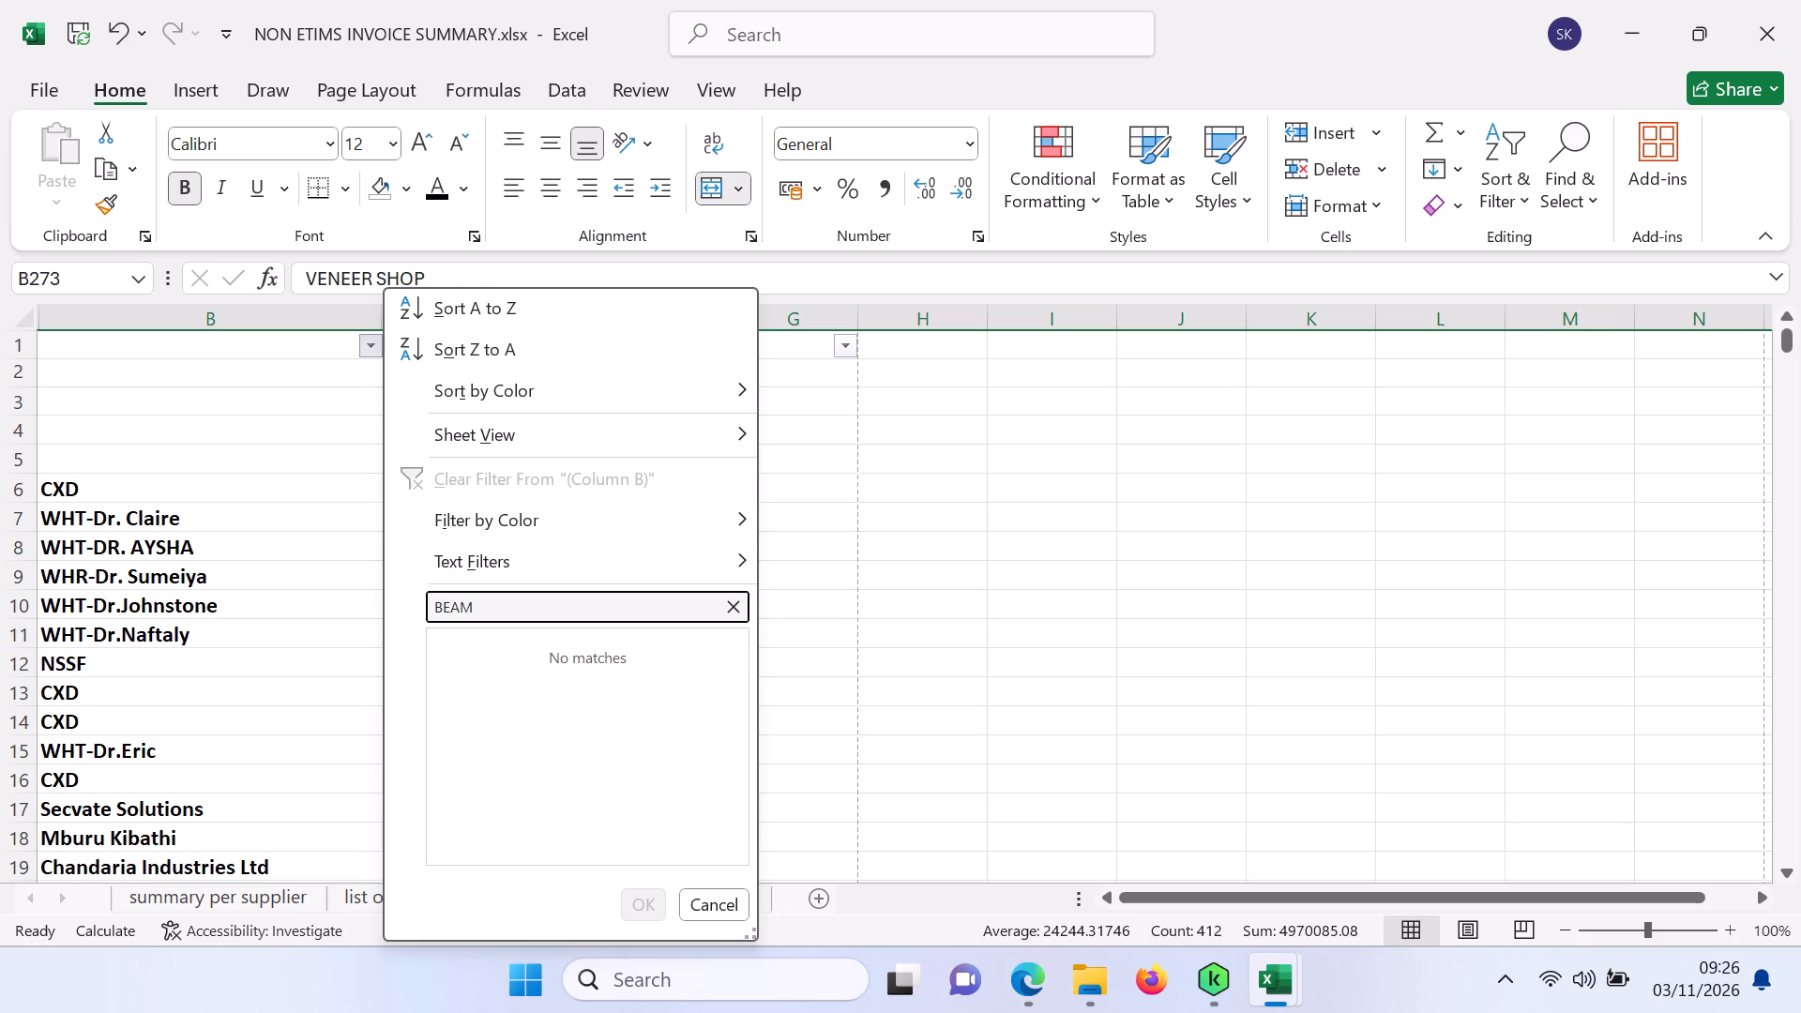
pyautogui.press('BackSpace')
pyautogui.press('BackSpace')
pyautogui.press('BackSpace')
pyautogui.press('BackSpace')
pyautogui.write('TECH')
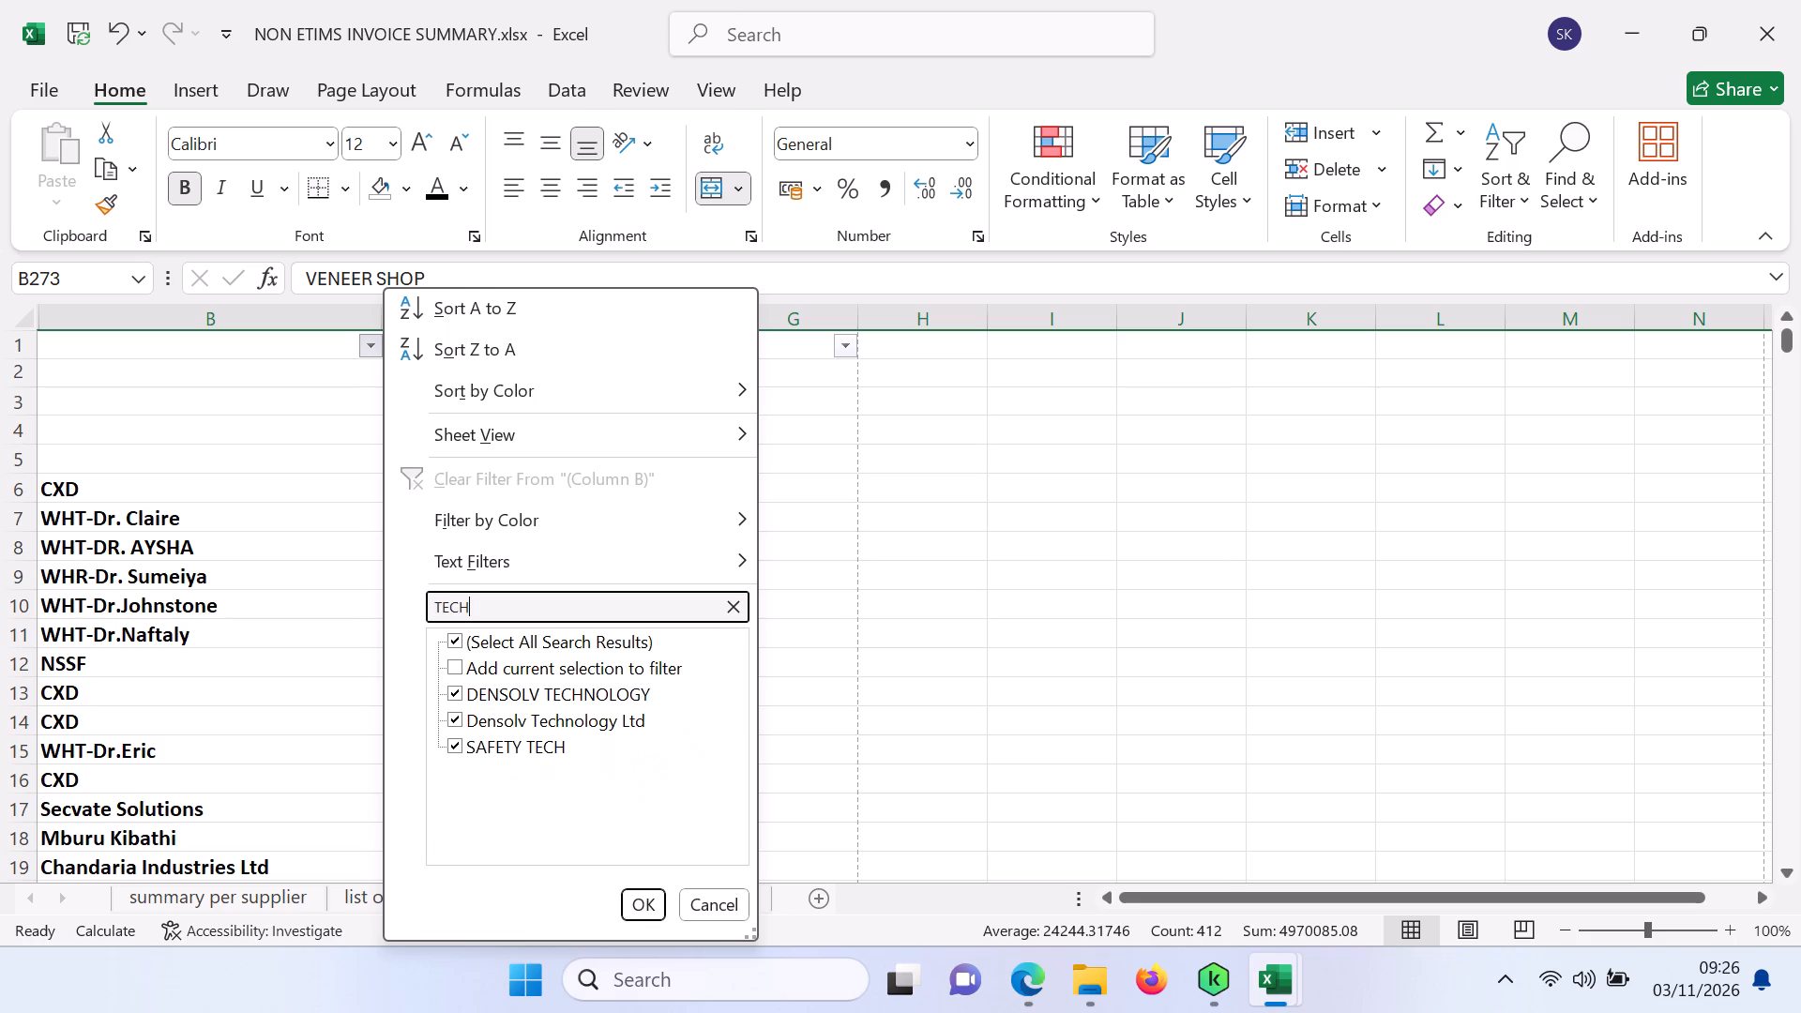
pyautogui.click(973, 680)
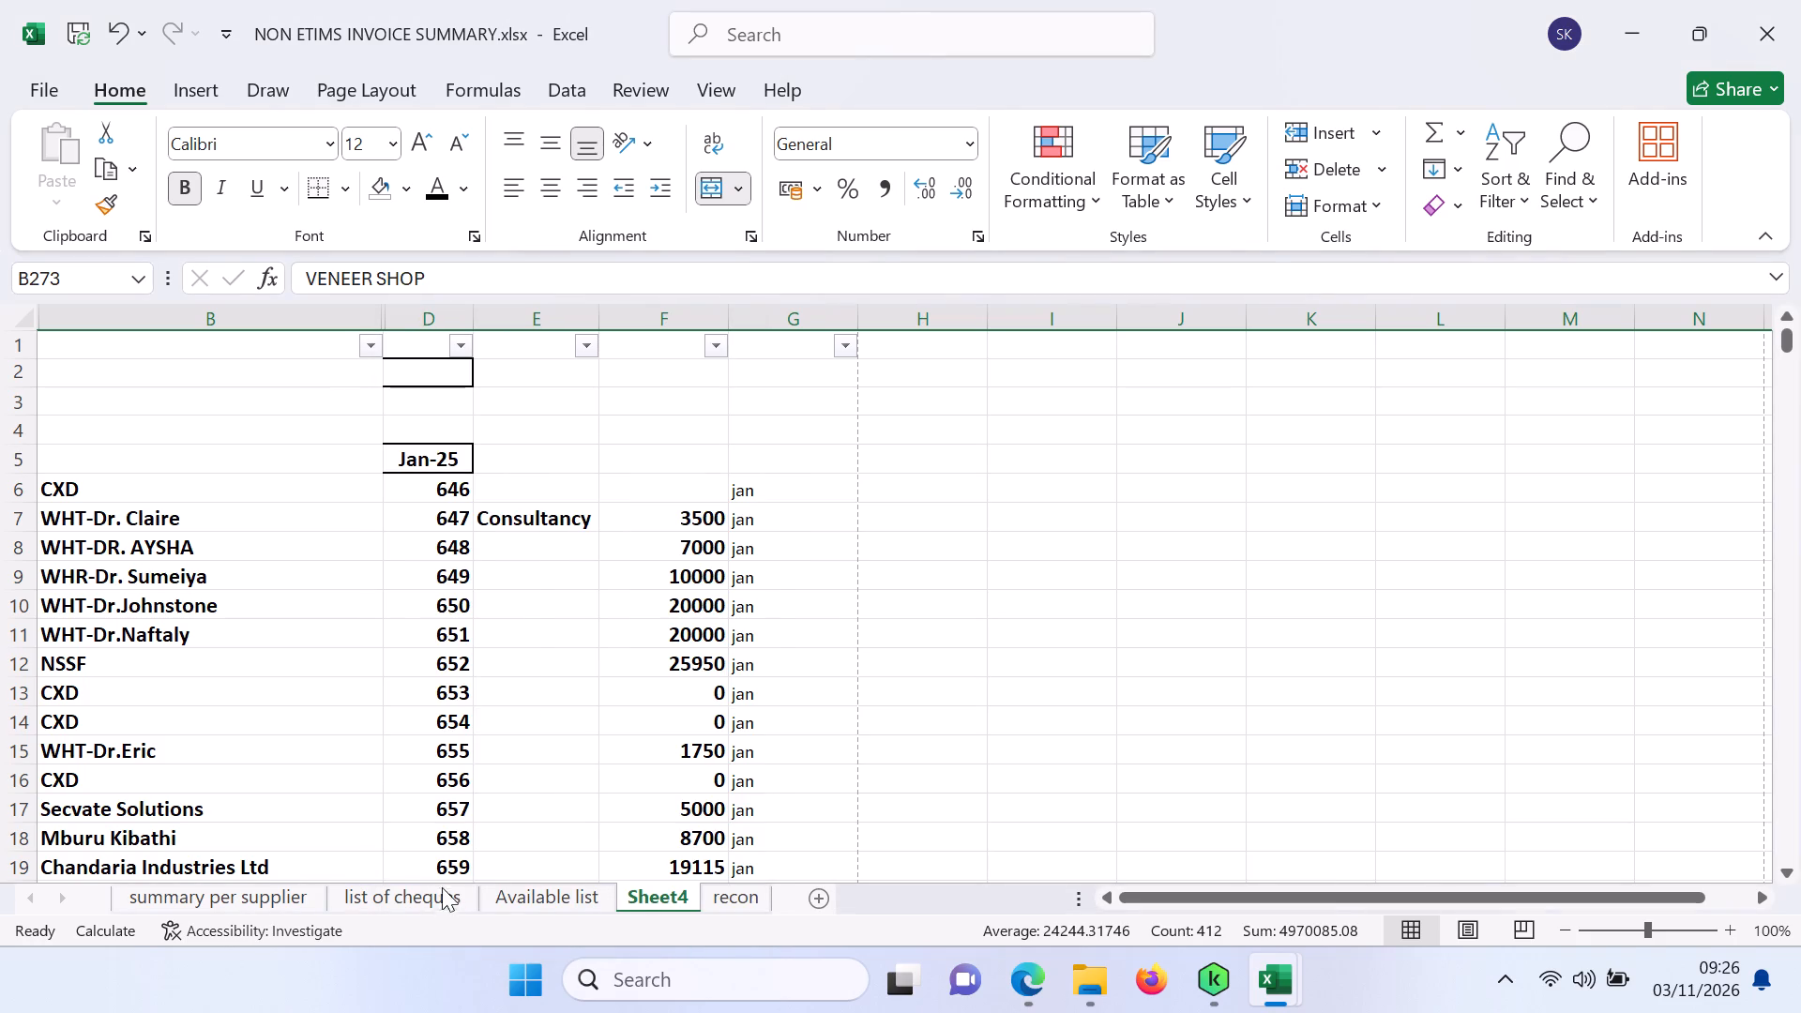
# On the list of cheques sheet, enter BANK TRAN in B196 beside the first BEAMERTECH LTD row.
pyautogui.click(371, 900)
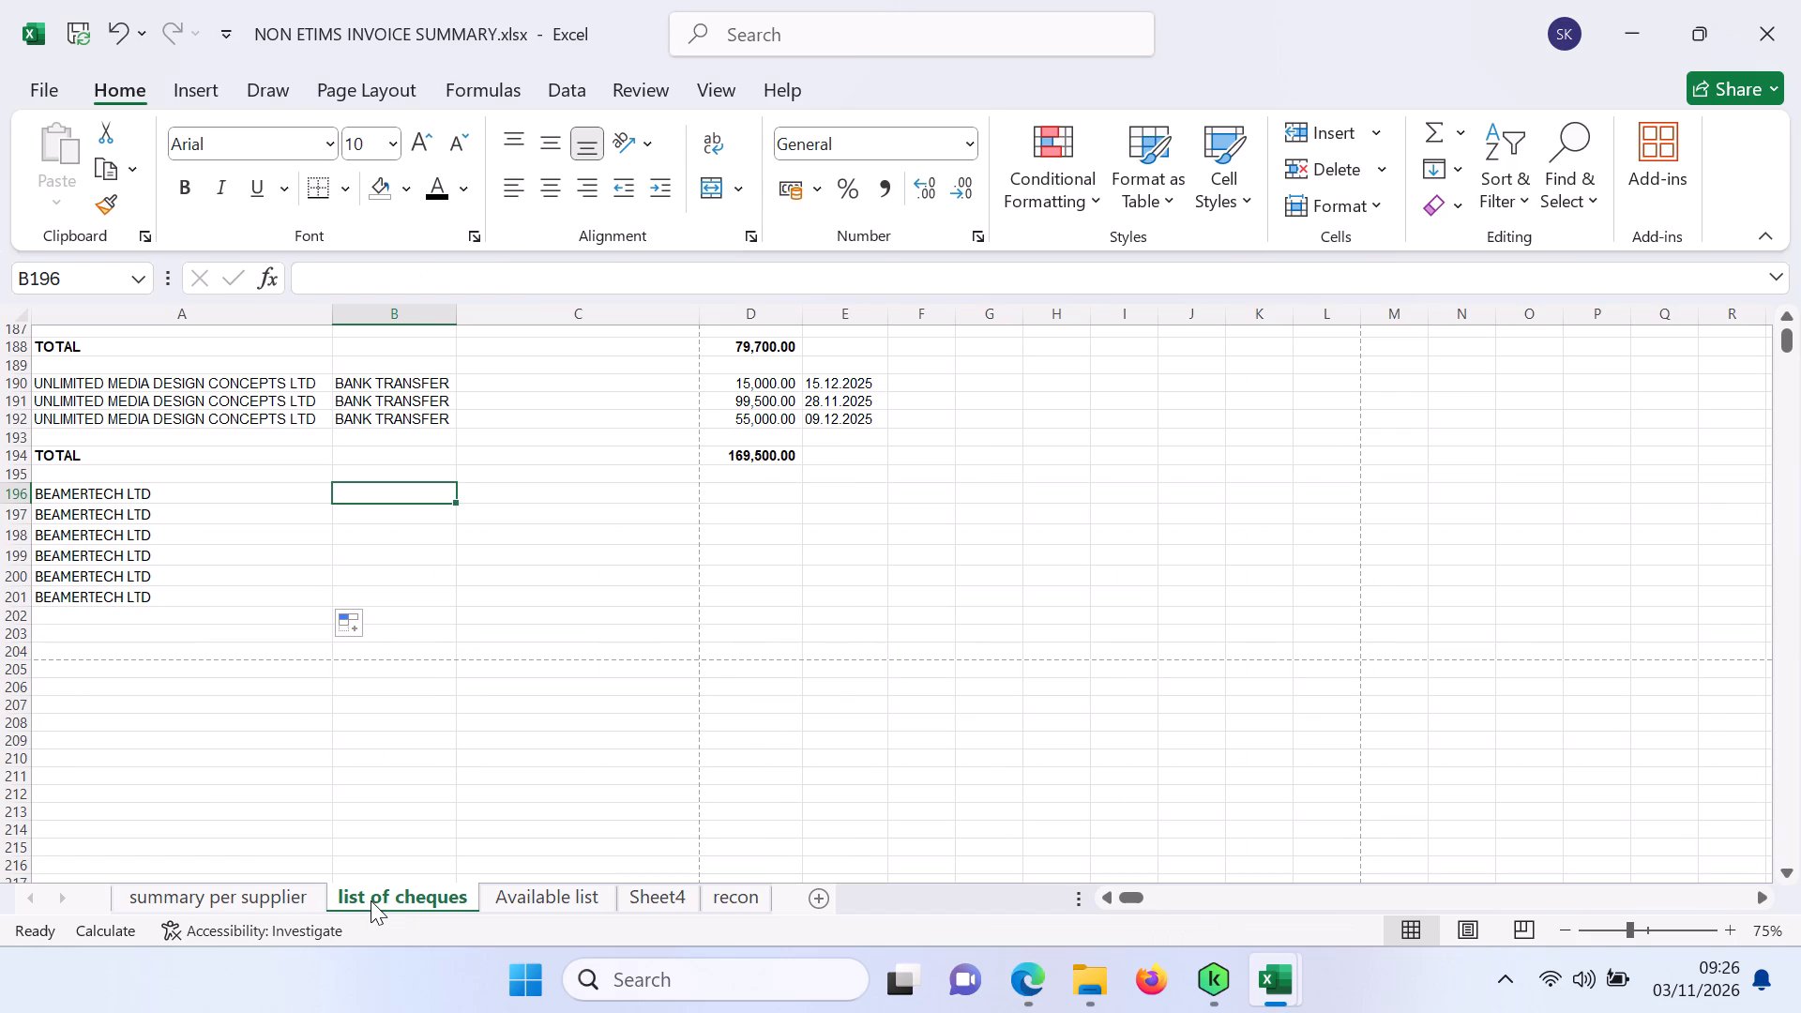
pyautogui.click(465, 562)
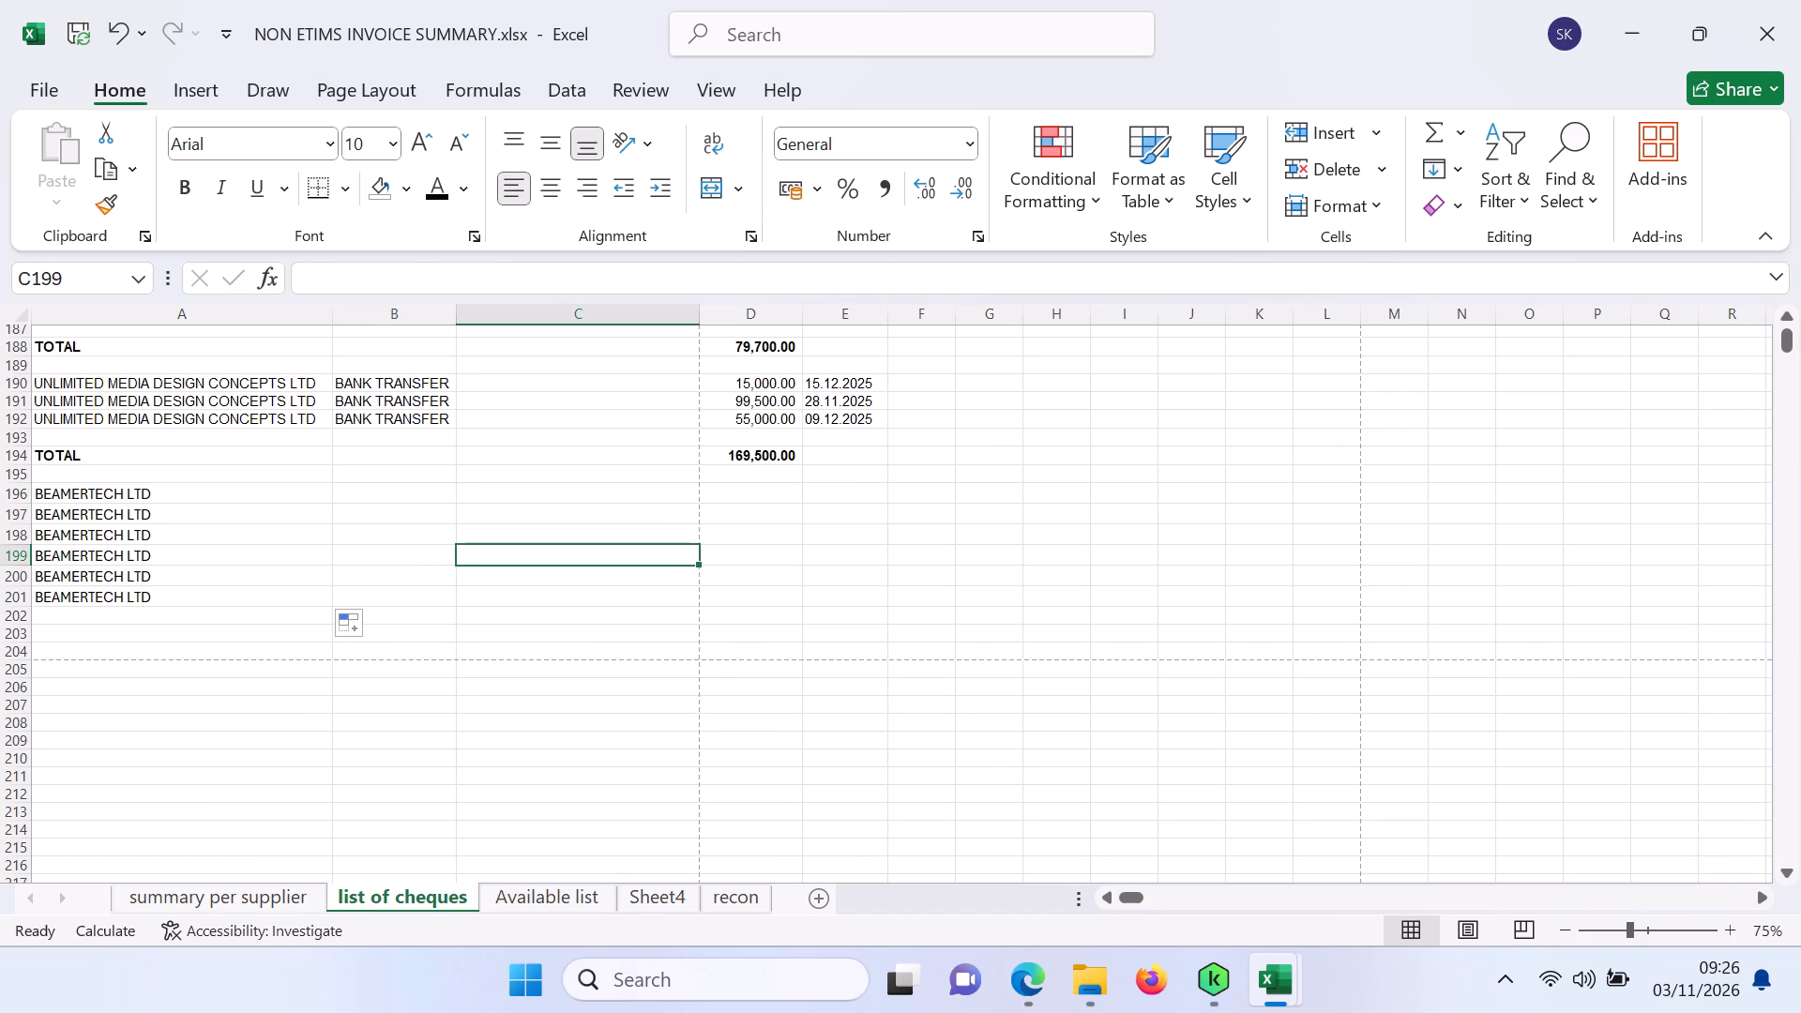
pyautogui.click(373, 495)
pyautogui.write('BANK')
pyautogui.press('space')
pyautogui.write('TRA')
pyautogui.press('n')
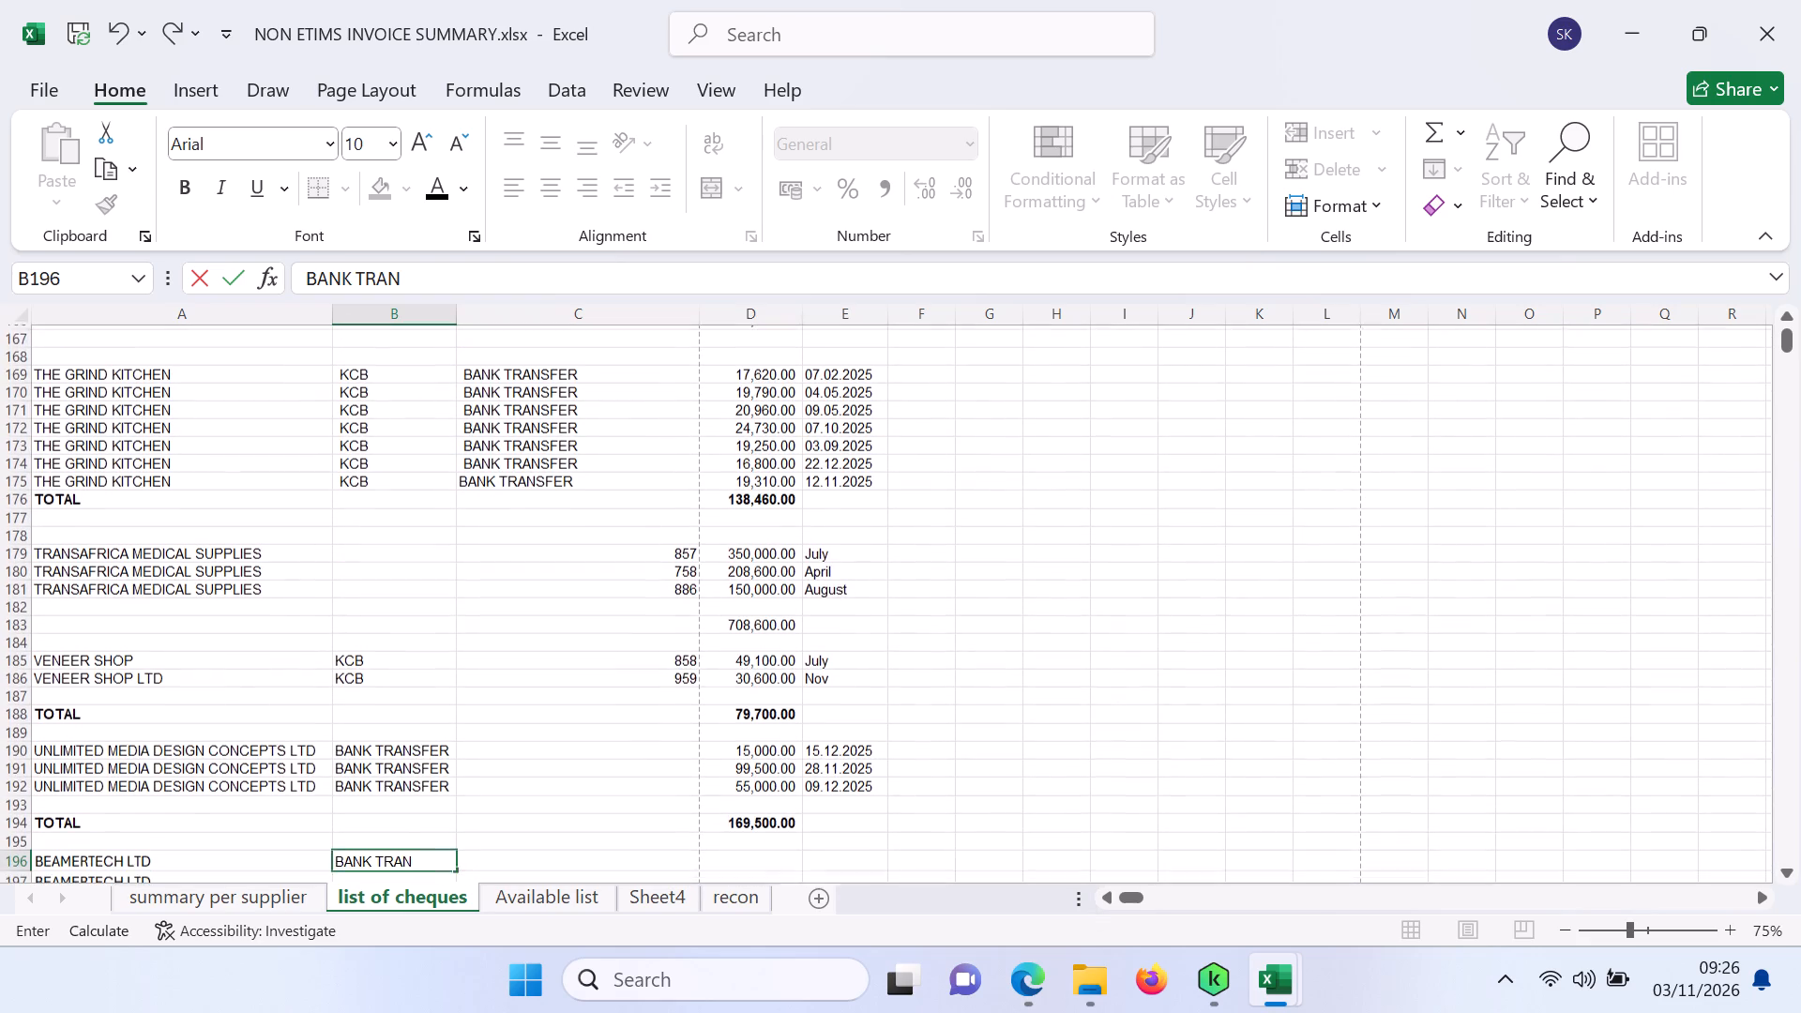
# Fill BANK TRANSFER from C174 down to C175 for the last THE GRIND KITCHEN payment.
pyautogui.click(560, 433)
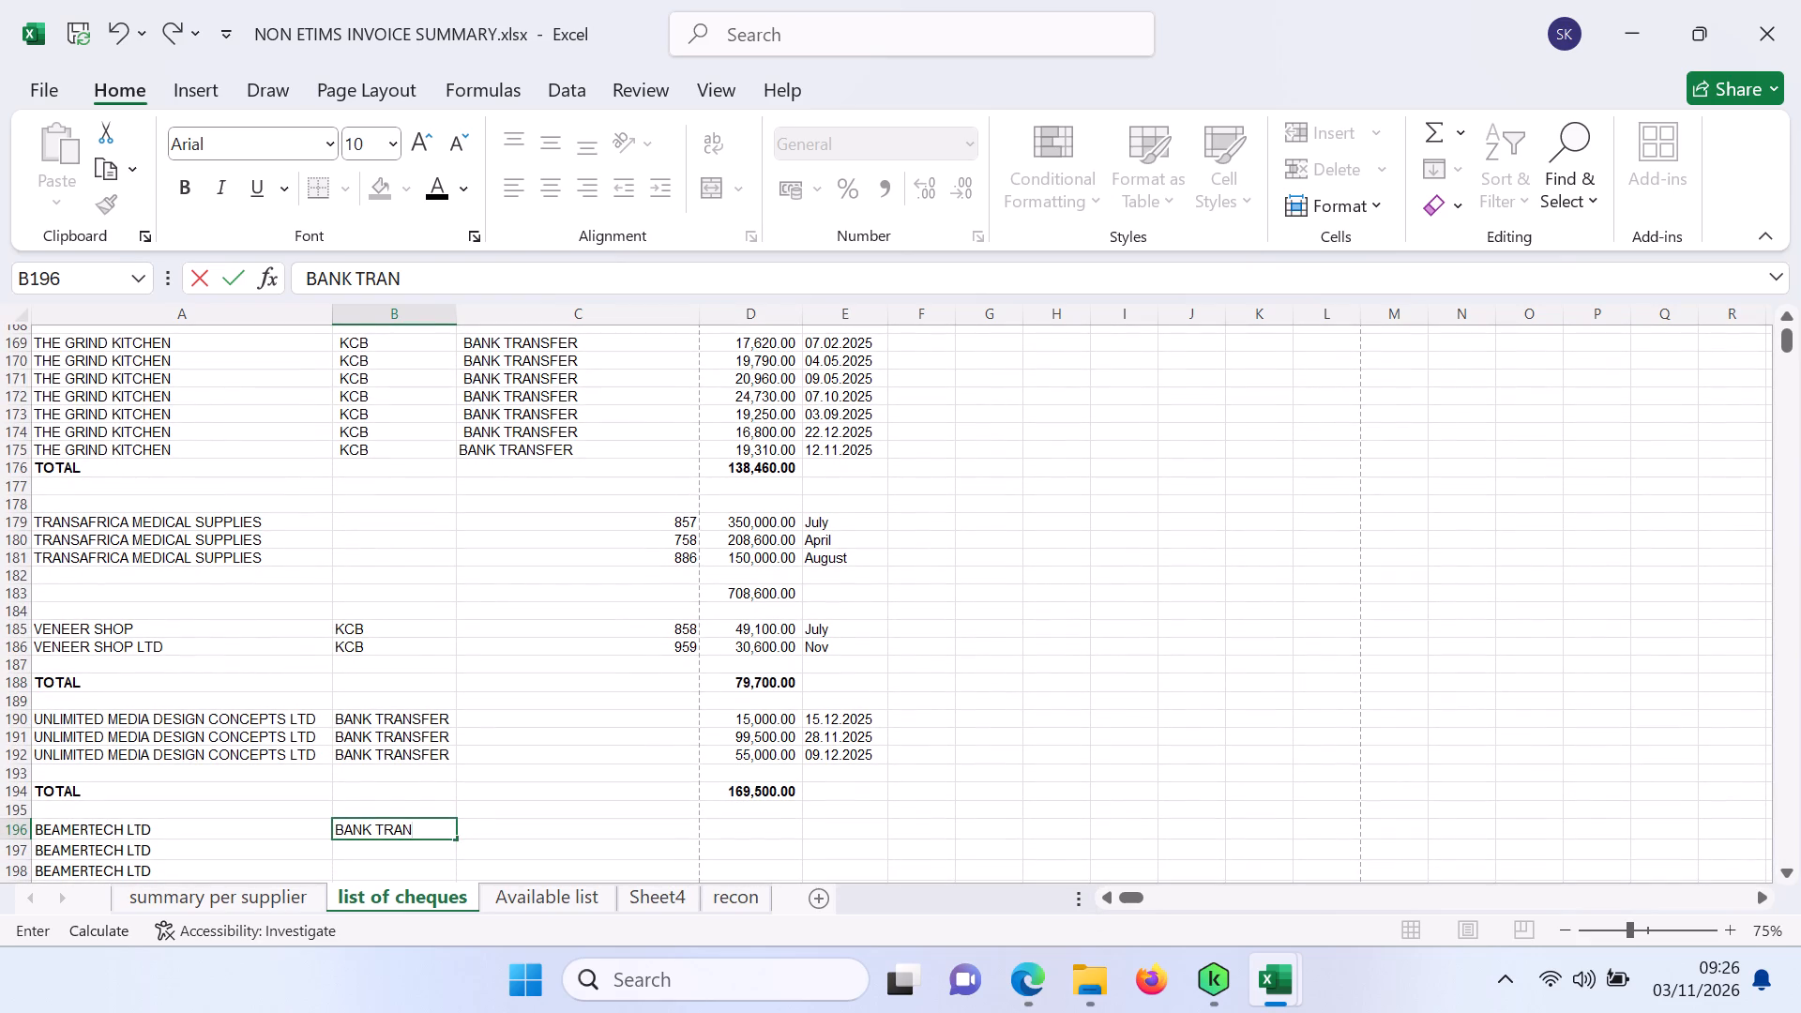
pyautogui.doubleClick(696, 439)
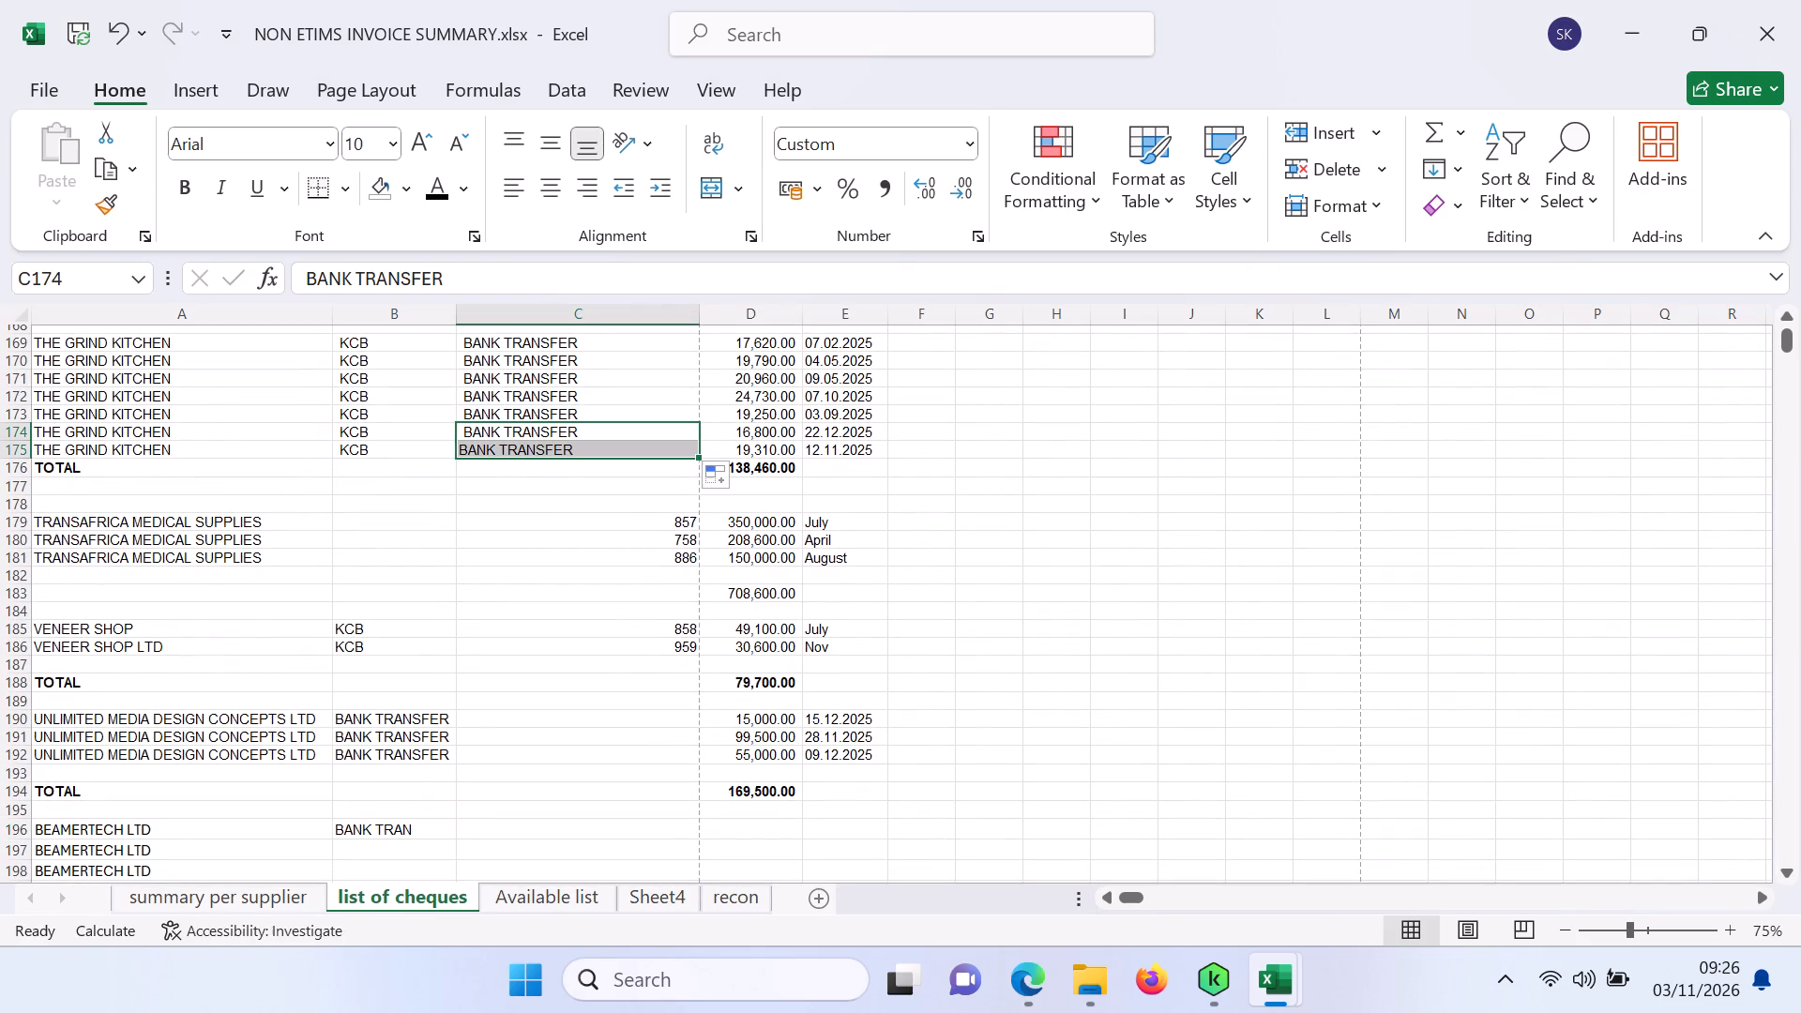
# Move the three BANK TRANSFER entries for UNLIMITED MEDIA DESIGN CONCEPTS LTD from B190:B192 to C190:C192.
pyautogui.click(405, 719)
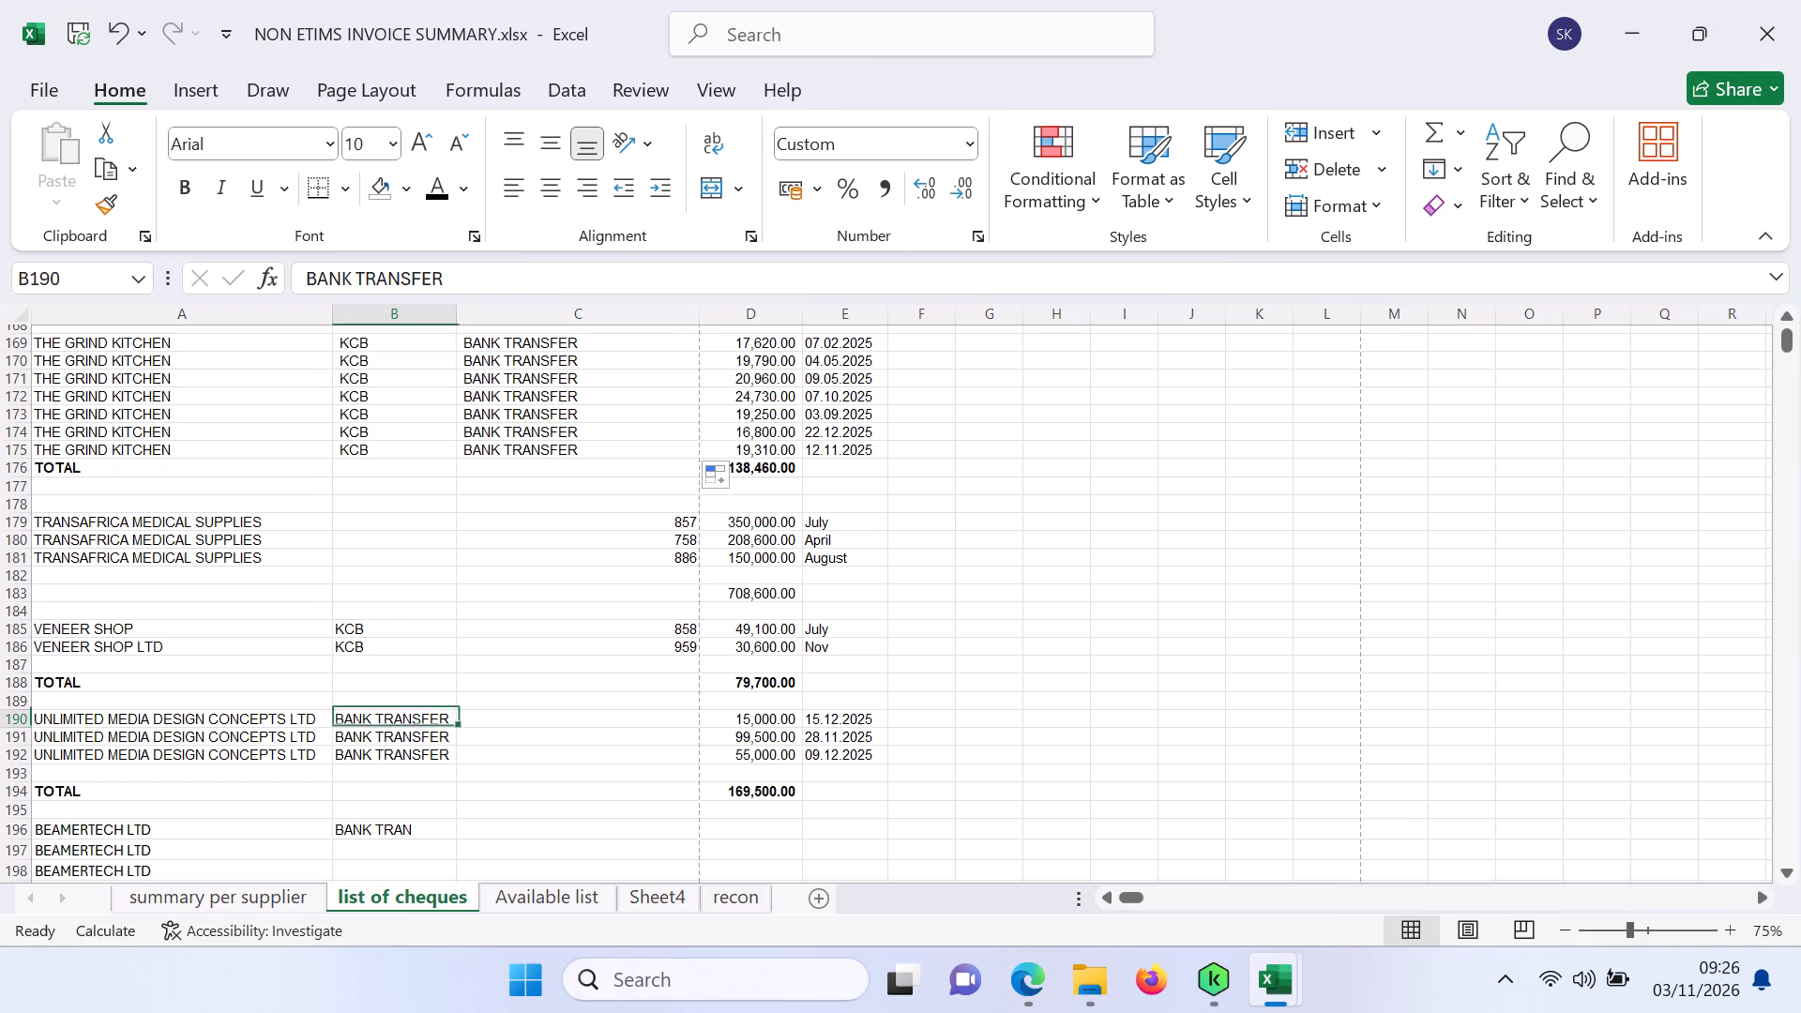
pyautogui.hotkey('ctrl', 'shift', 'Down')
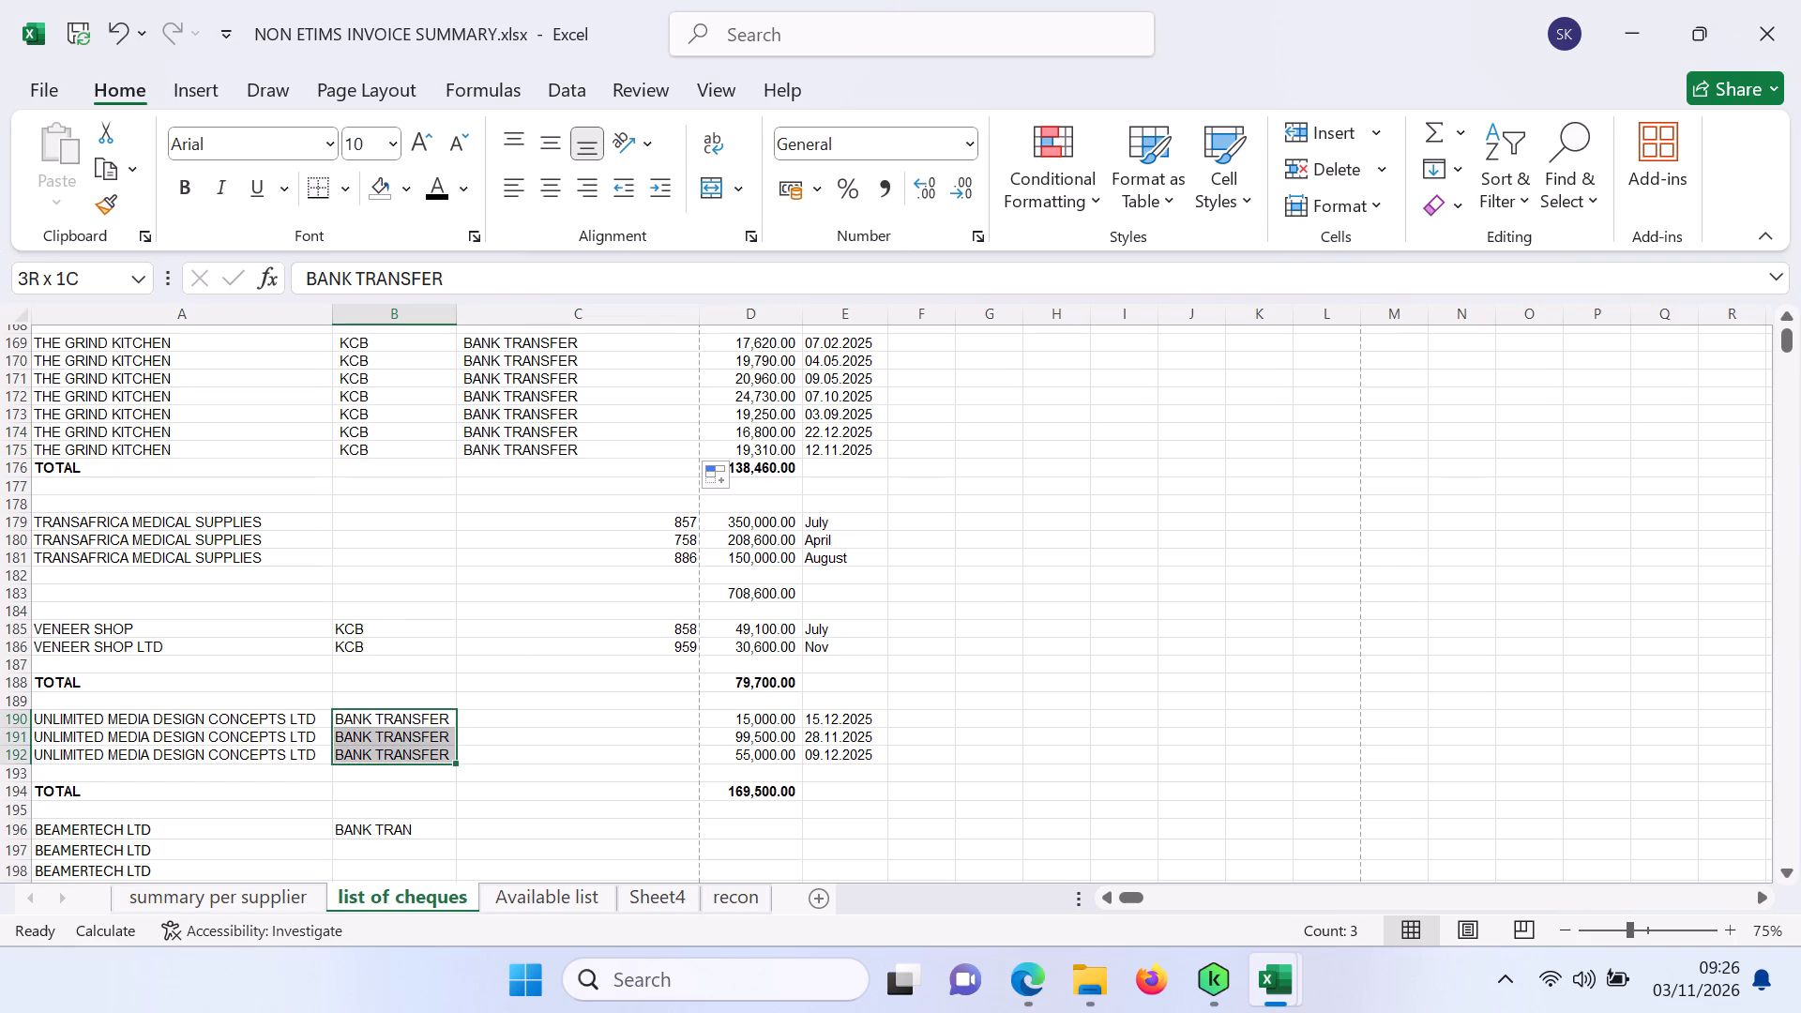
pyautogui.rightClick(405, 719)
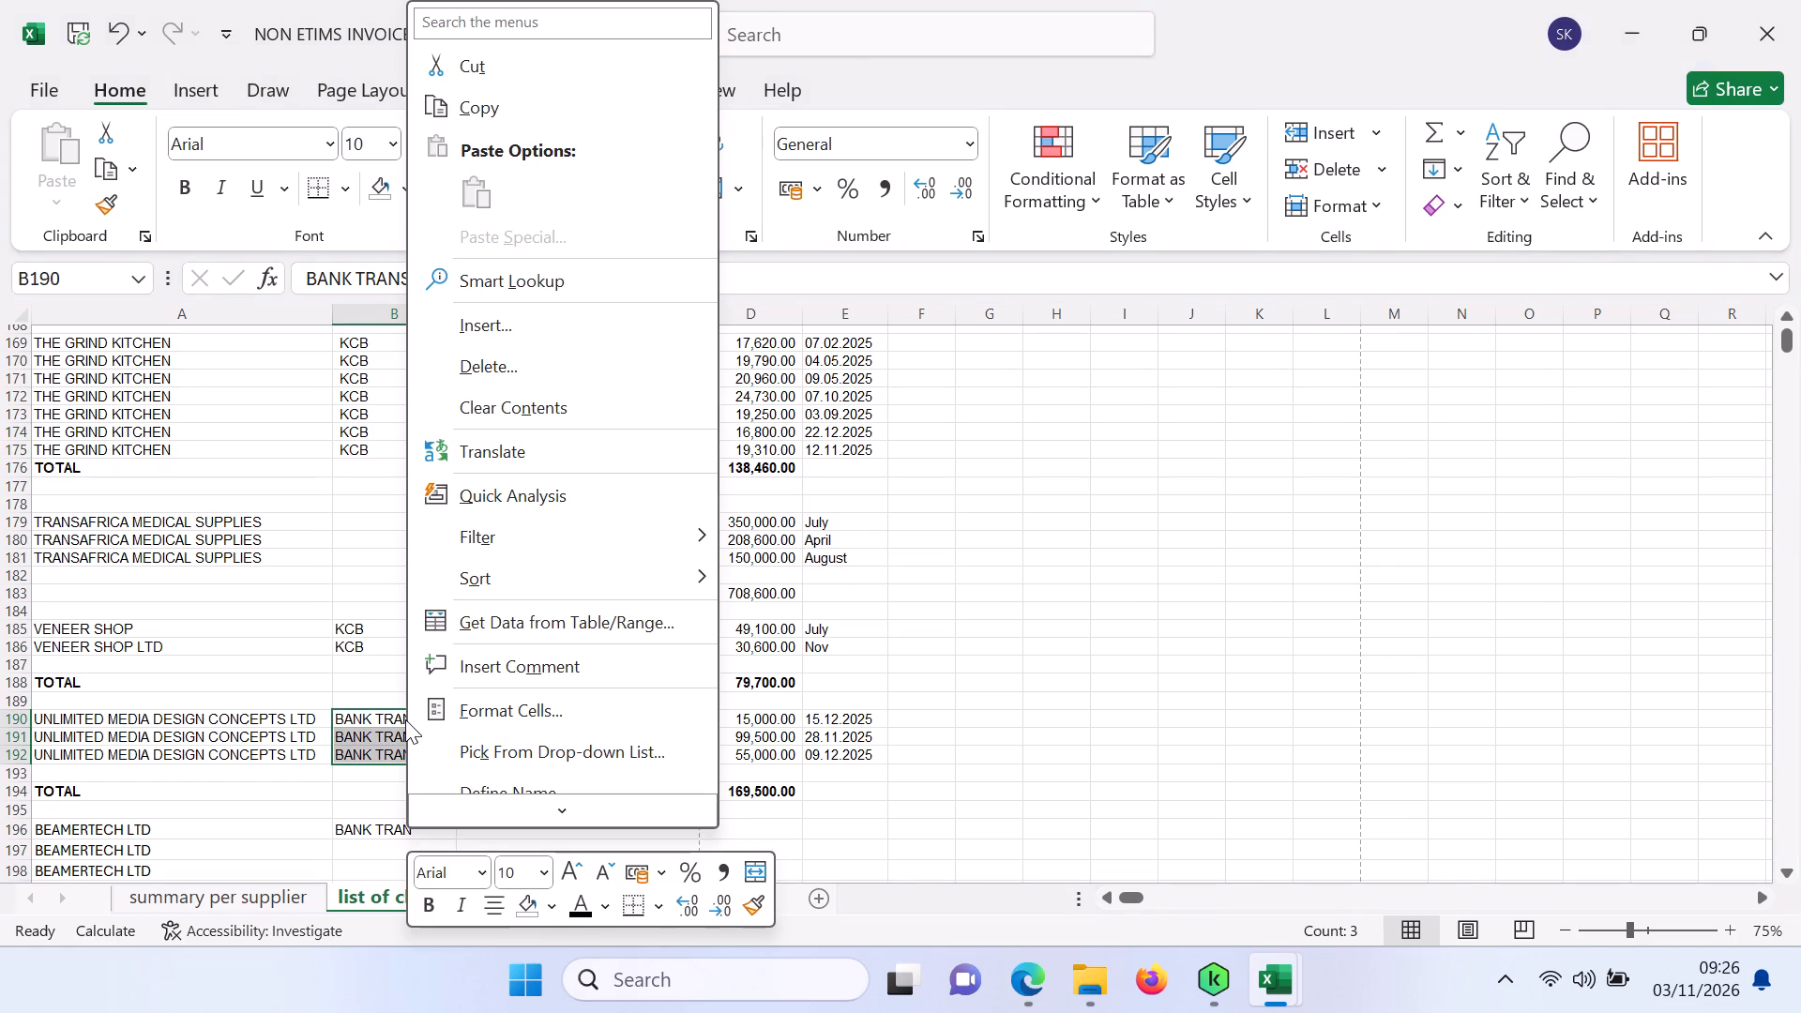
pyautogui.click(480, 72)
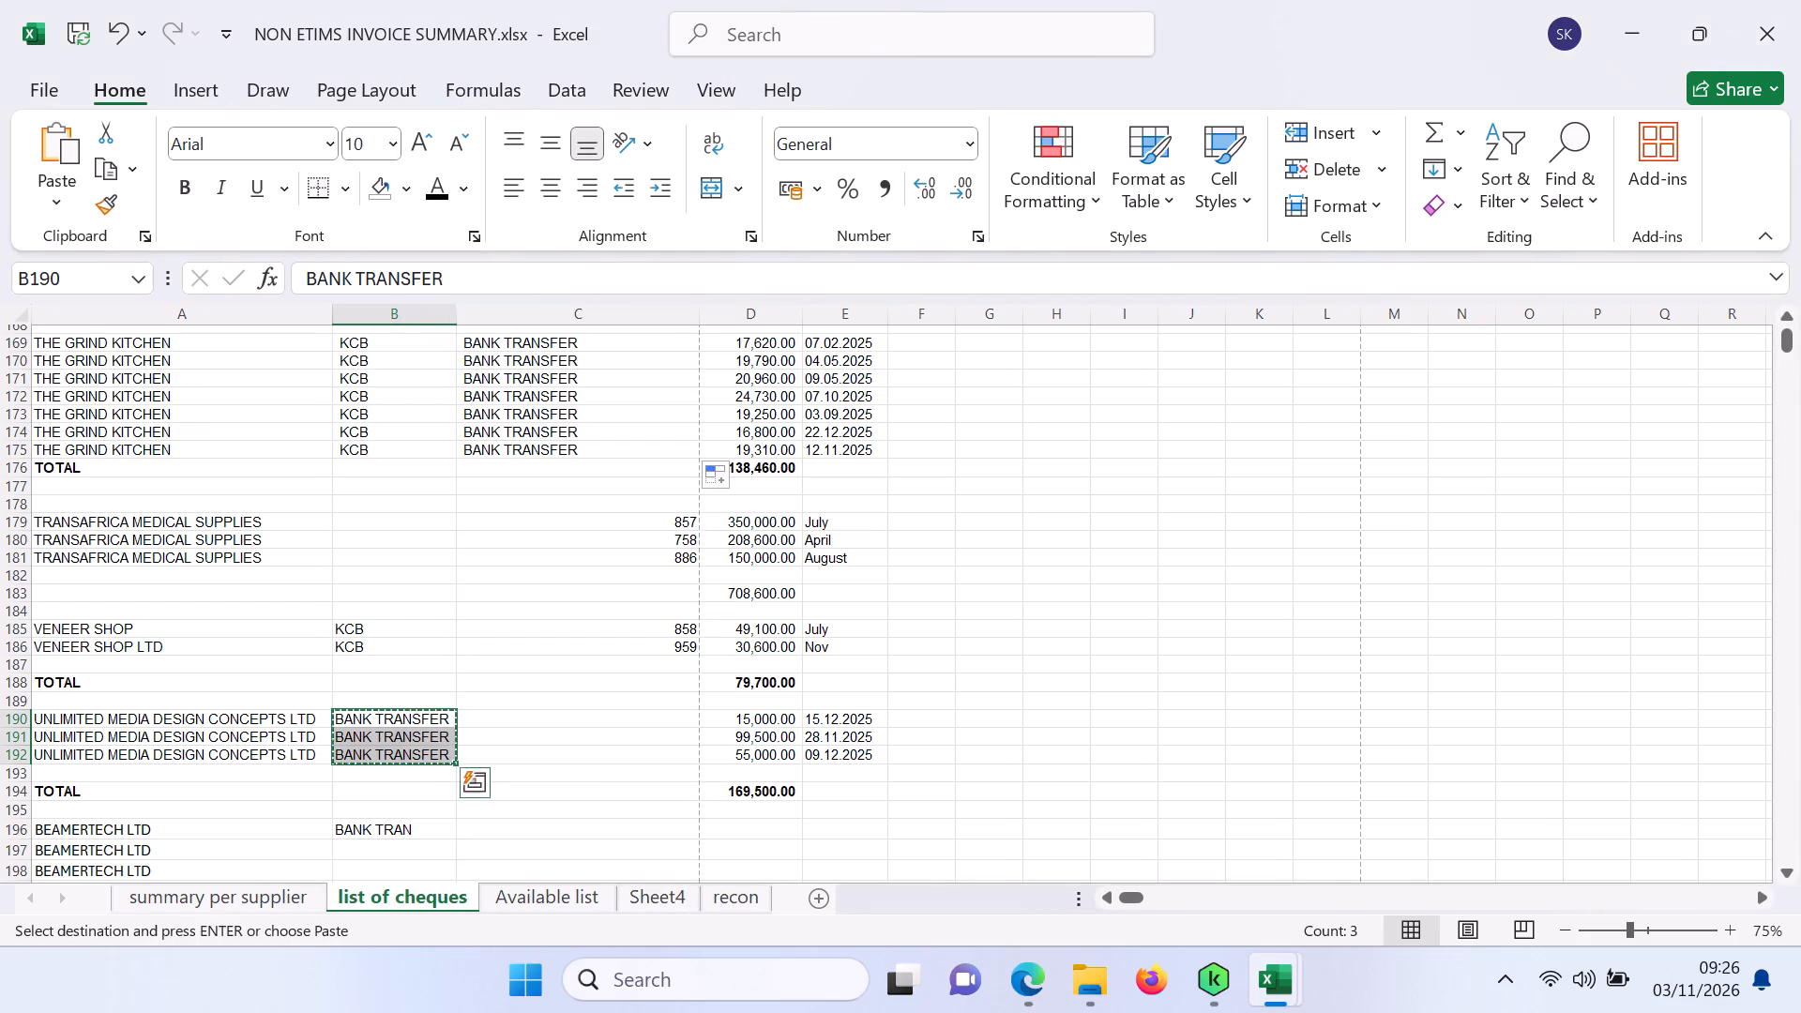
pyautogui.click(507, 720)
pyautogui.rightClick(507, 720)
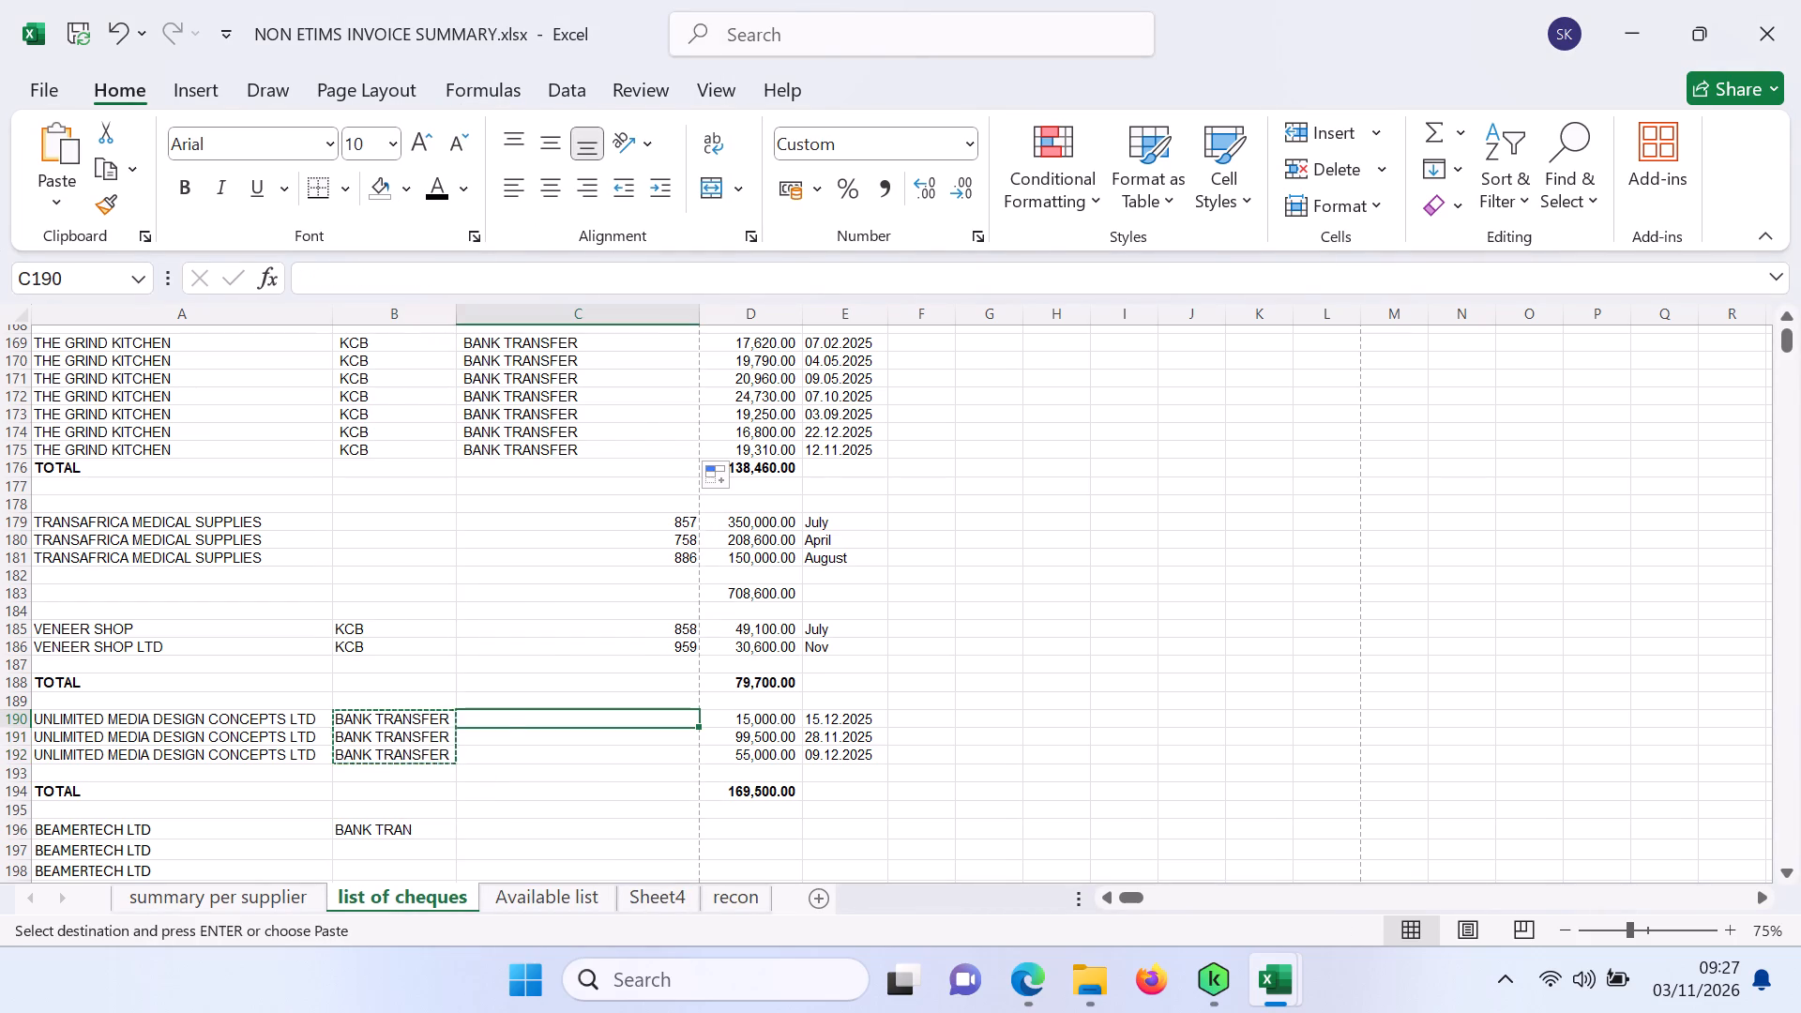
pyautogui.click(568, 183)
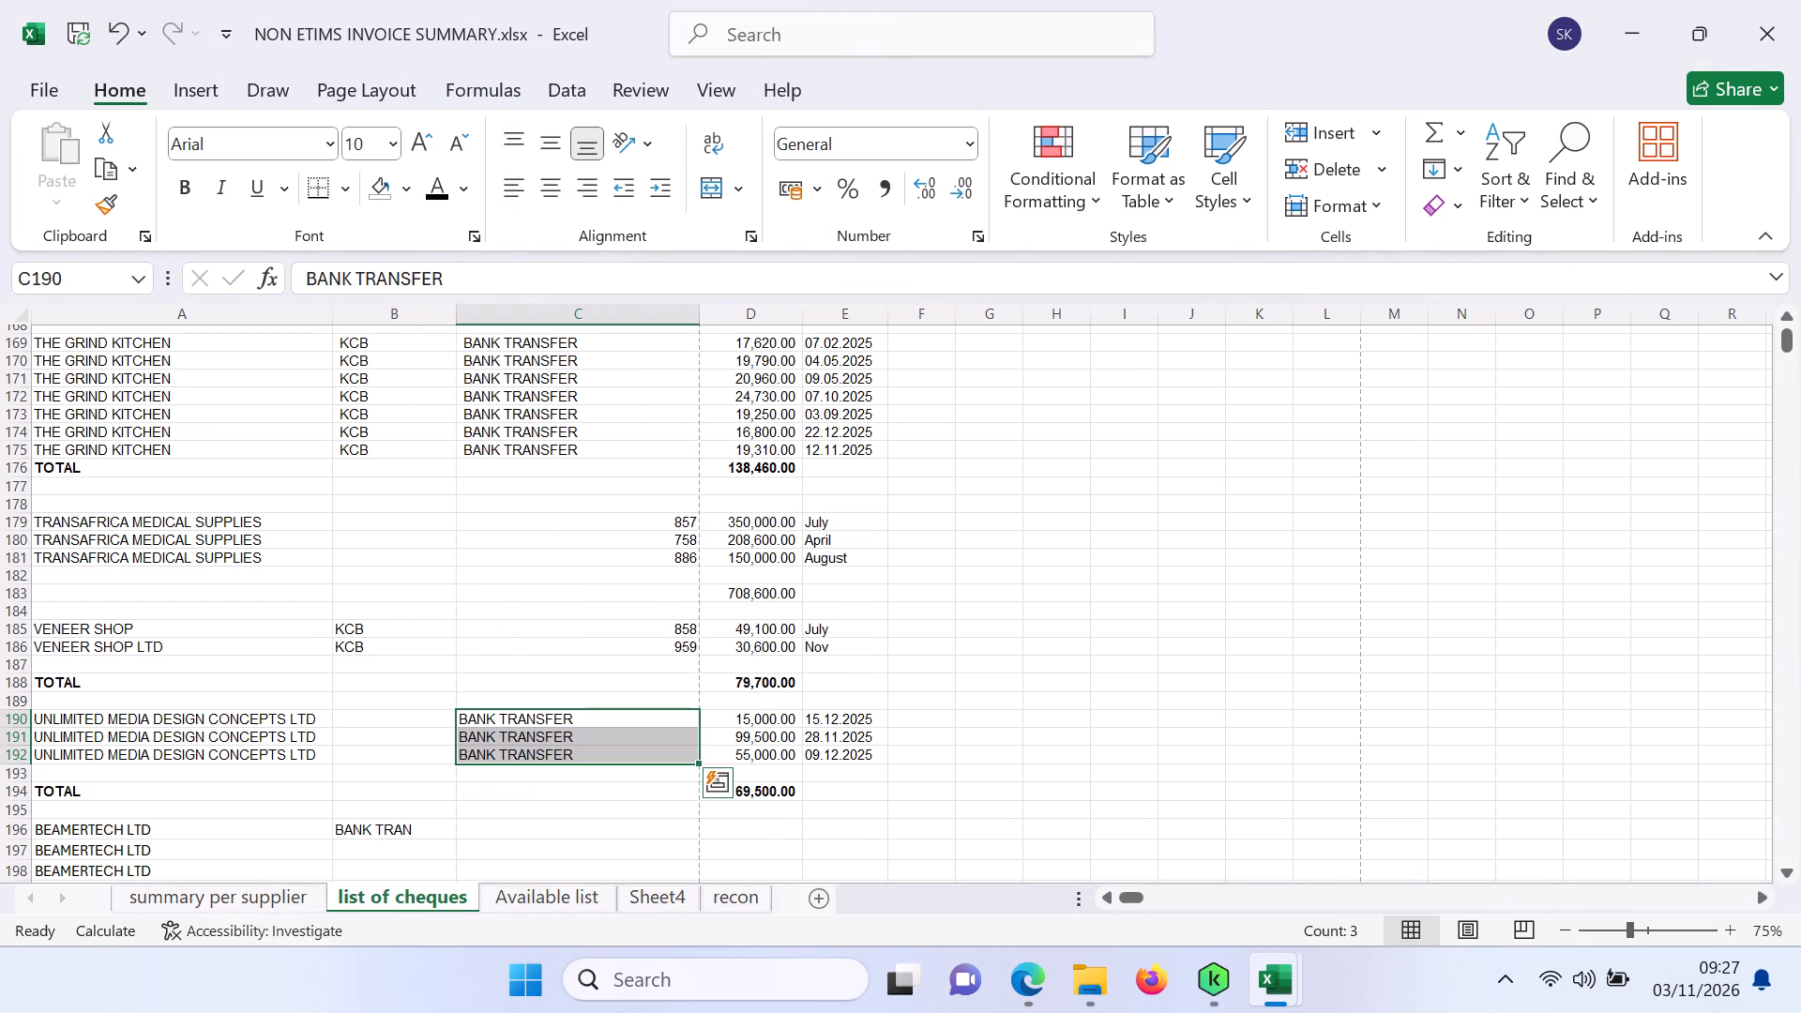
# Enter KCB as the bank in B190 for the first UNLIMITED MEDIA DESIGN CONCEPTS LTD payment.
pyautogui.click(356, 723)
pyautogui.write('KCB')
pyautogui.click(351, 740)
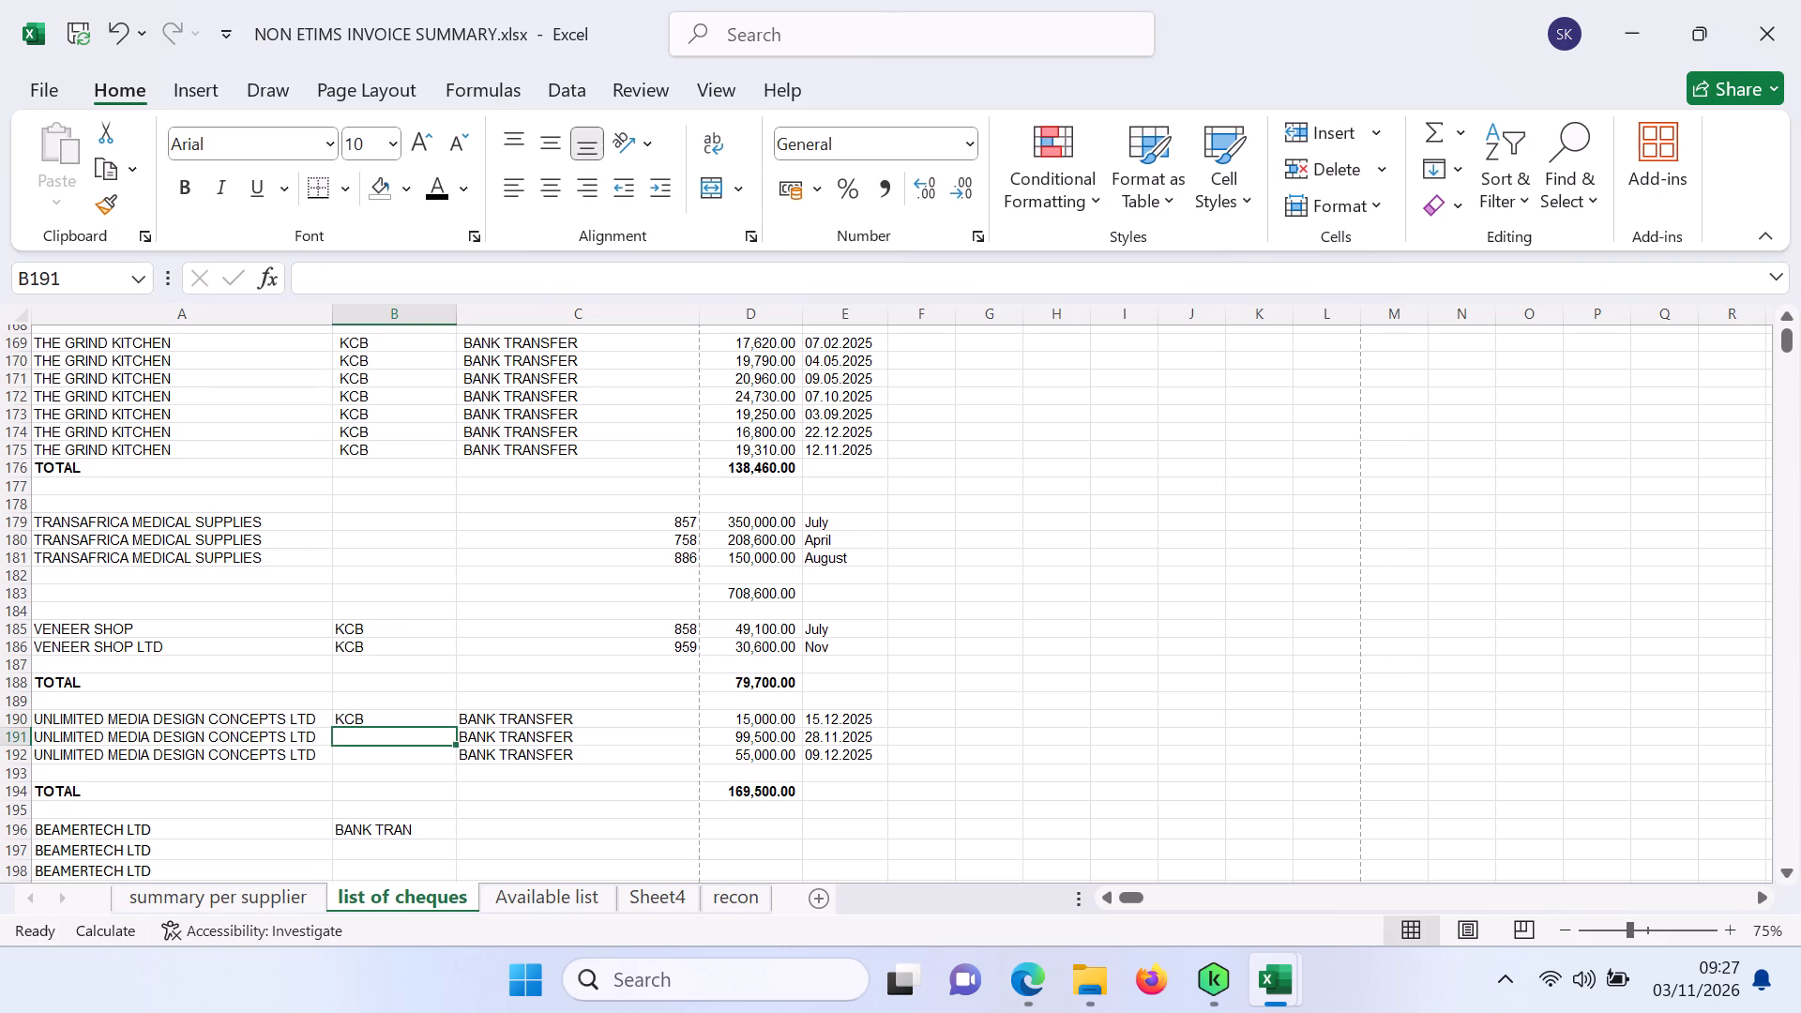
# Enter KCB as the bank in B191 and B192 for the remaining two UNLIMITED MEDIA DESIGN CONCEPTS LTD payments.
pyautogui.press('k')
pyautogui.write('CB')
pyautogui.click(354, 760)
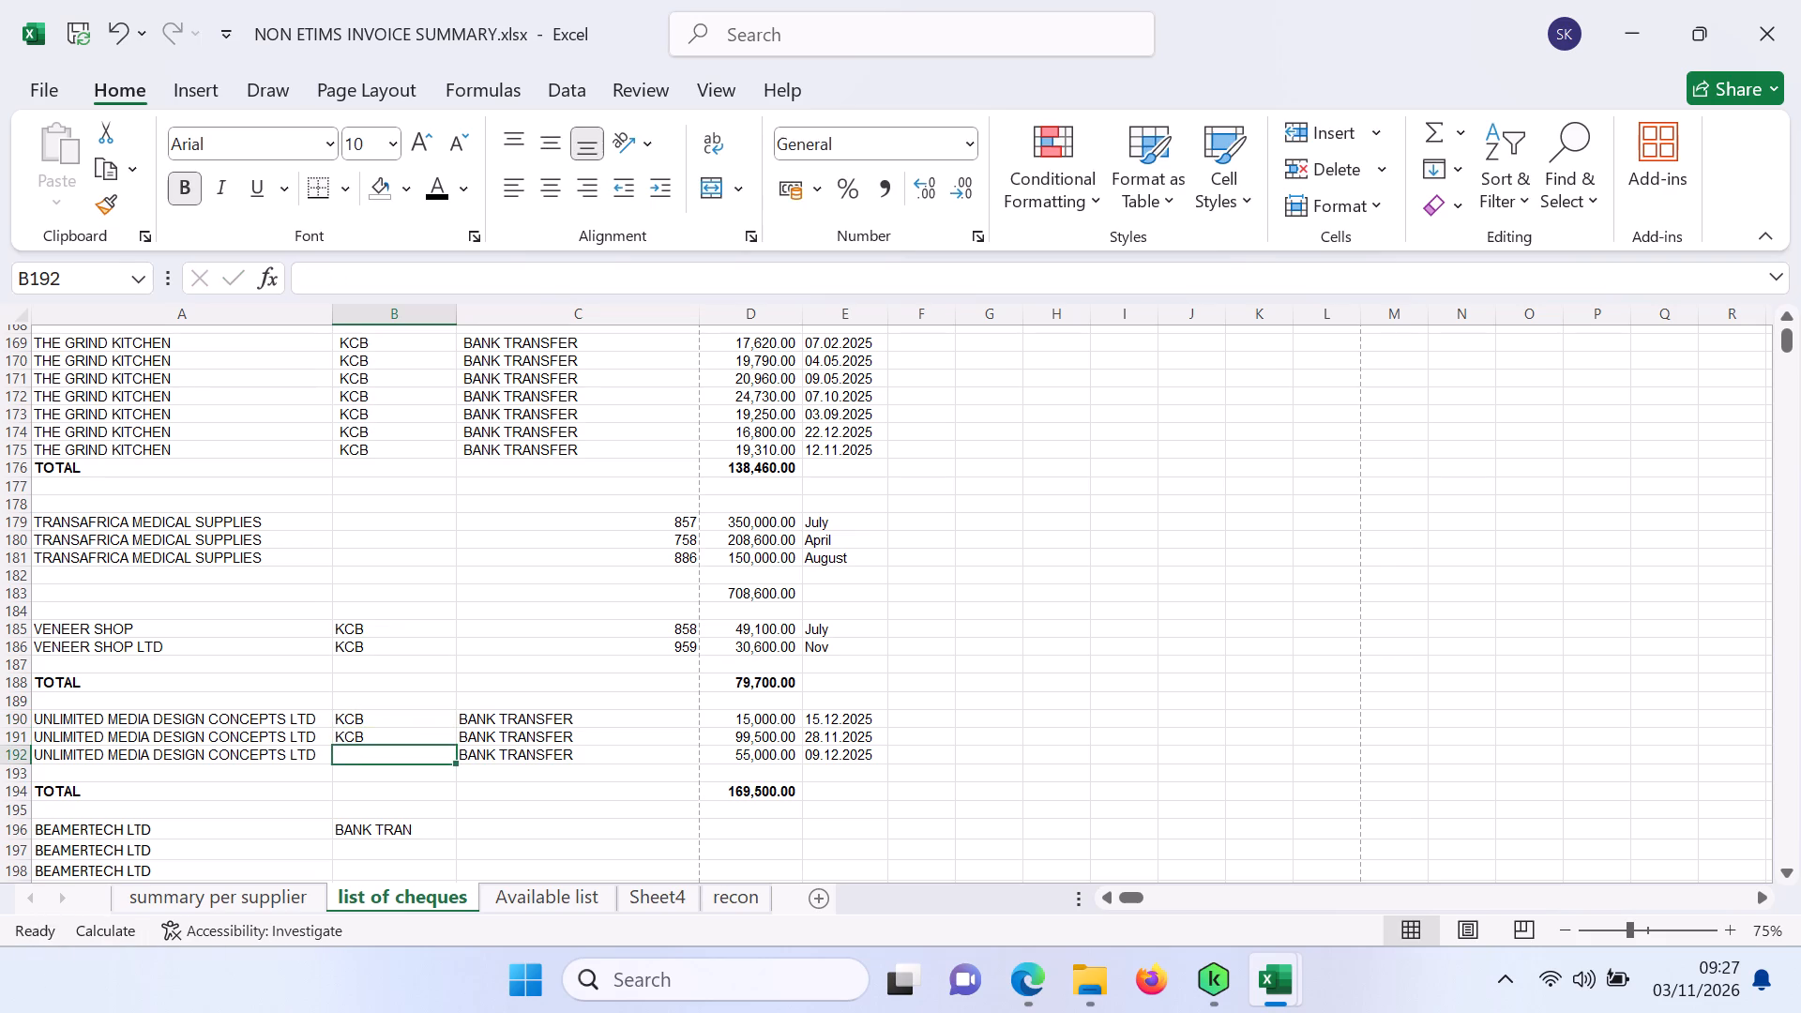
pyautogui.write('KCB')
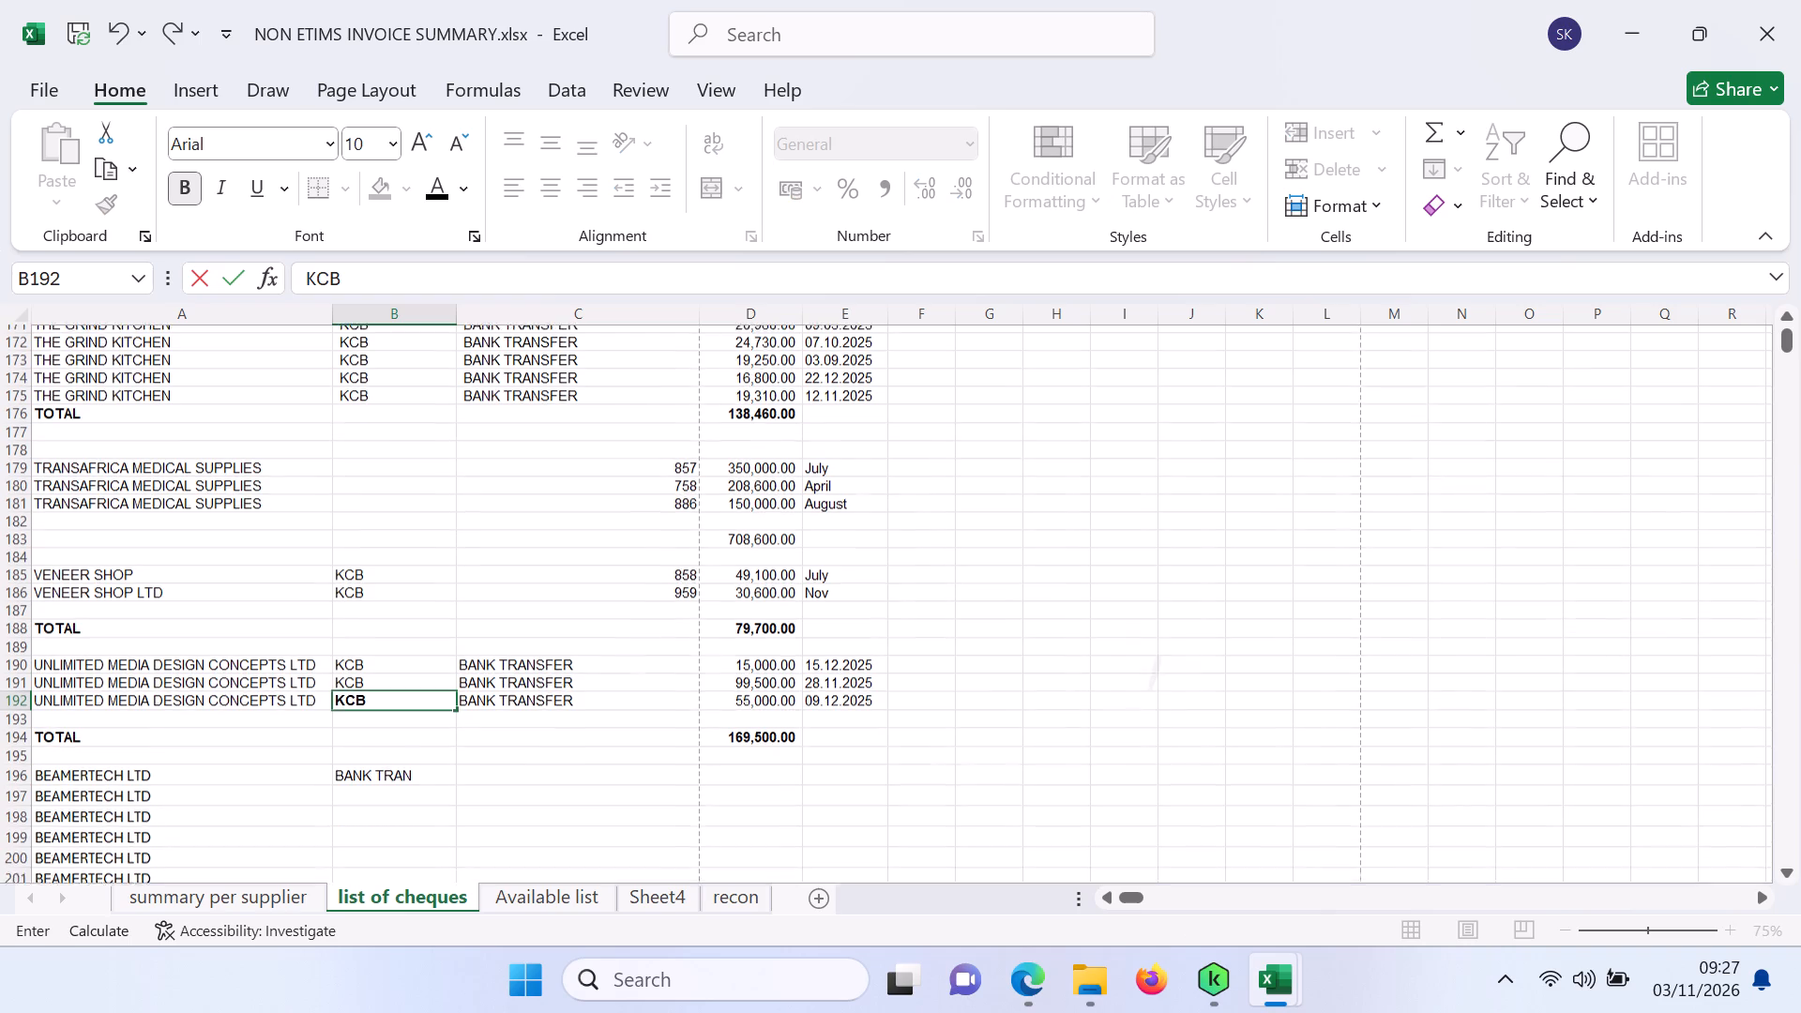
pyautogui.click(506, 778)
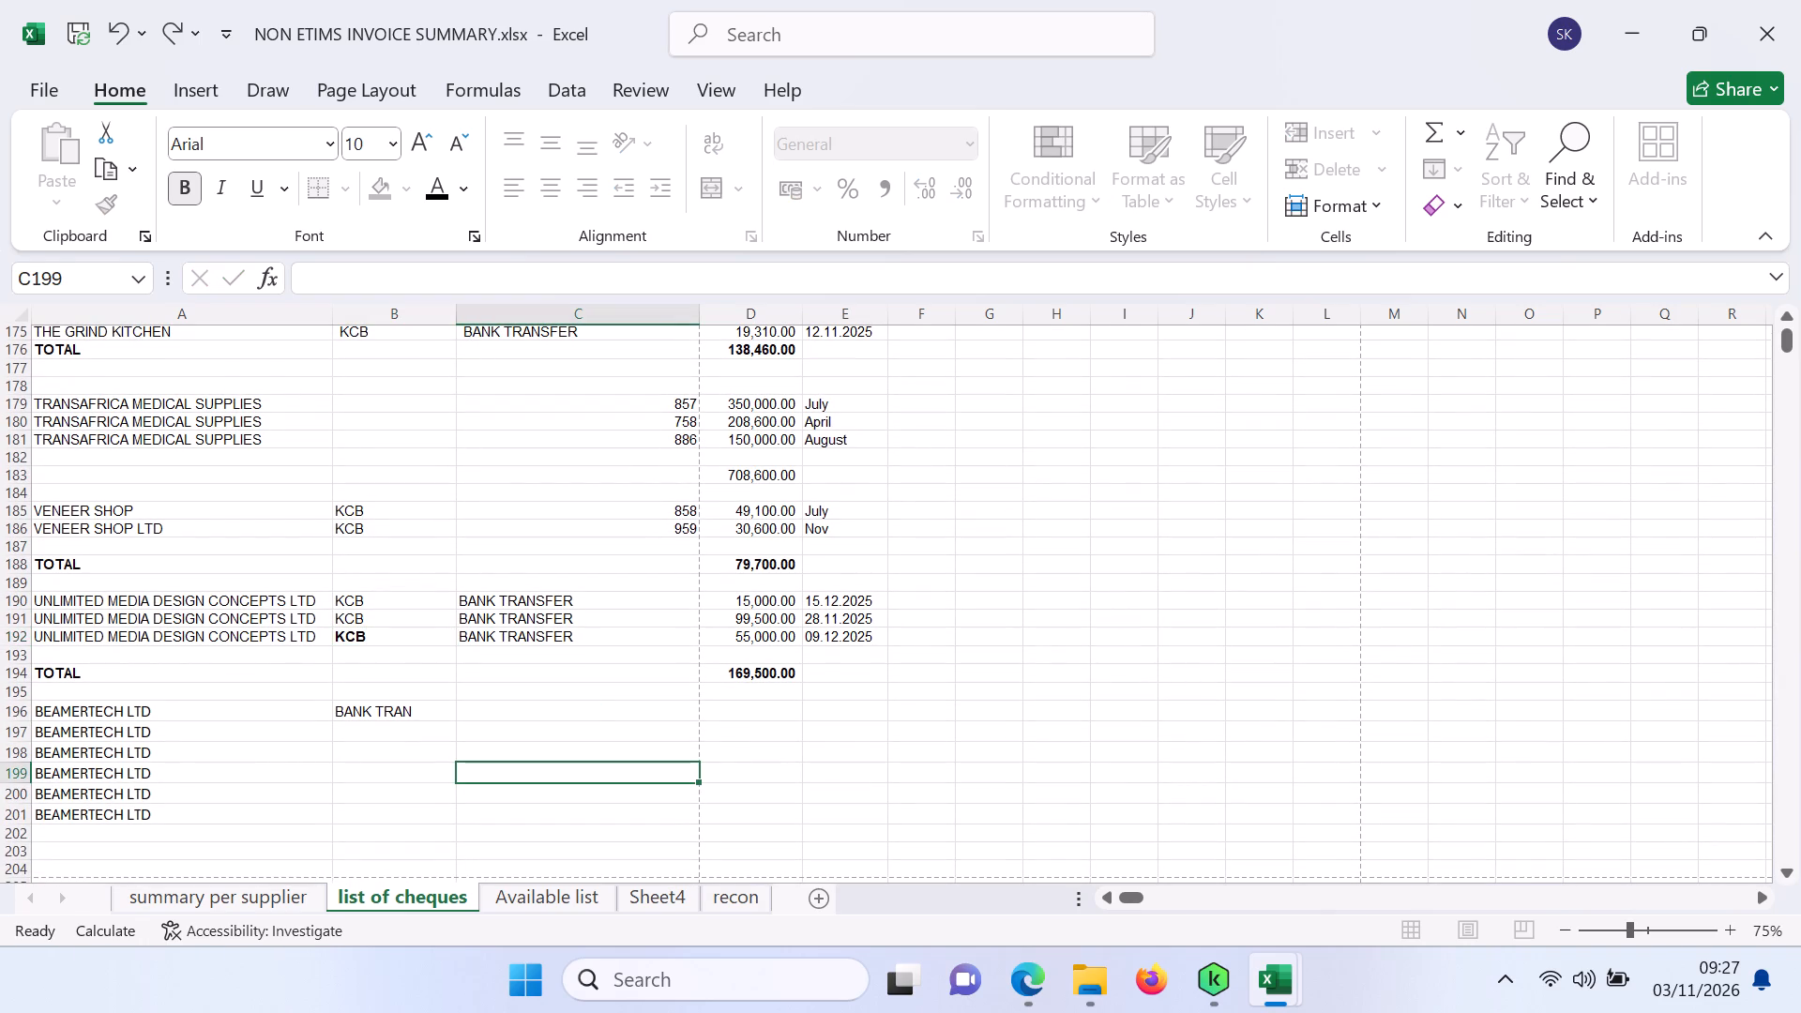
# Remove the bold formatting from the KCB entry in B192.
pyautogui.click(356, 634)
pyautogui.click(189, 183)
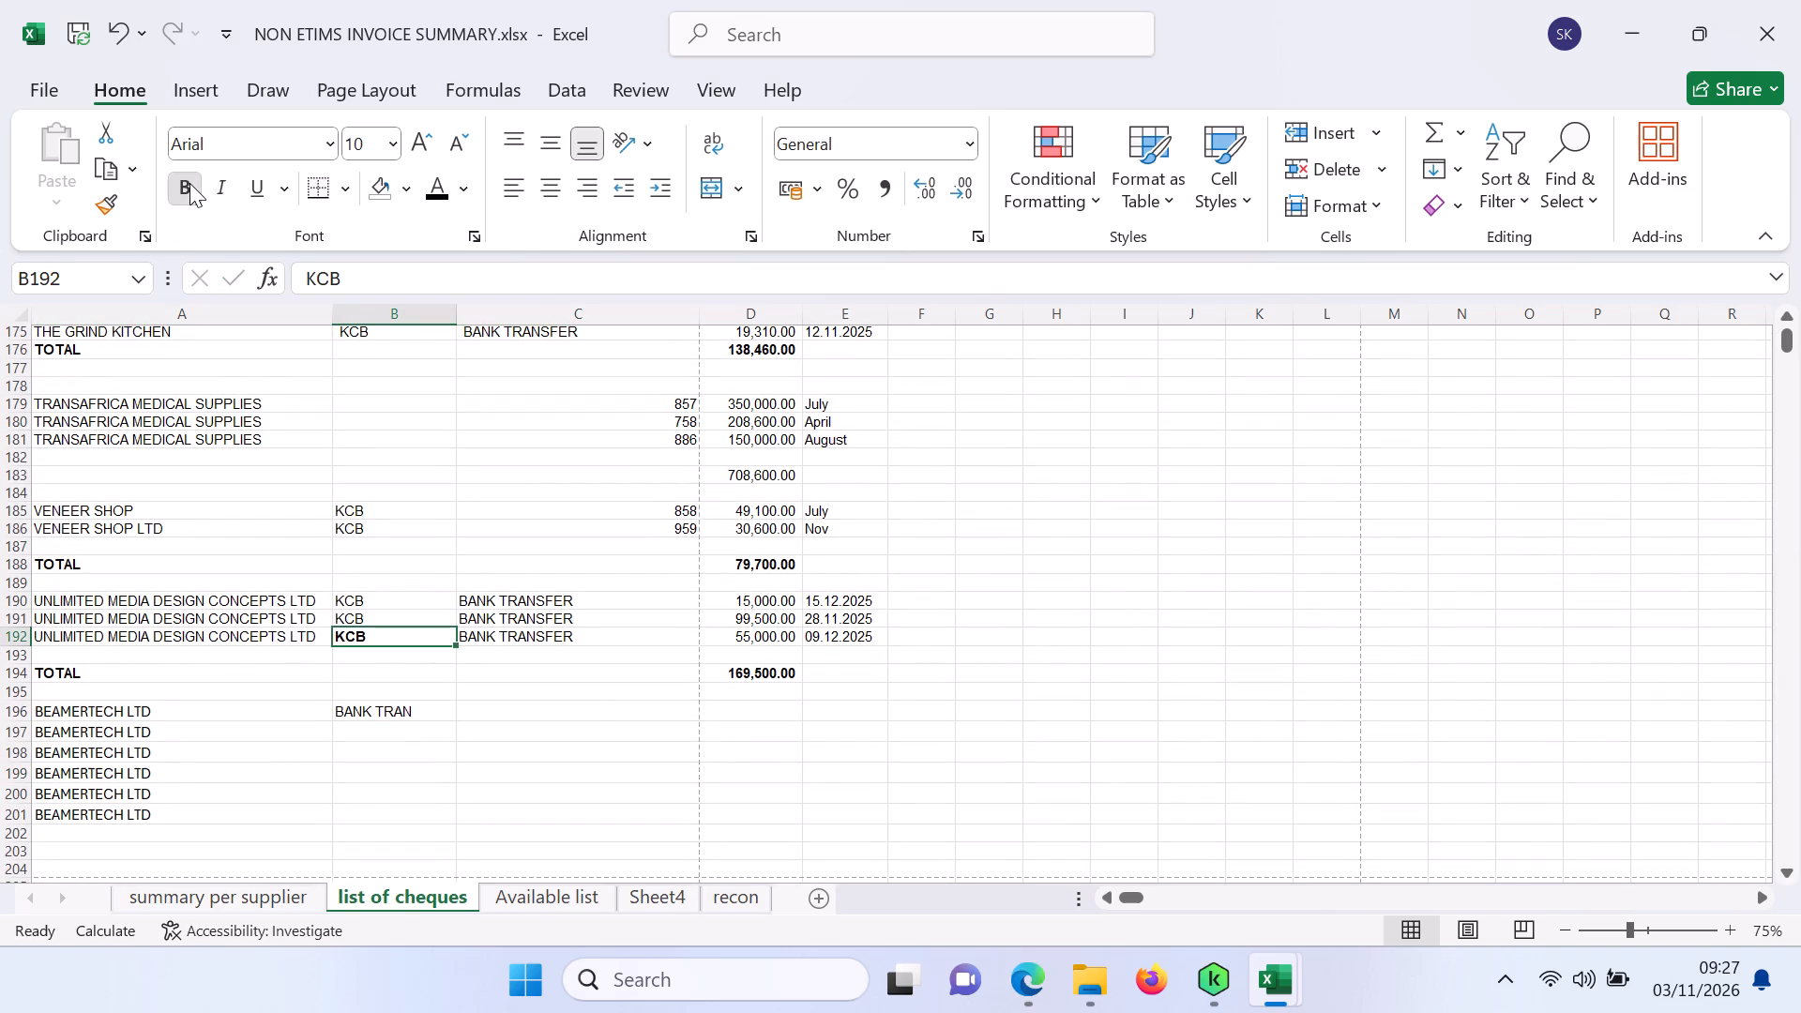
# Enter BANK TRANSFER in C196 for the first BEAMERTECH LTD row and fill it down to C201.
pyautogui.click(477, 717)
pyautogui.write('BANK TRANSFER')
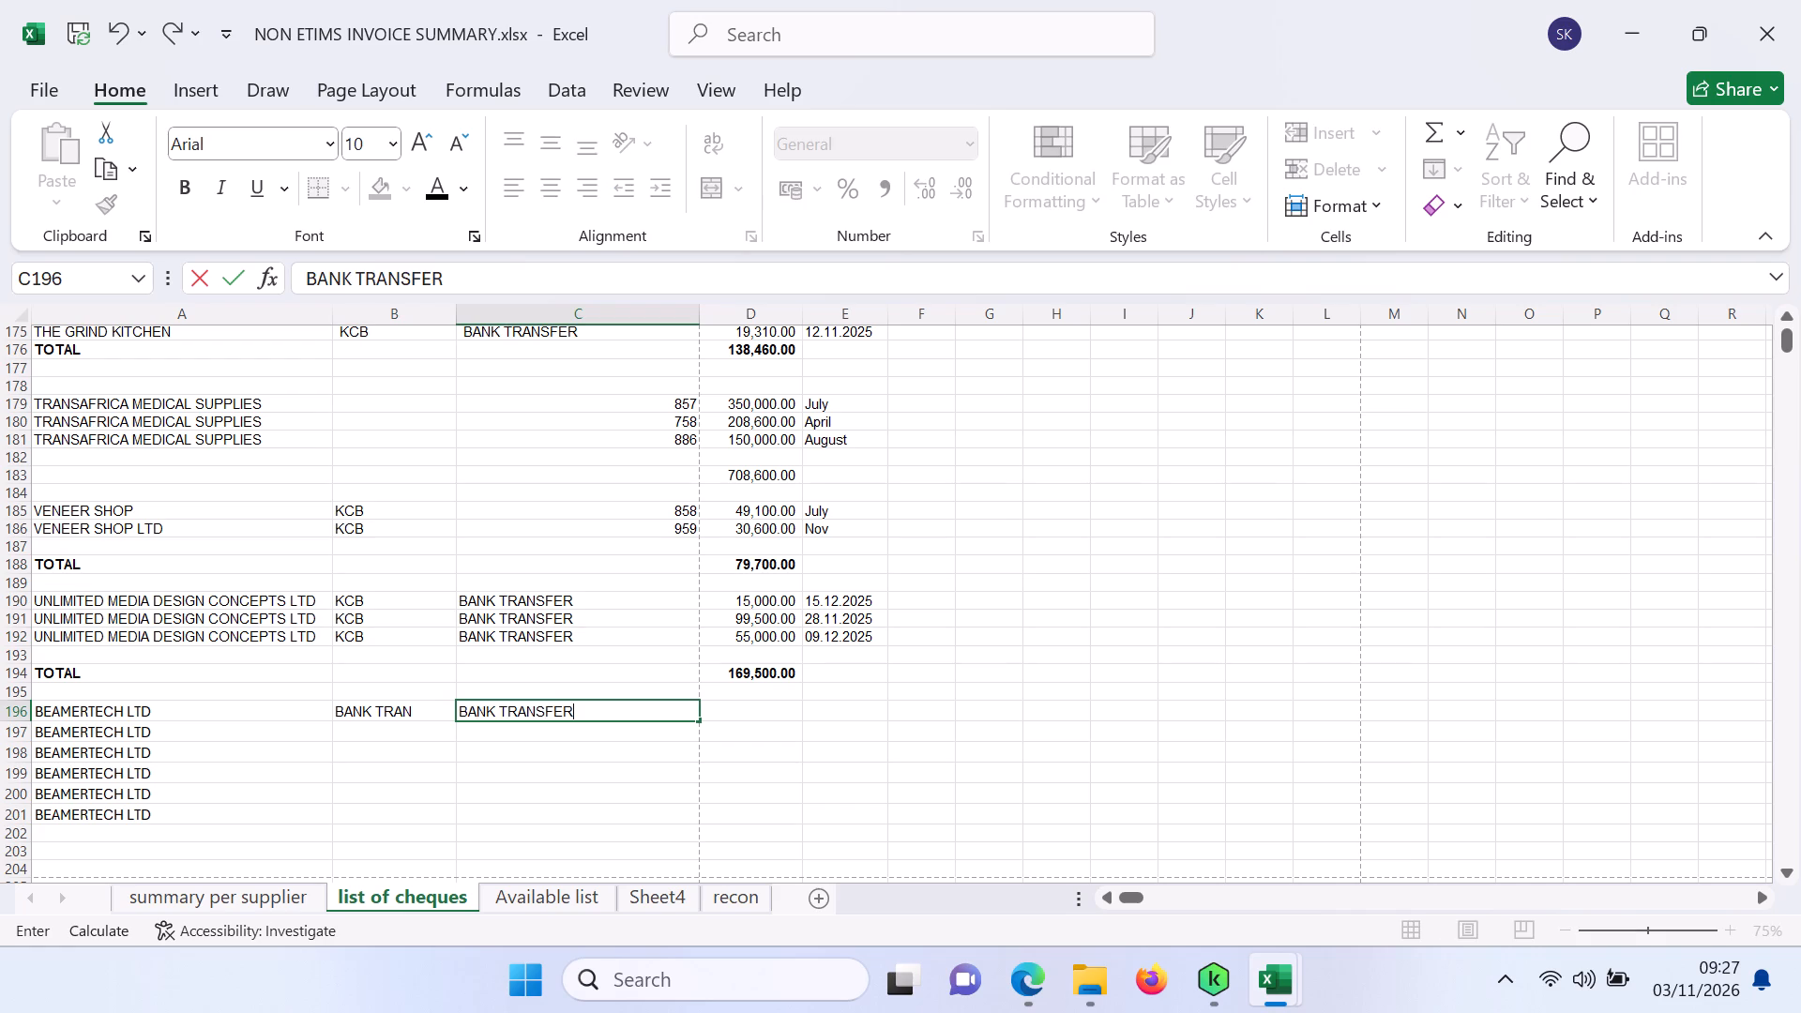
pyautogui.doubleClick(695, 720)
# Clear the misplaced BANK TRAN entry from B196 beside the first BEAMERTECH LTD row.
pyautogui.click(375, 706)
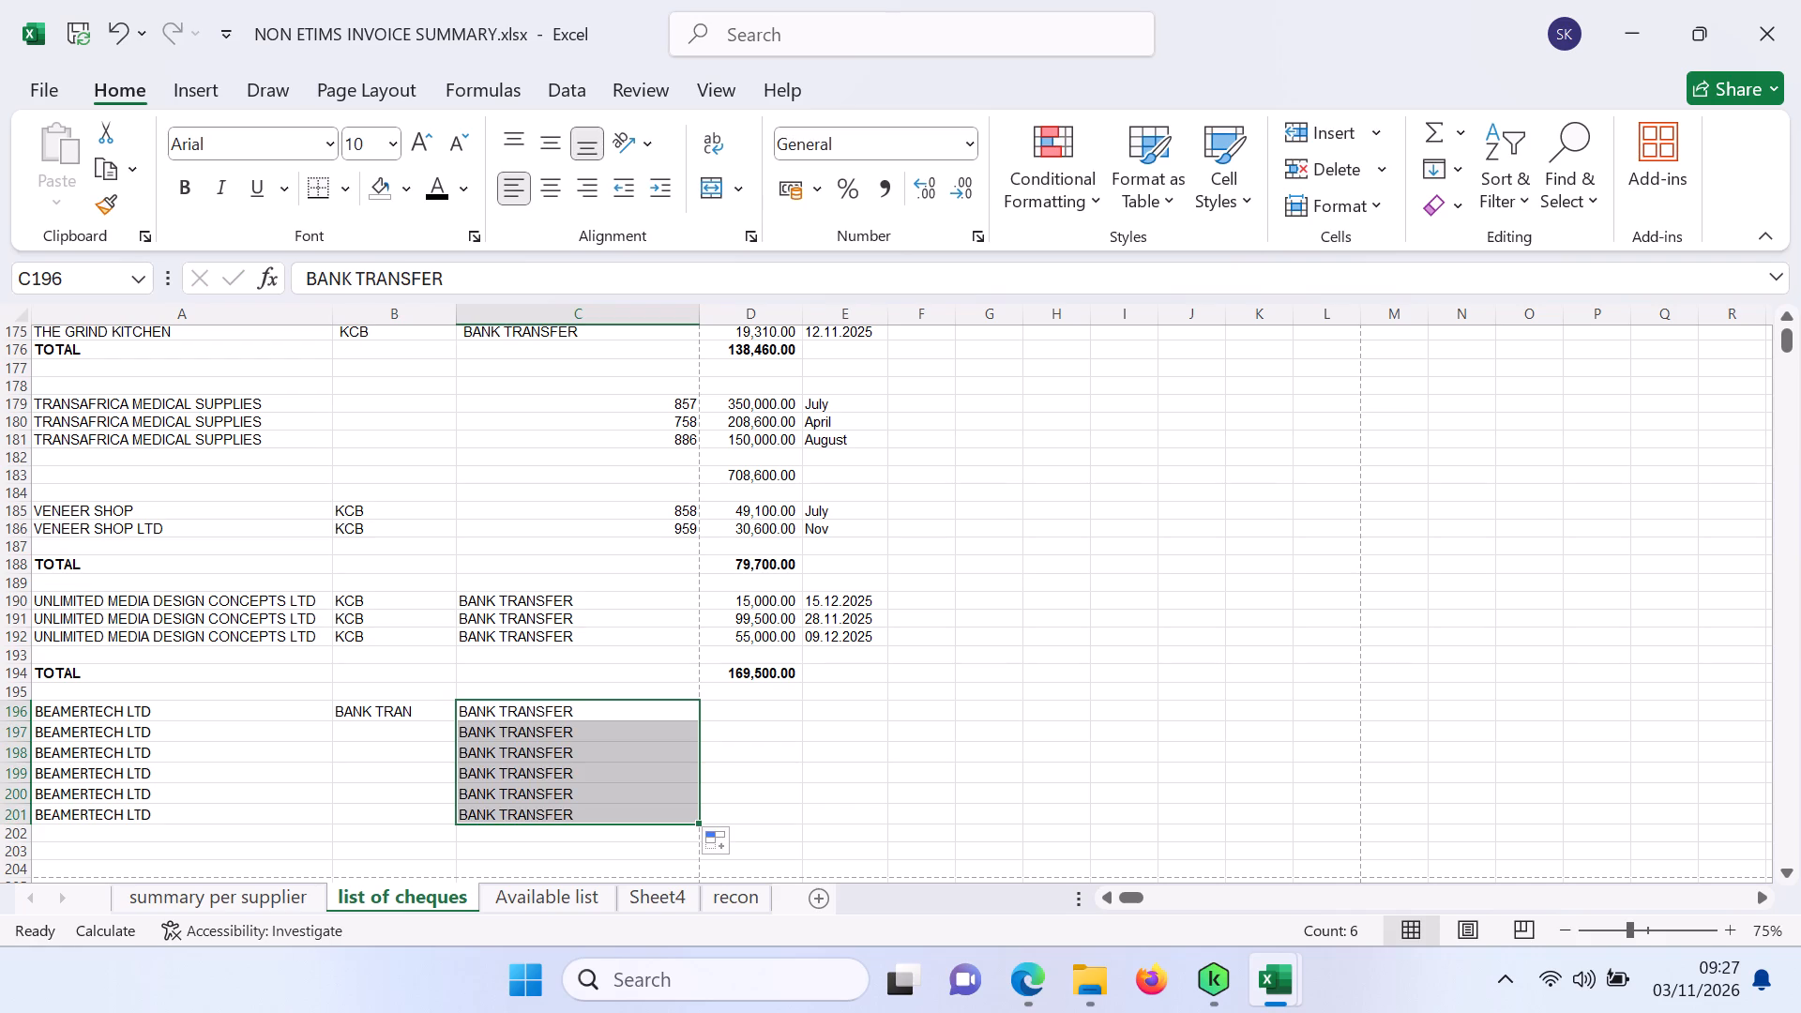
pyautogui.press('Delete')
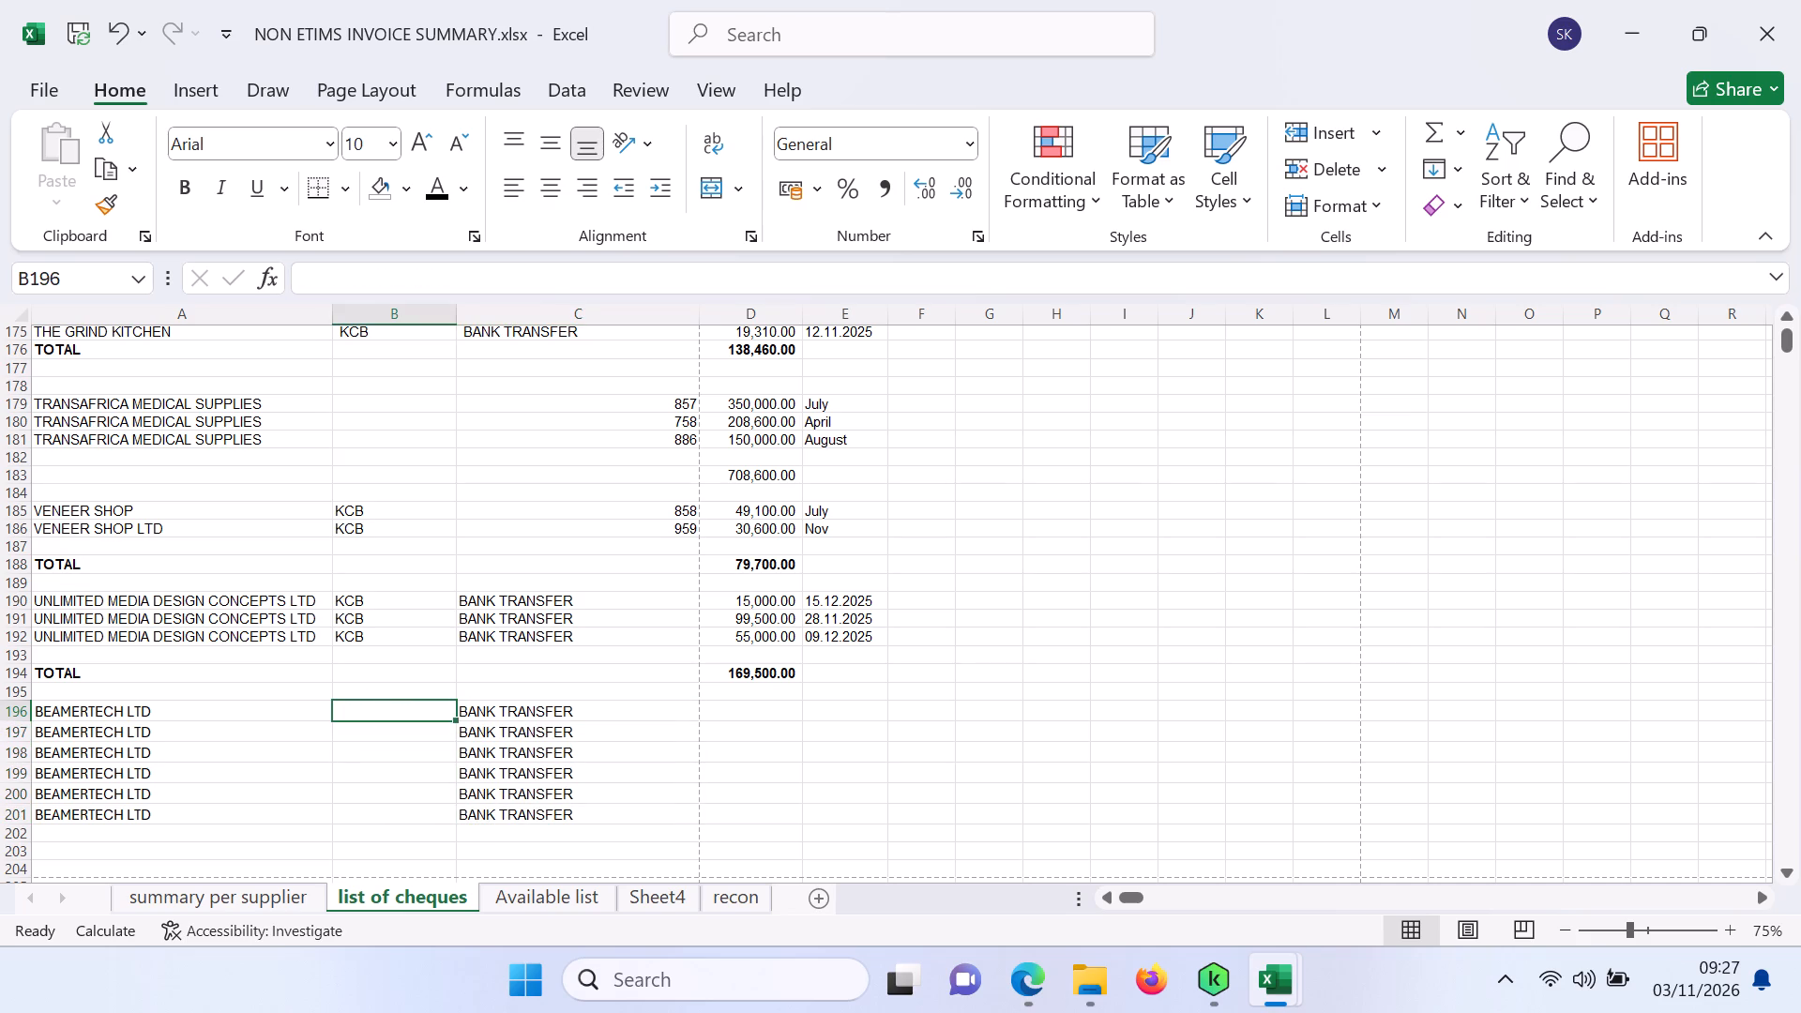
# Switch to the summary per supplier sheet.
pyautogui.click(787, 829)
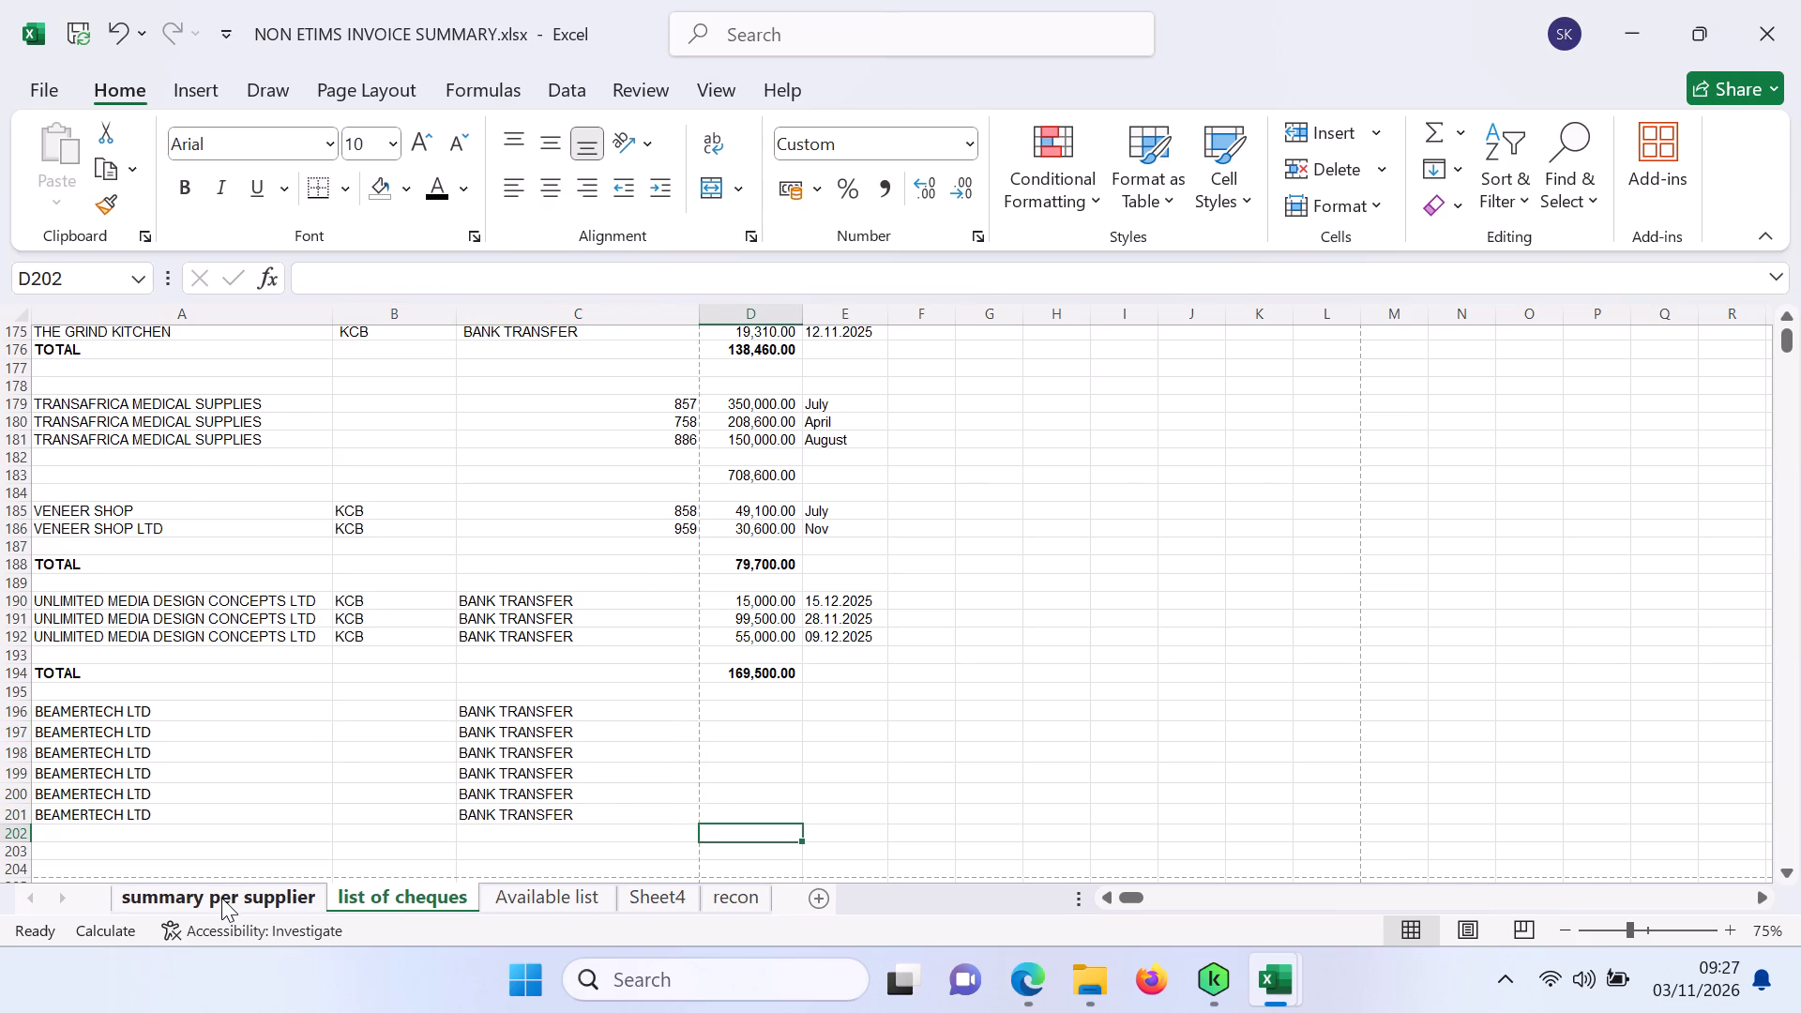
pyautogui.click(221, 898)
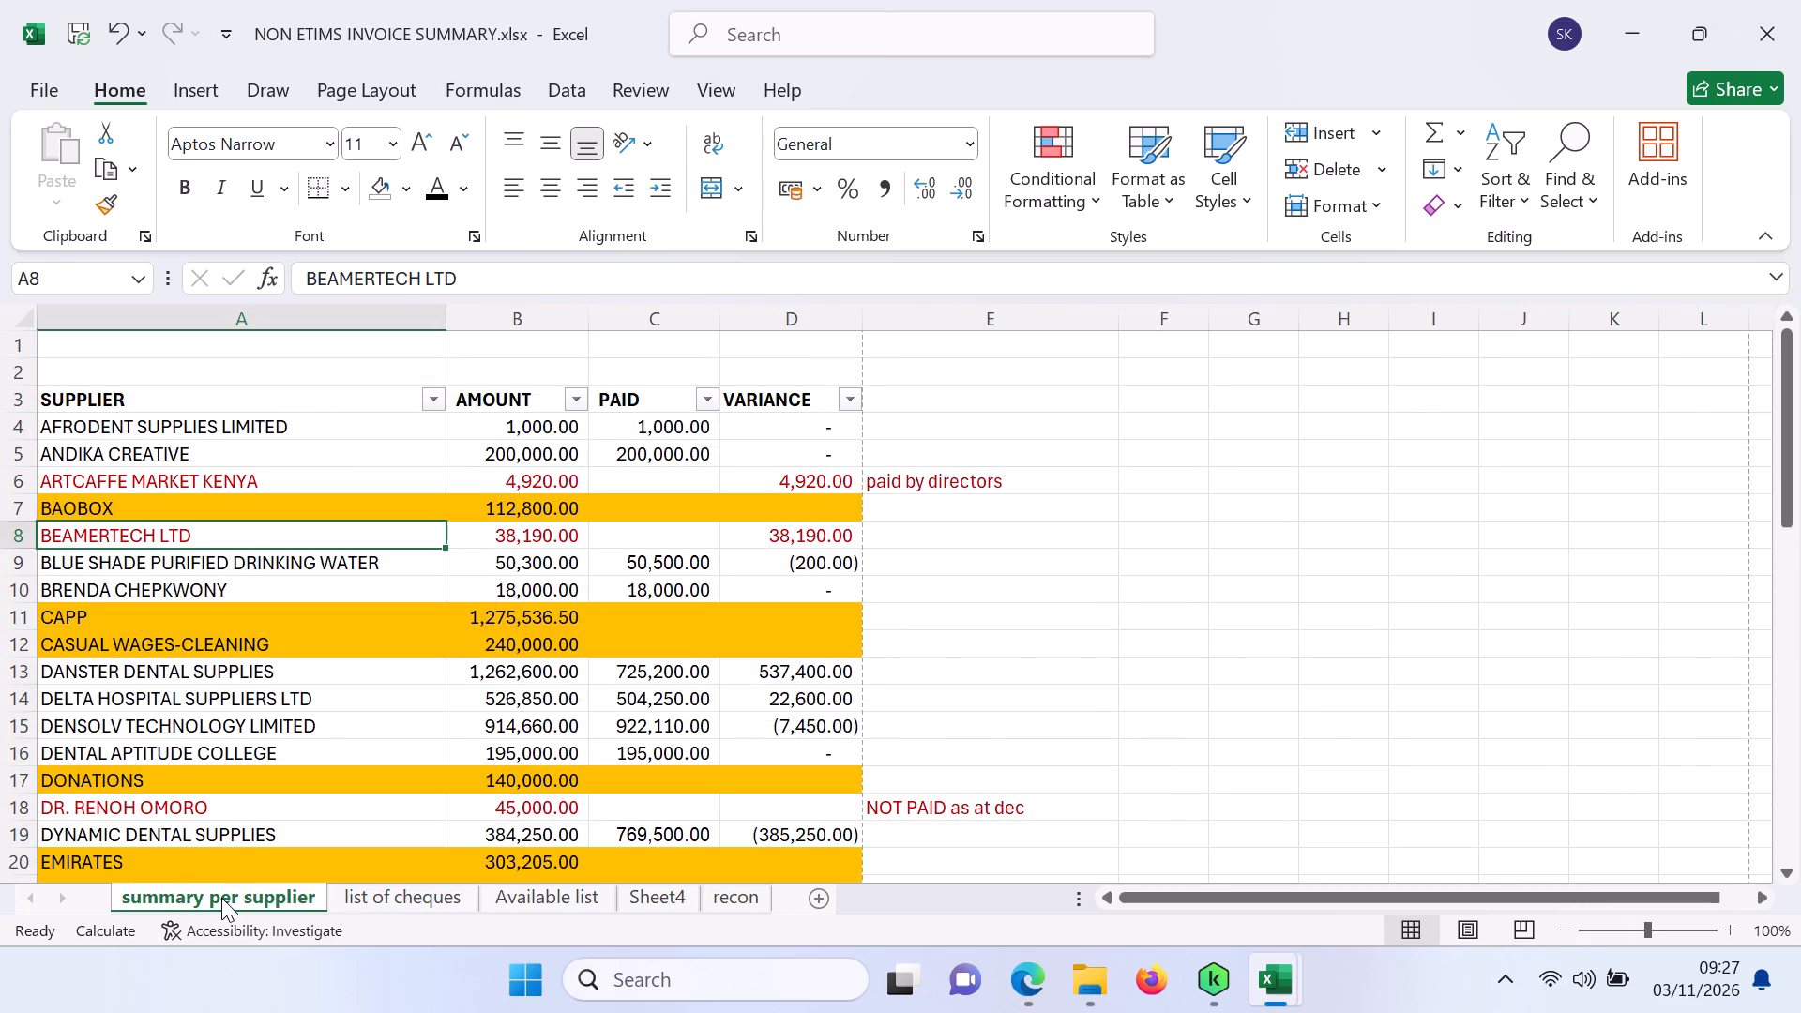
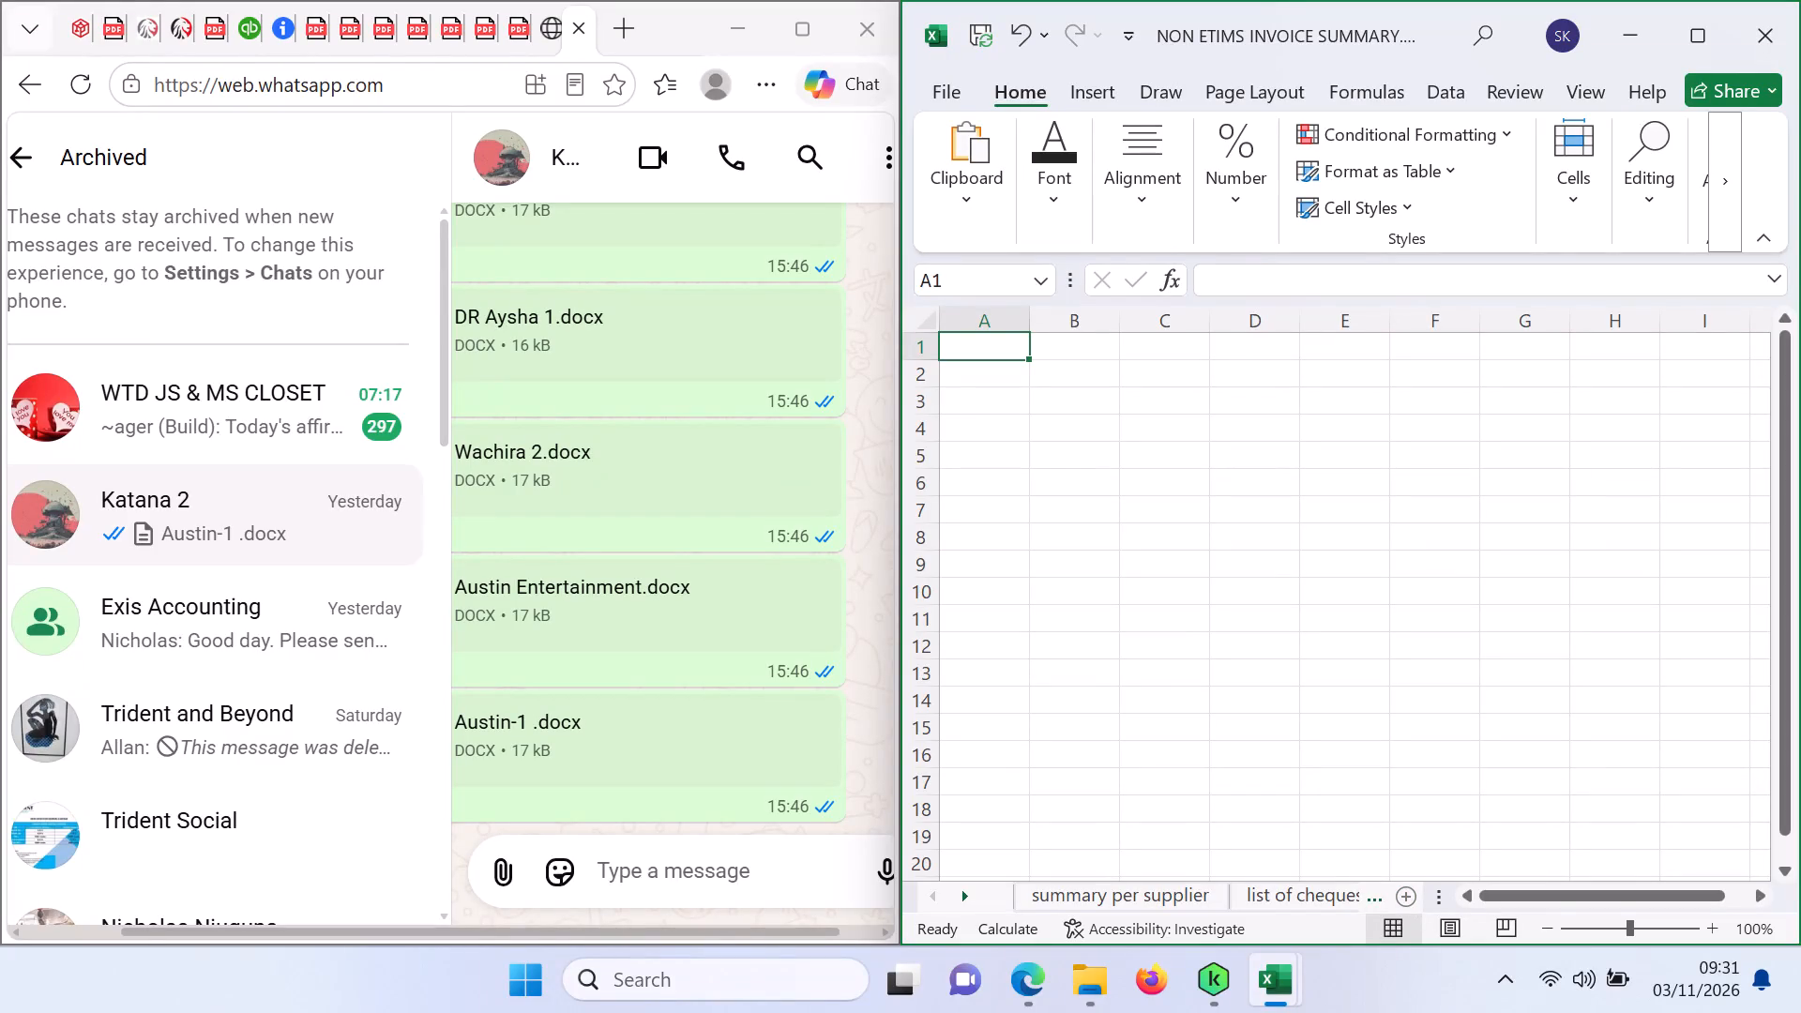
# Start a list of names in column A of the blank Sheet2, entering AUSTIN in A2 and WACHI in A3.
pyautogui.click(1368, 895)
pyautogui.click(1202, 892)
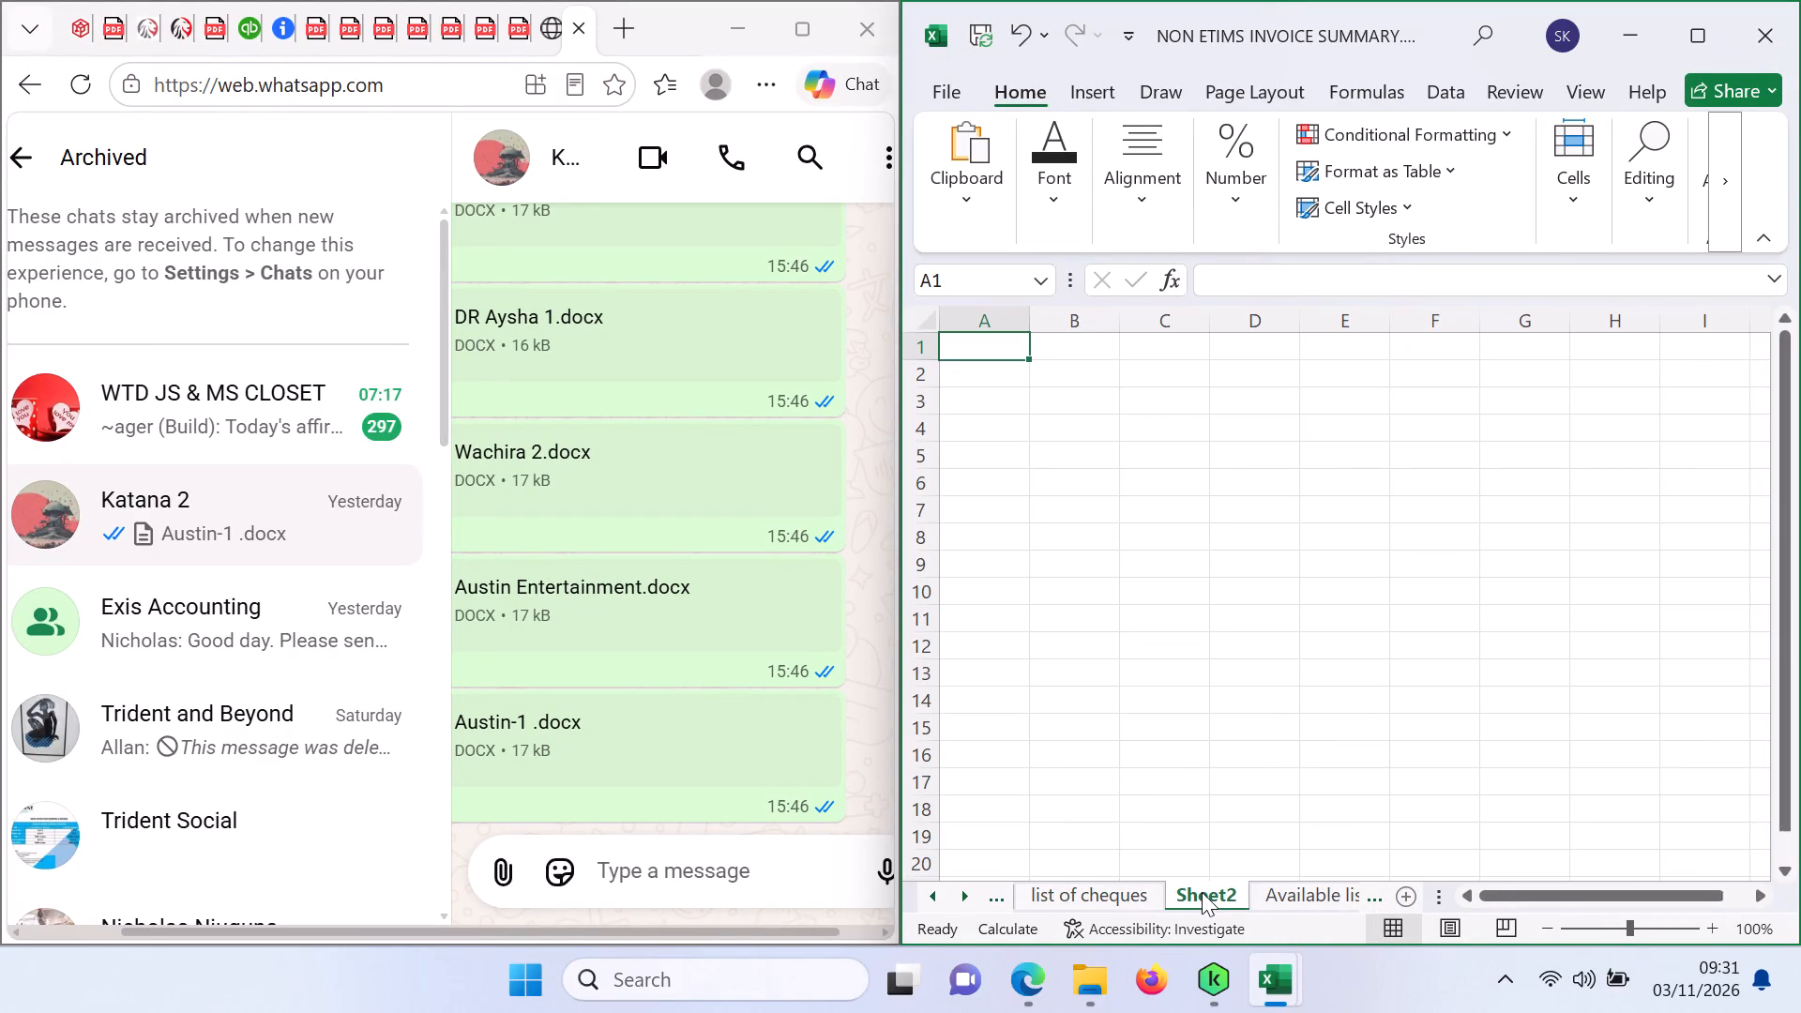
pyautogui.click(987, 373)
pyautogui.press('a')
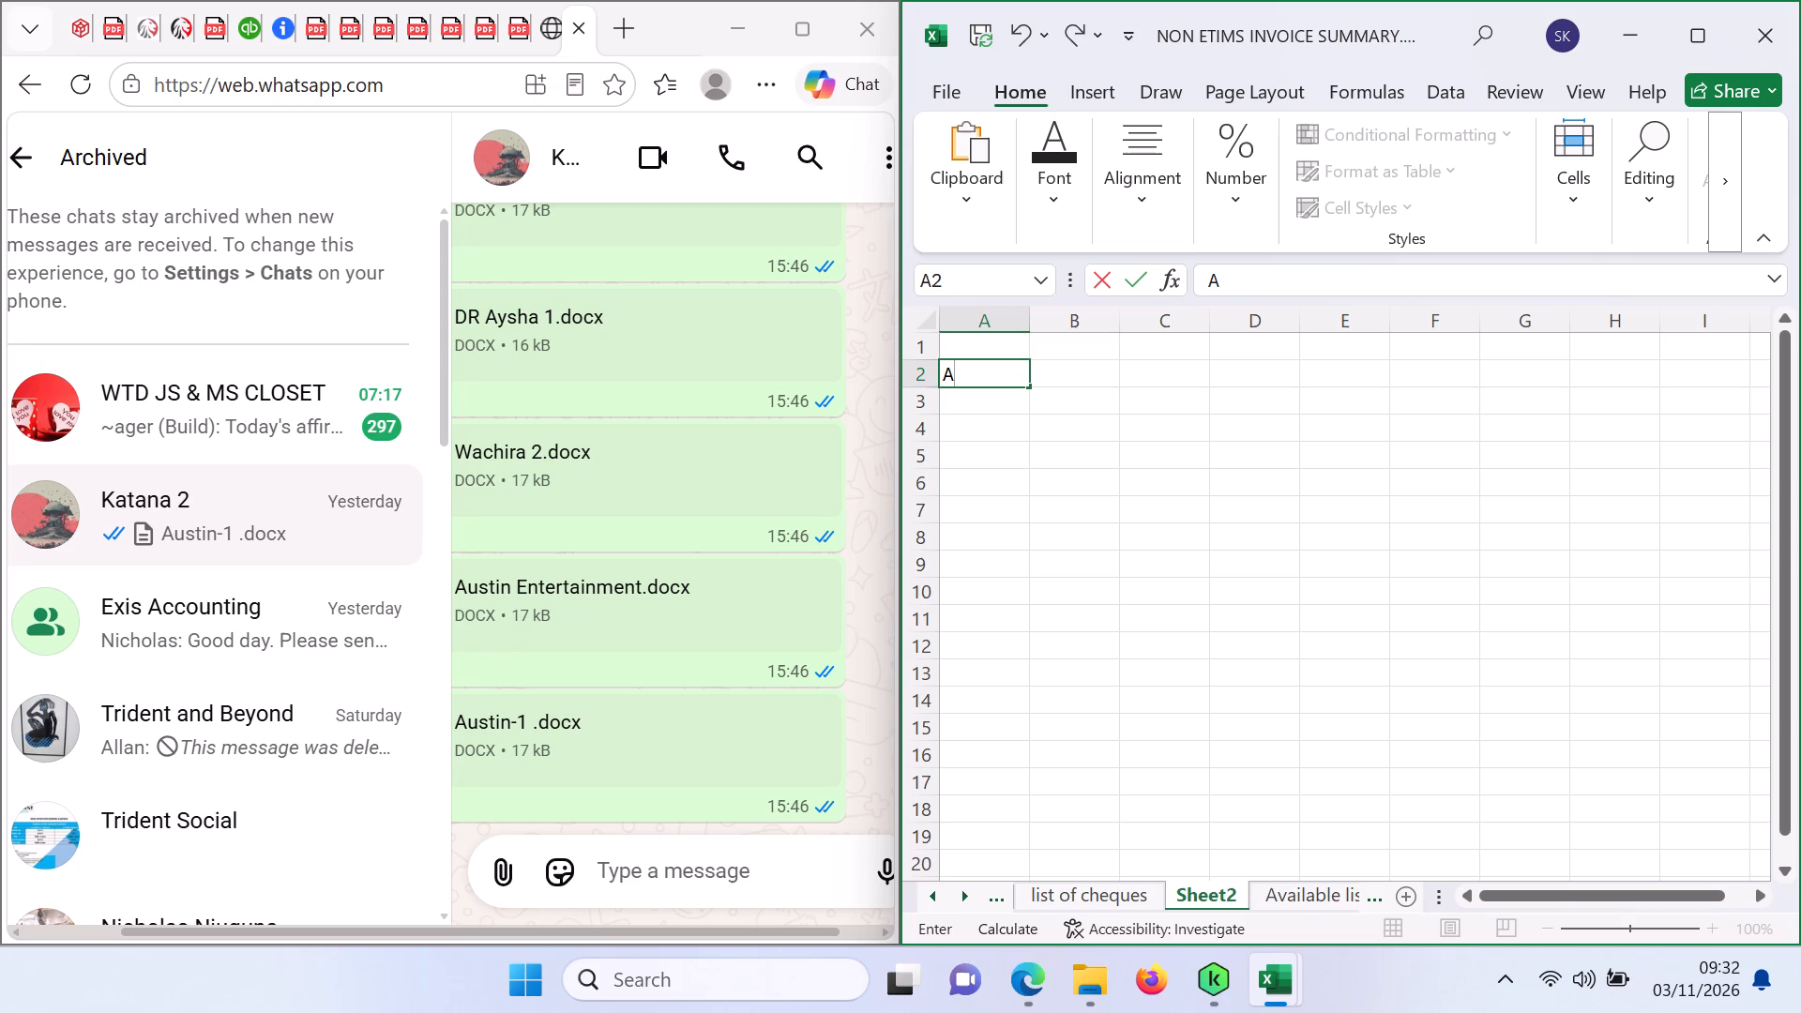
pyautogui.write('UST')
pyautogui.write('IN')
pyautogui.click(980, 404)
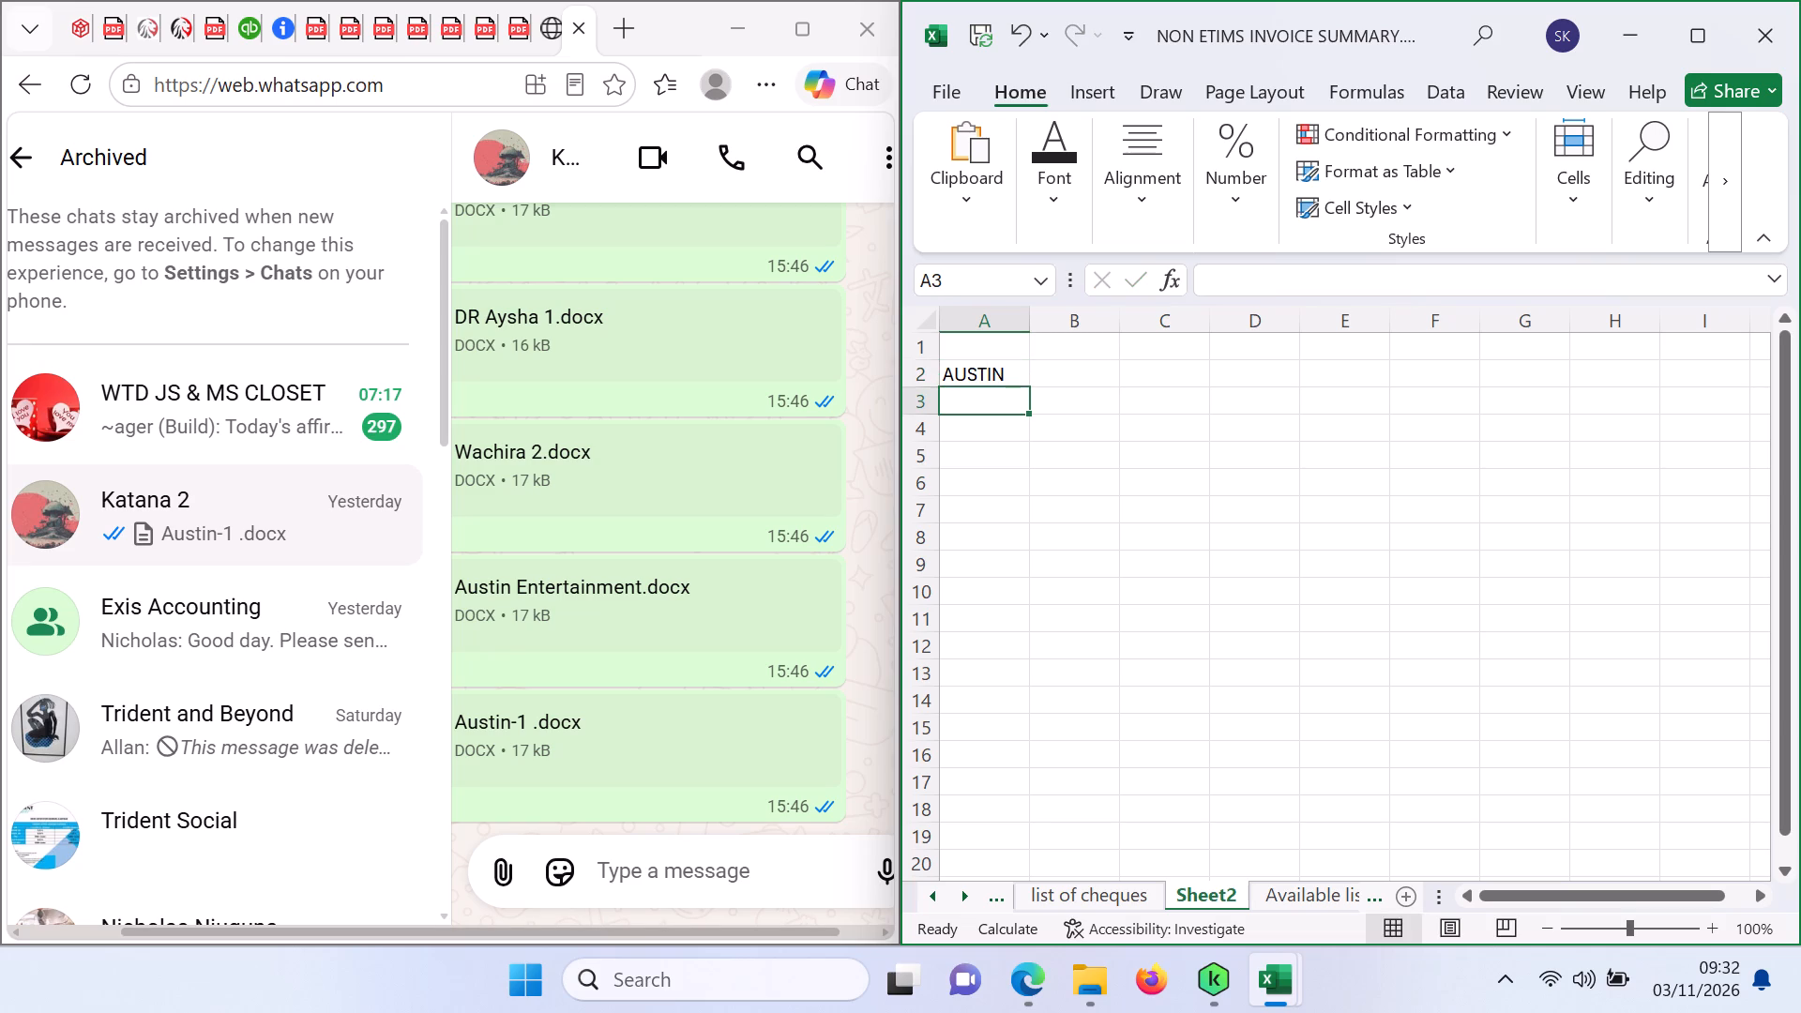
pyautogui.write('WACHI')
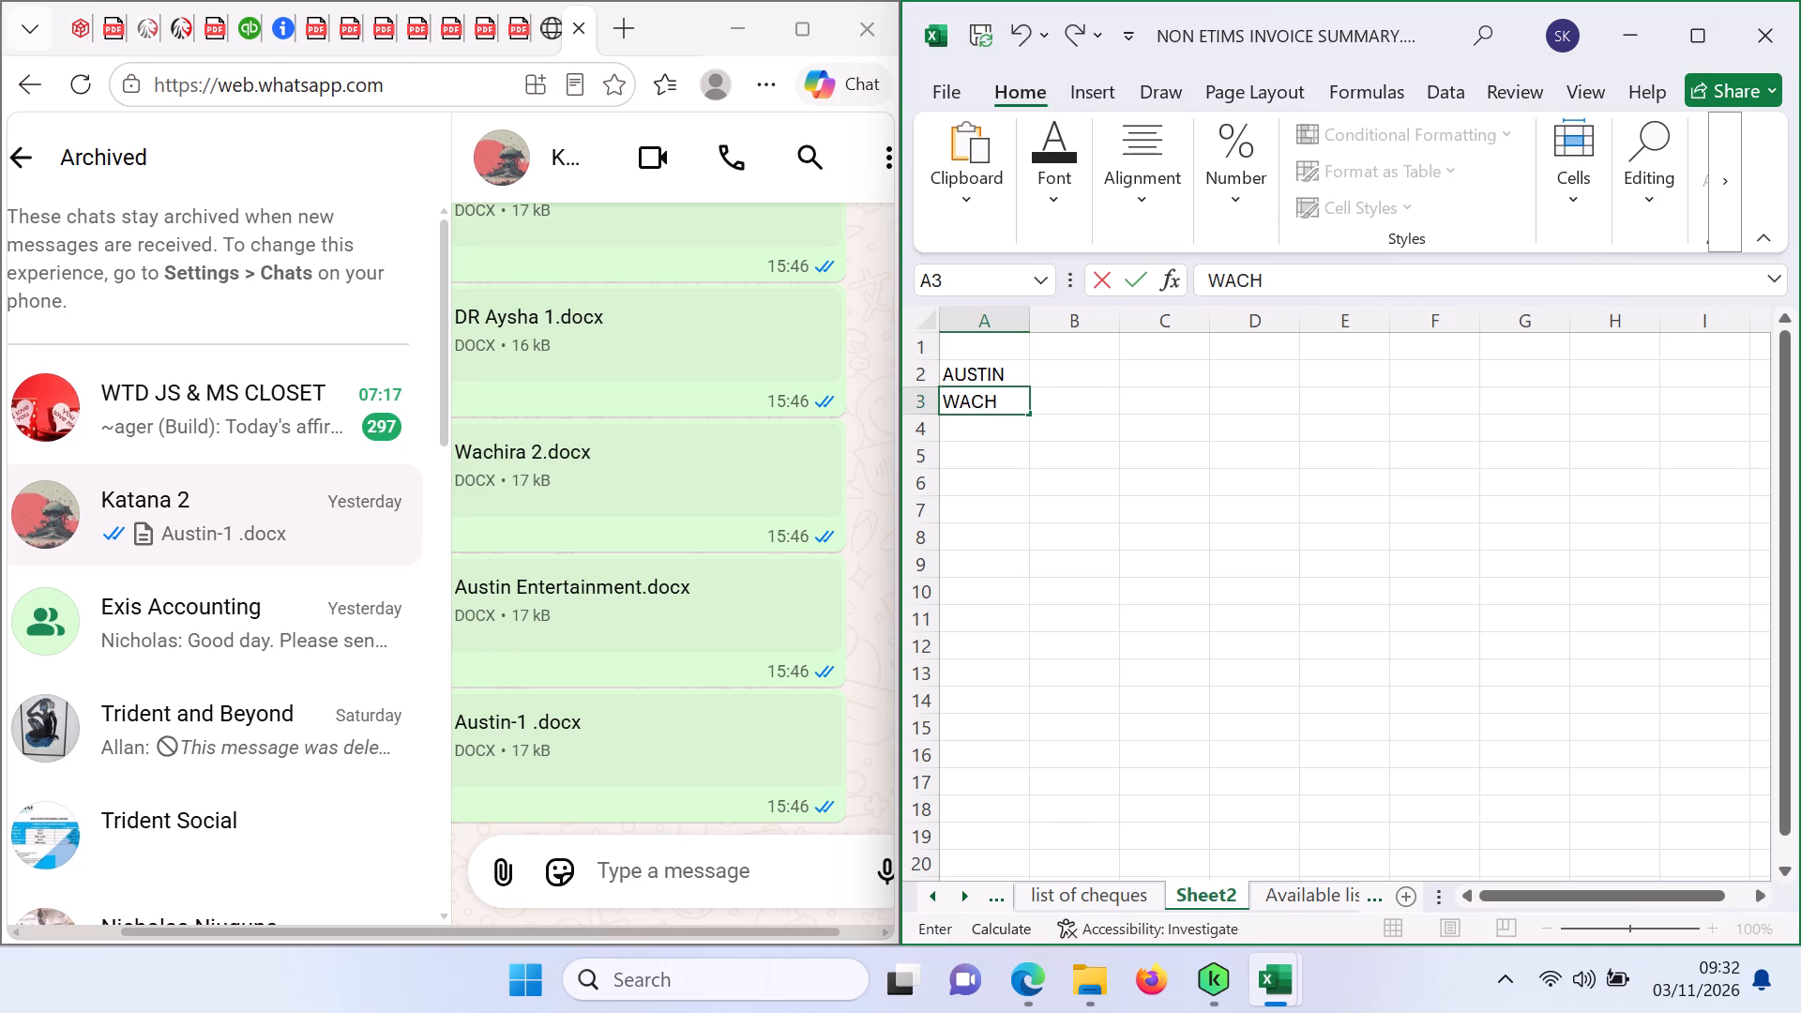
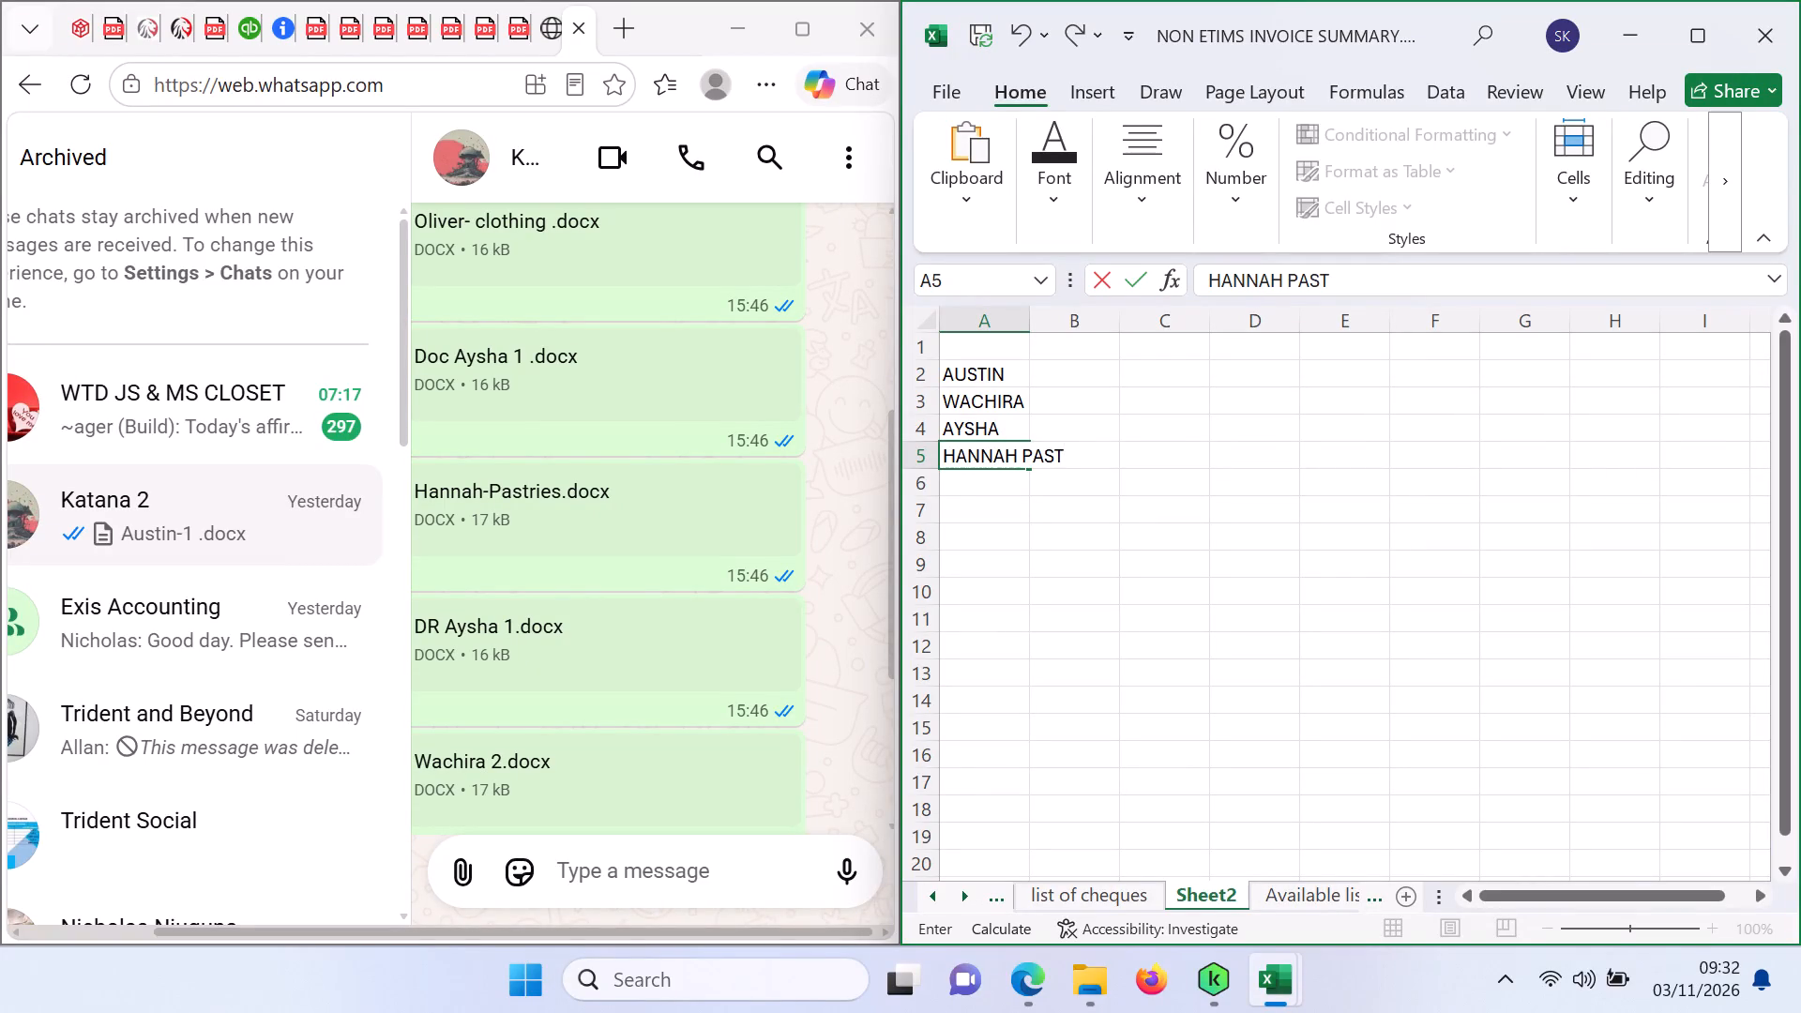
# Complete the A5 entry as HANNAH PASTRIES and add OLIVER CLOTHING in A6 of the Sheet2 name list.
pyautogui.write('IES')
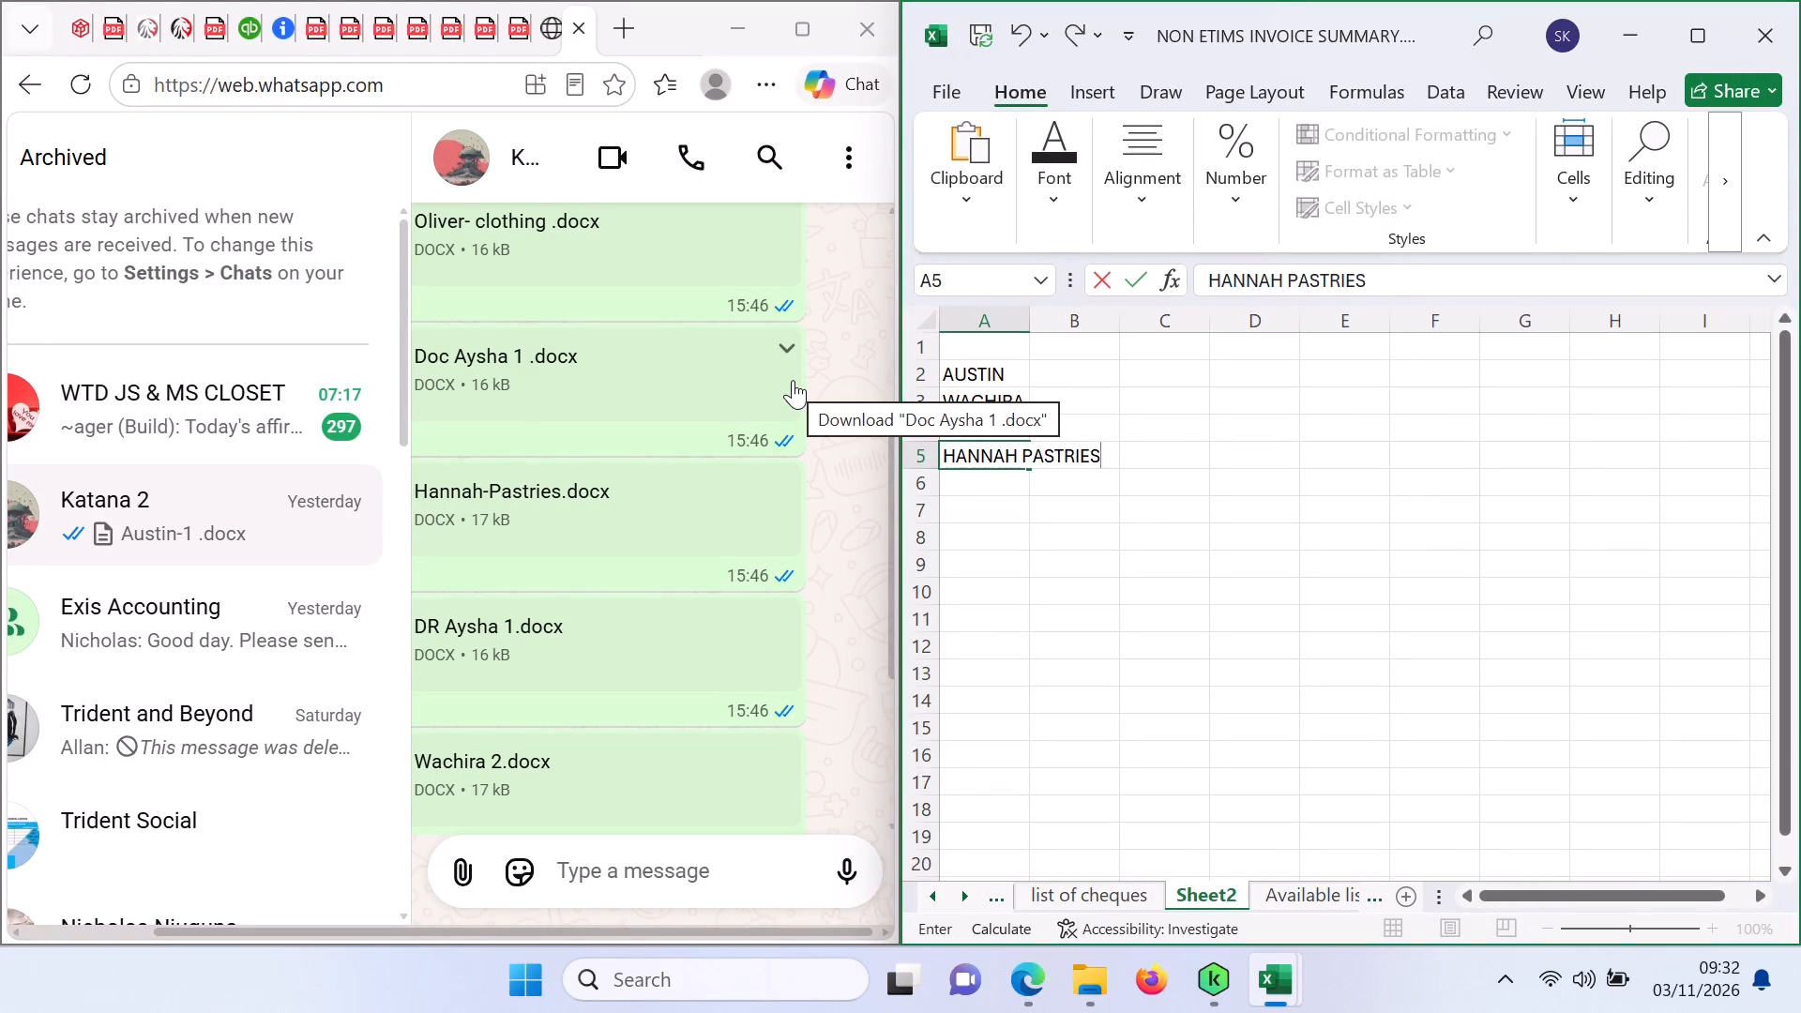
pyautogui.click(978, 494)
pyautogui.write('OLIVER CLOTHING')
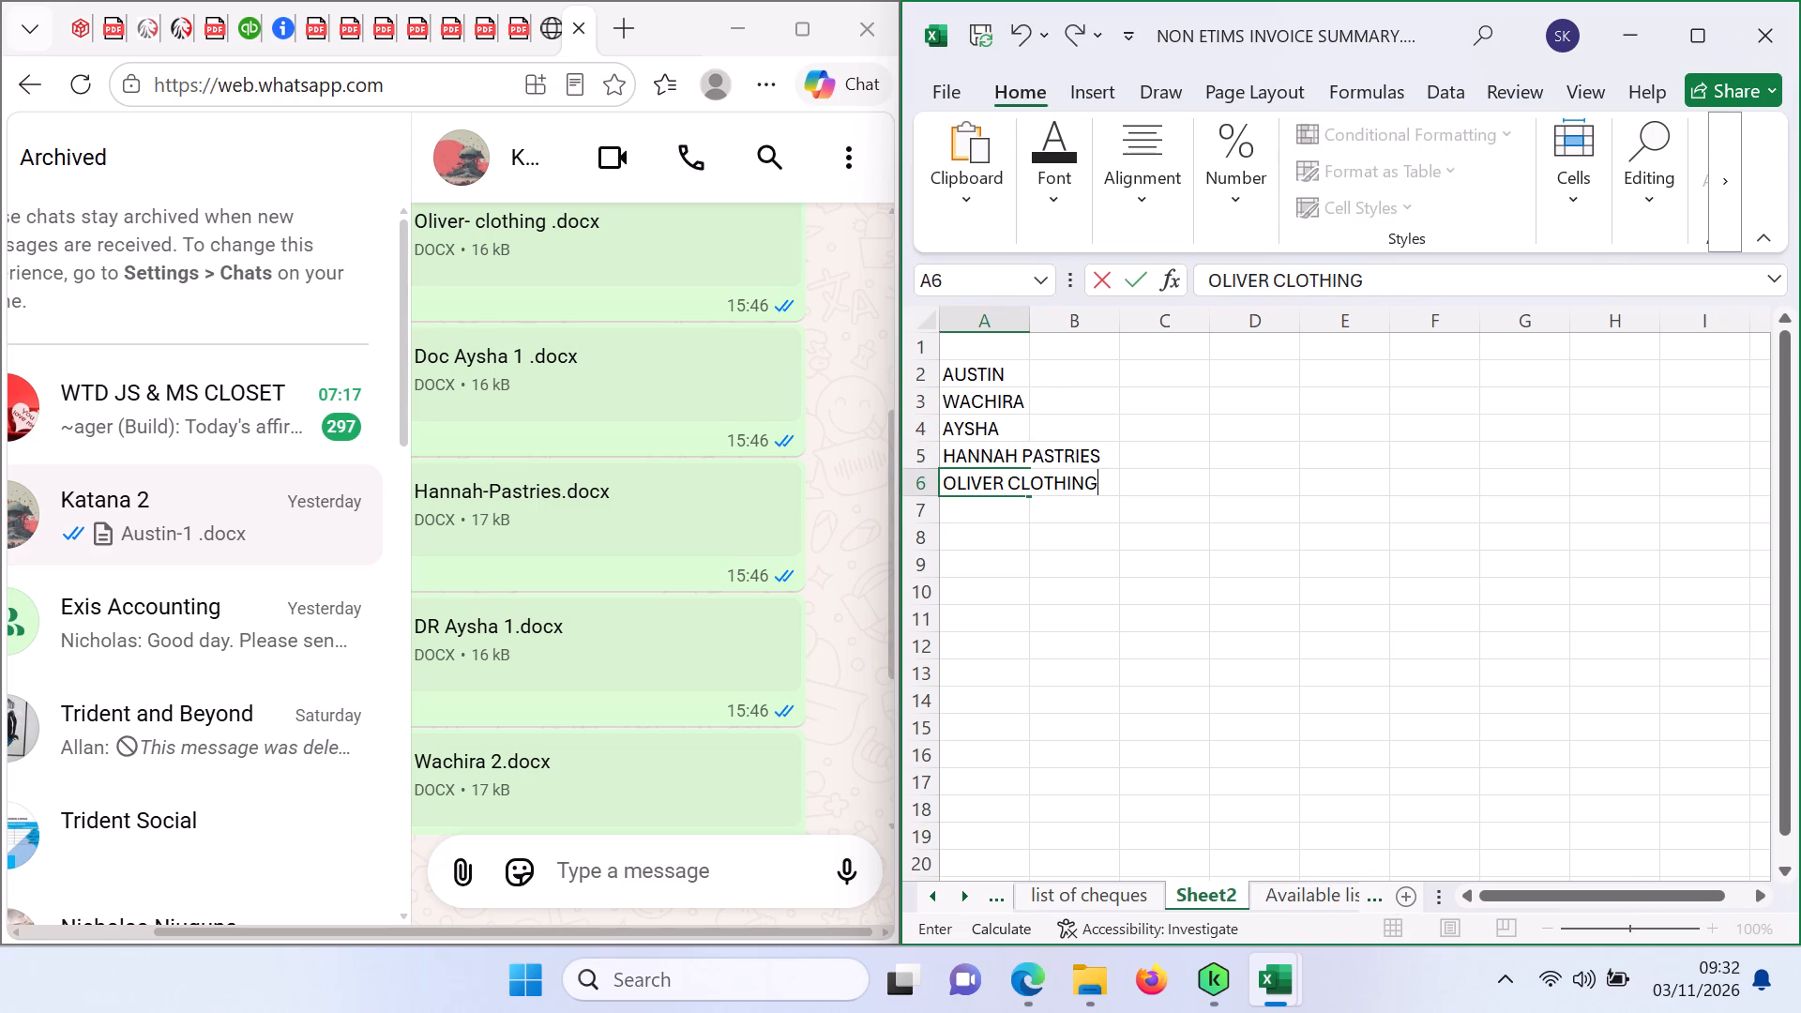
pyautogui.click(1217, 578)
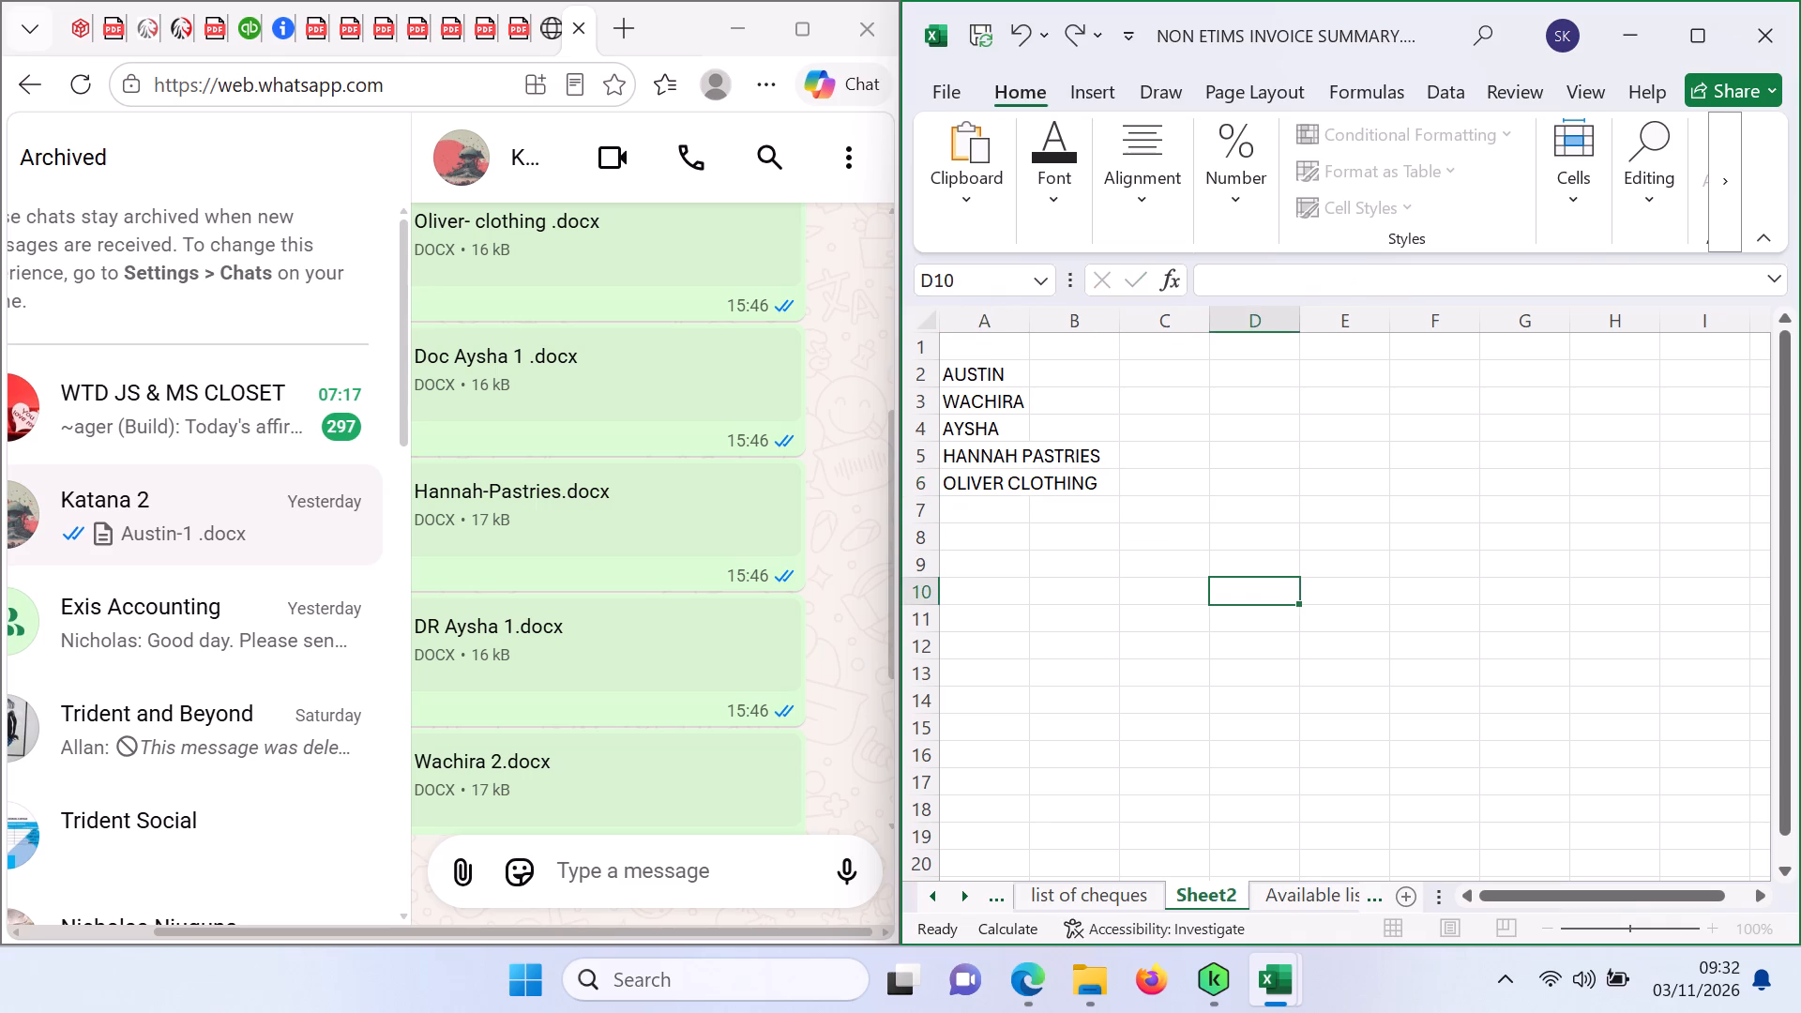
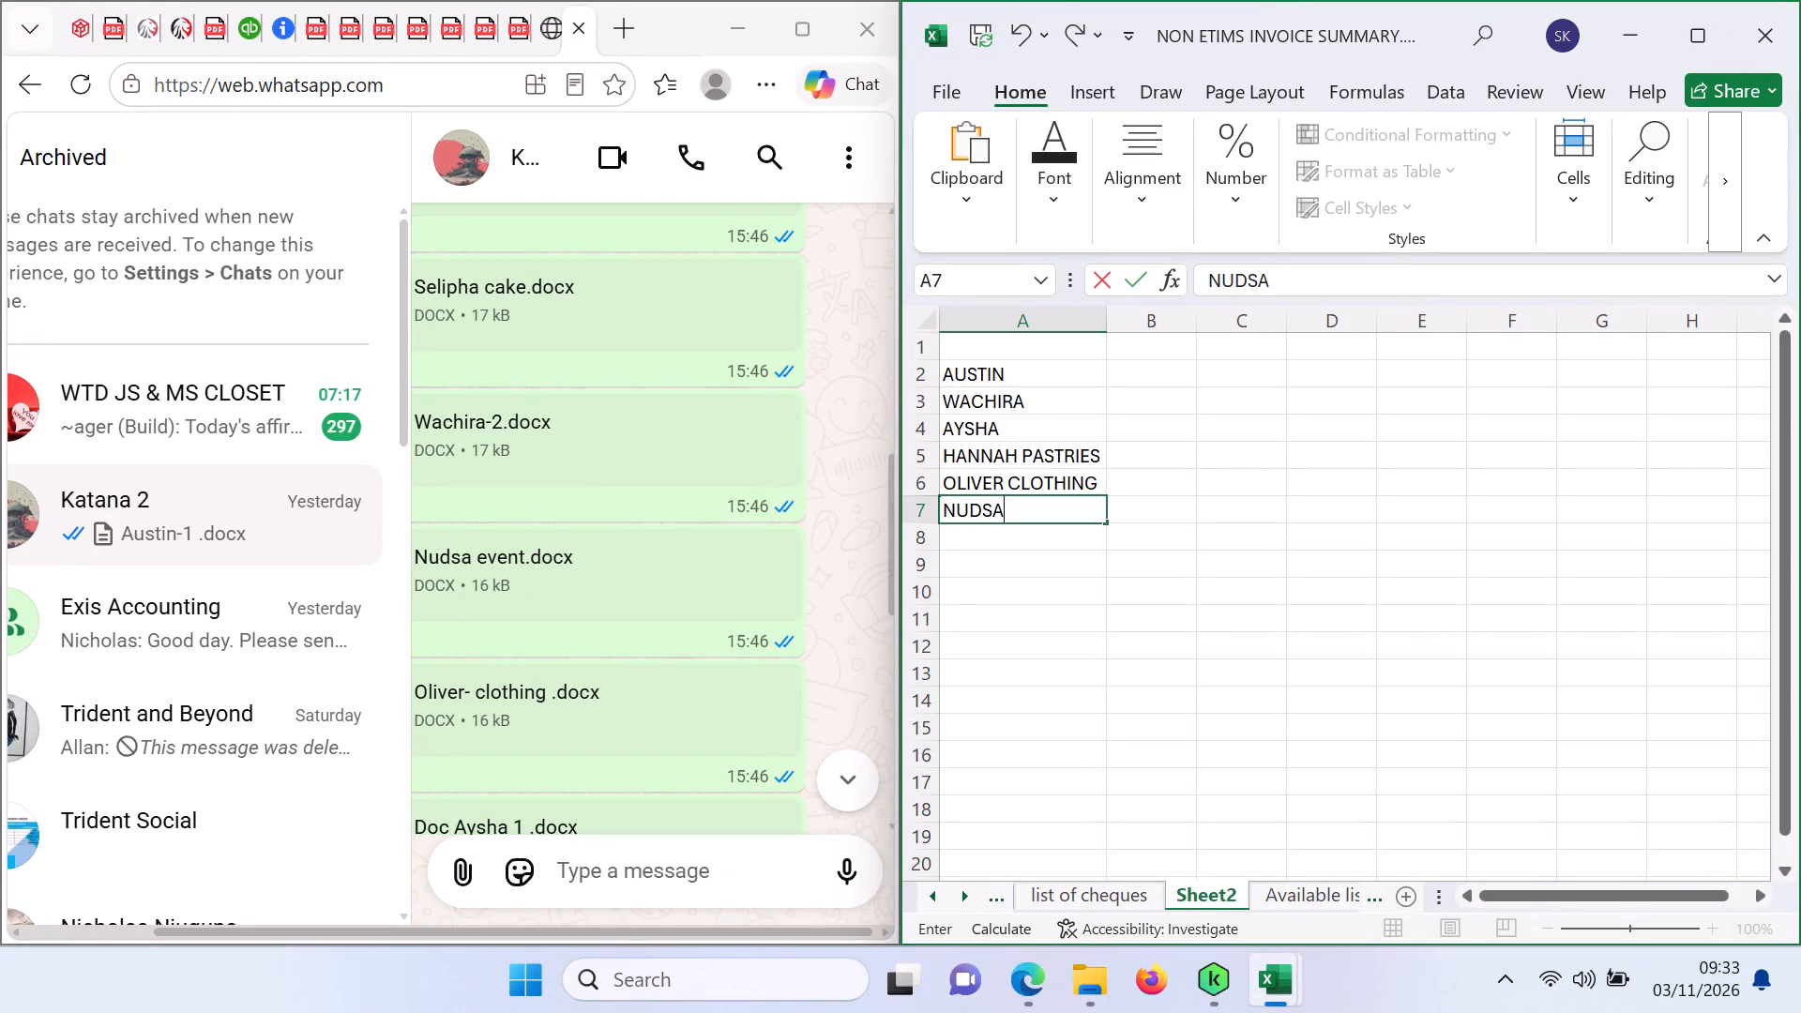
# Add SELIPHA in A8 of Sheet2, continuing the list of document names below NUDSA.
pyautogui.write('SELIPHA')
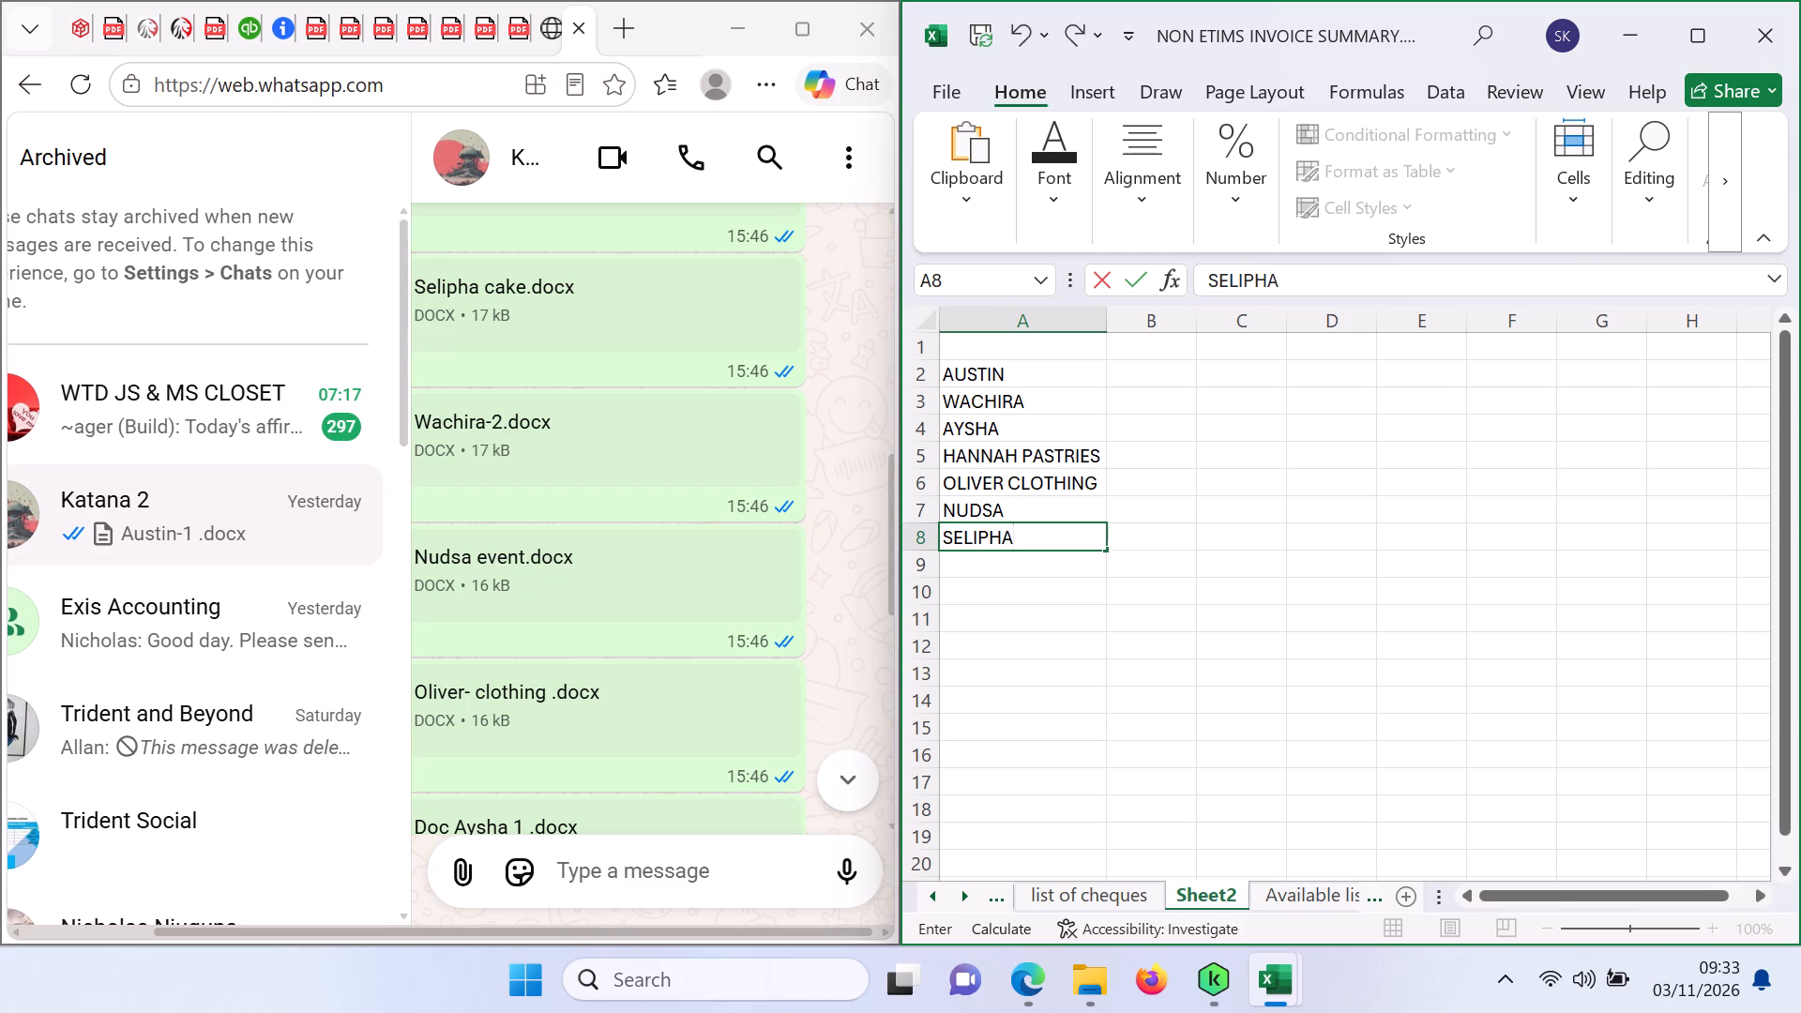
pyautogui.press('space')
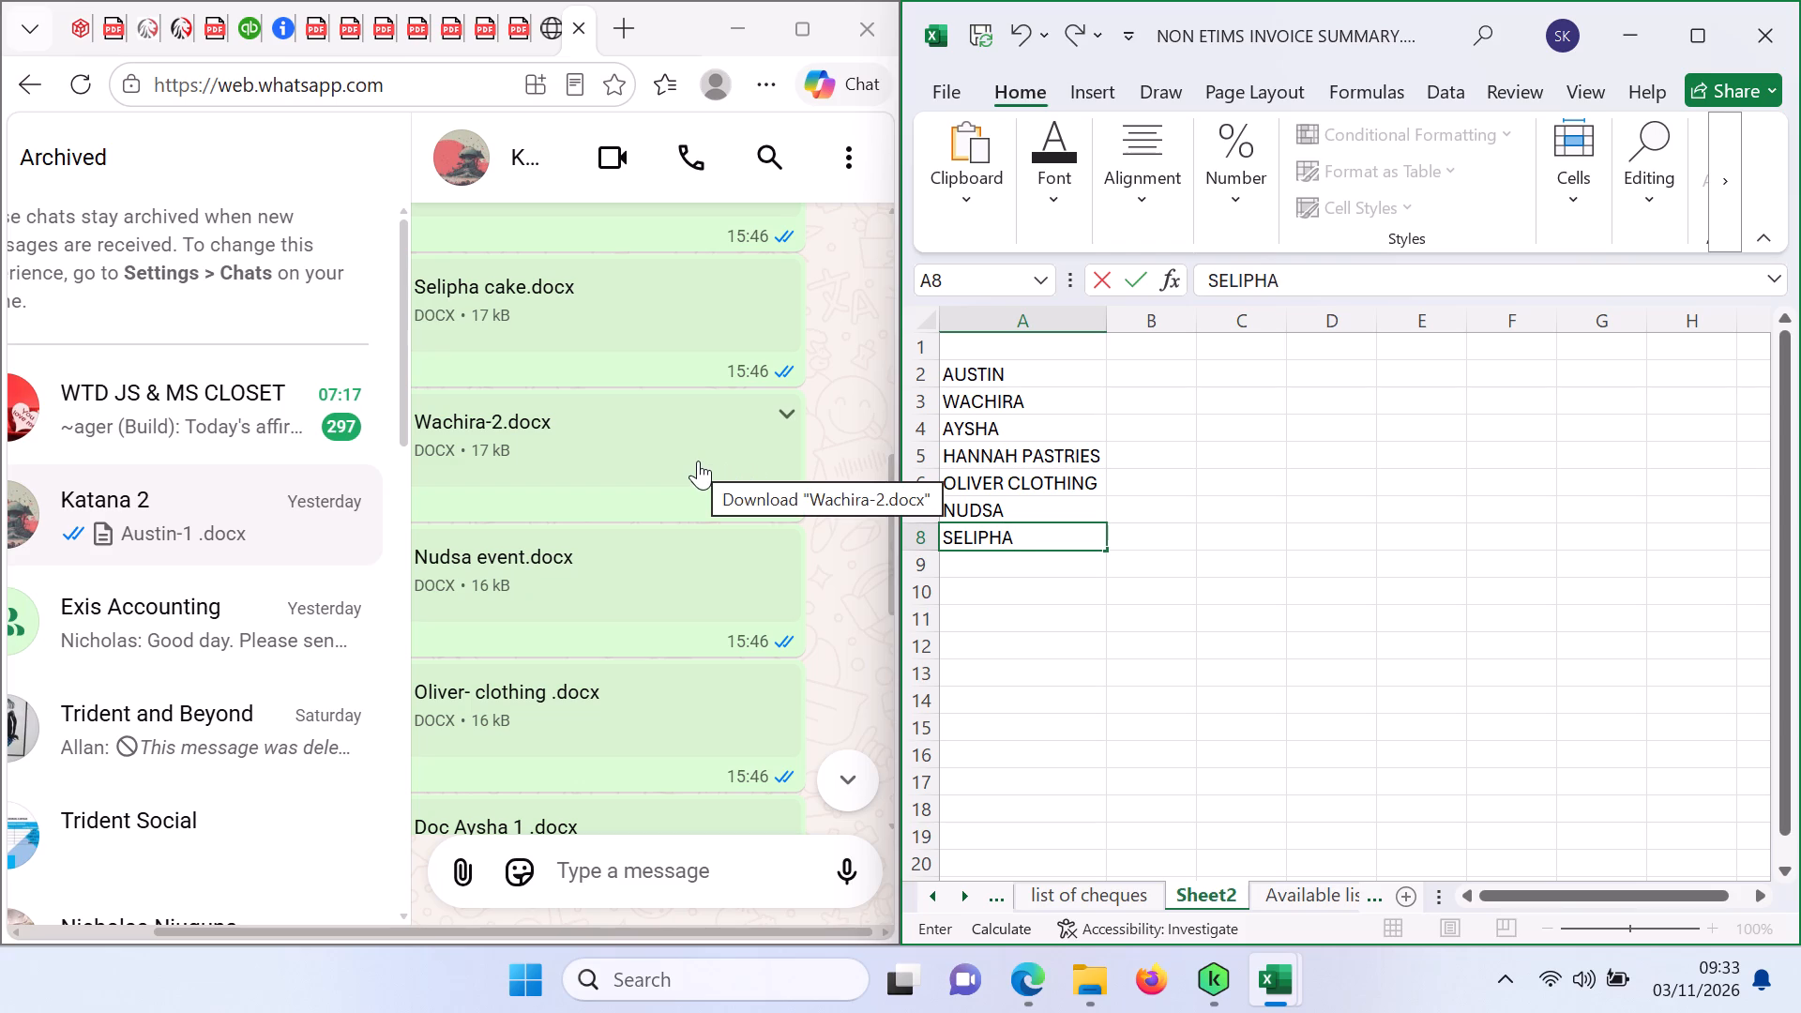
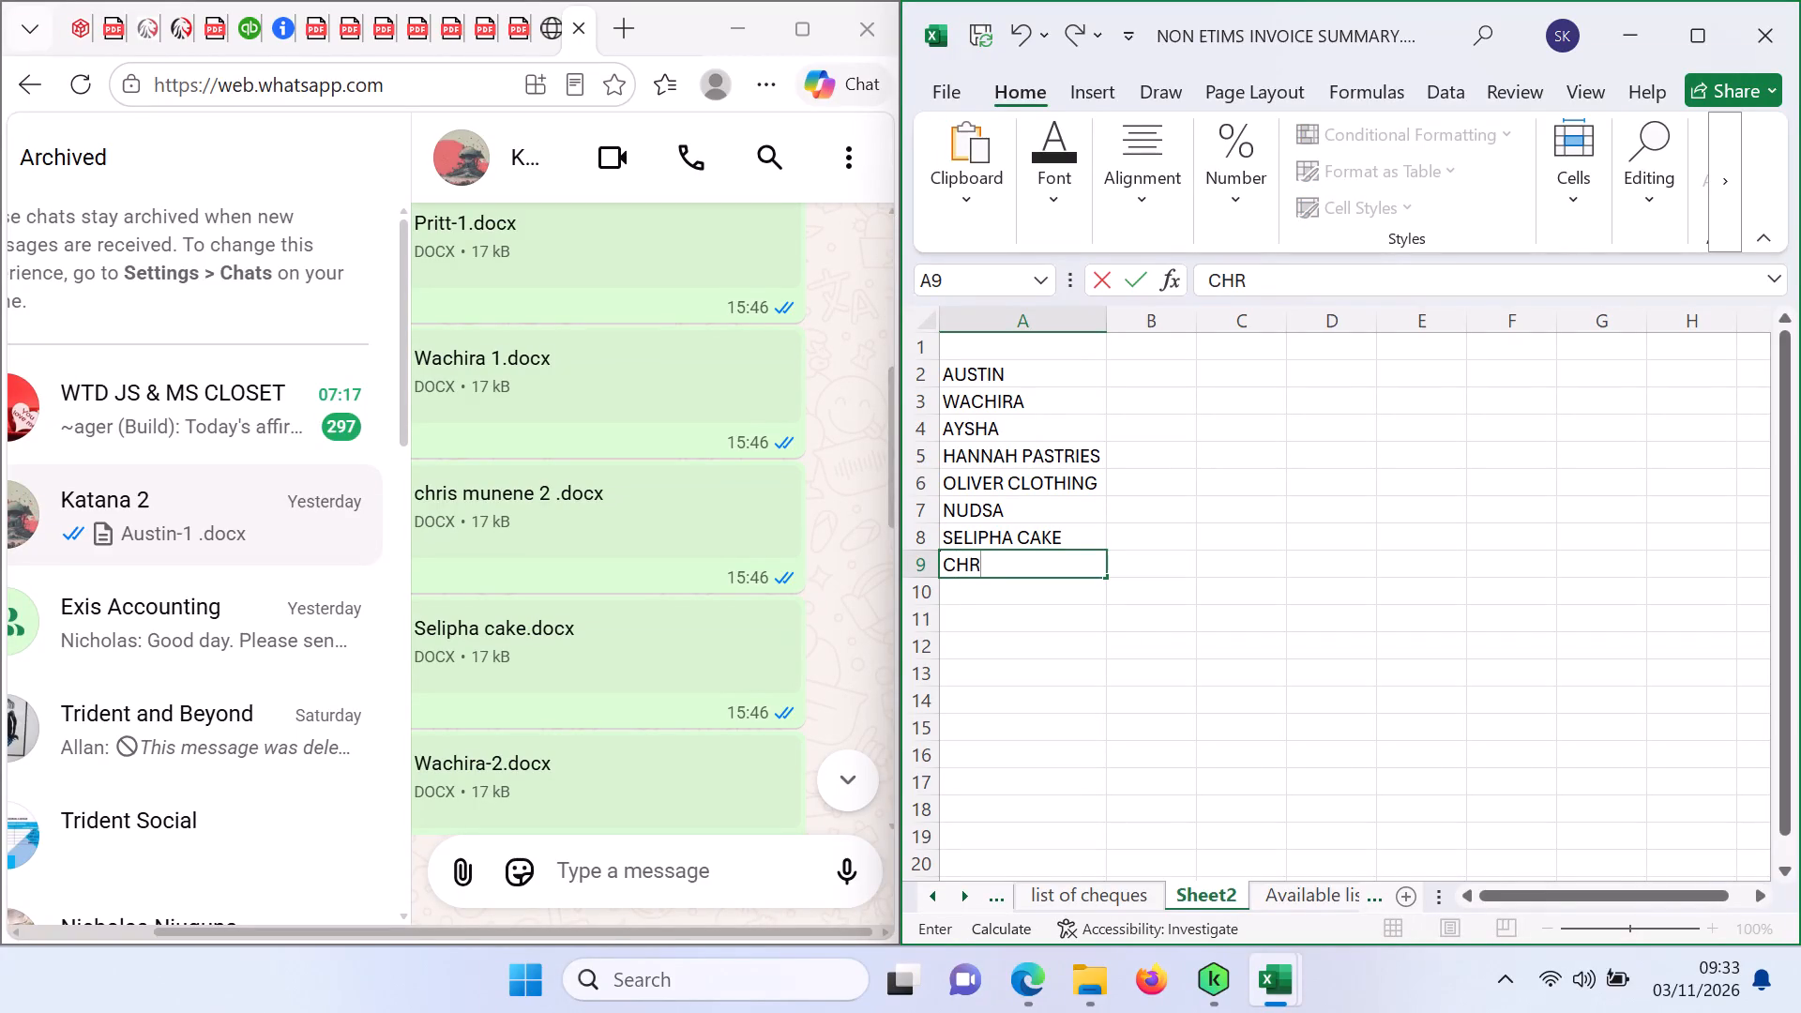
# Complete the name in A9 of Sheet2, taken from the chat document sent just before Selipha cake.docx.
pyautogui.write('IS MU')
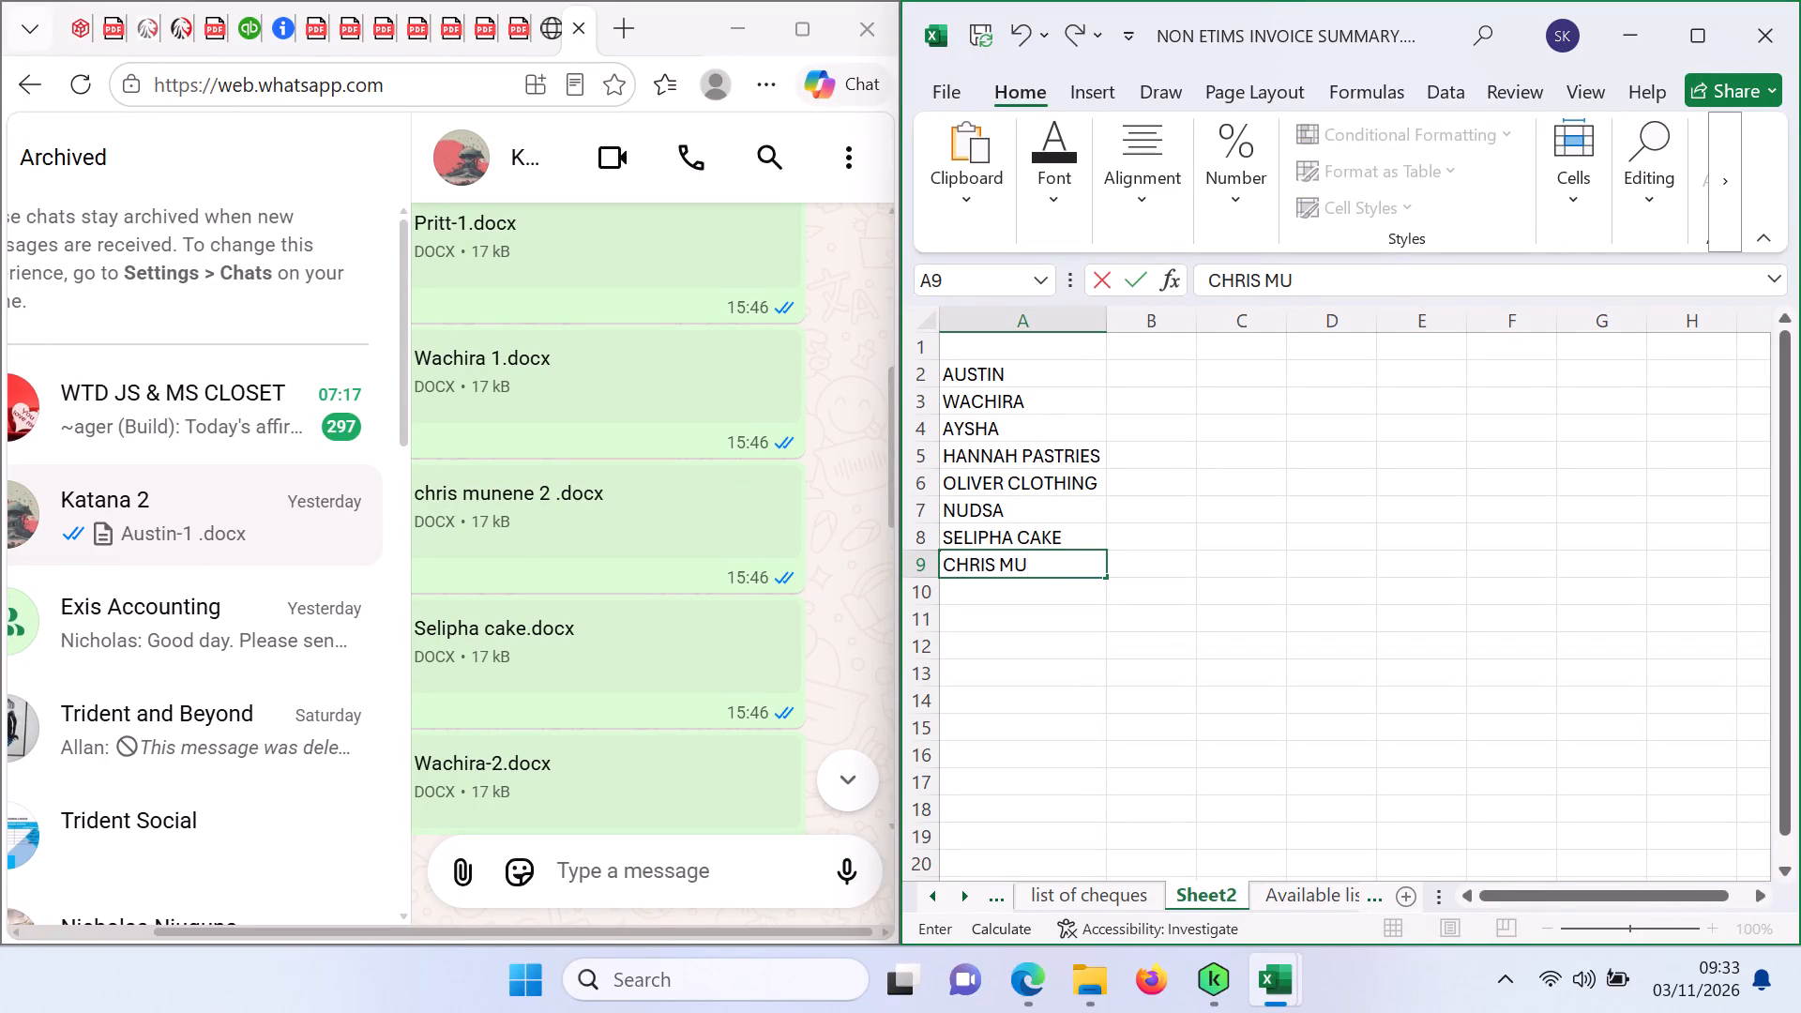
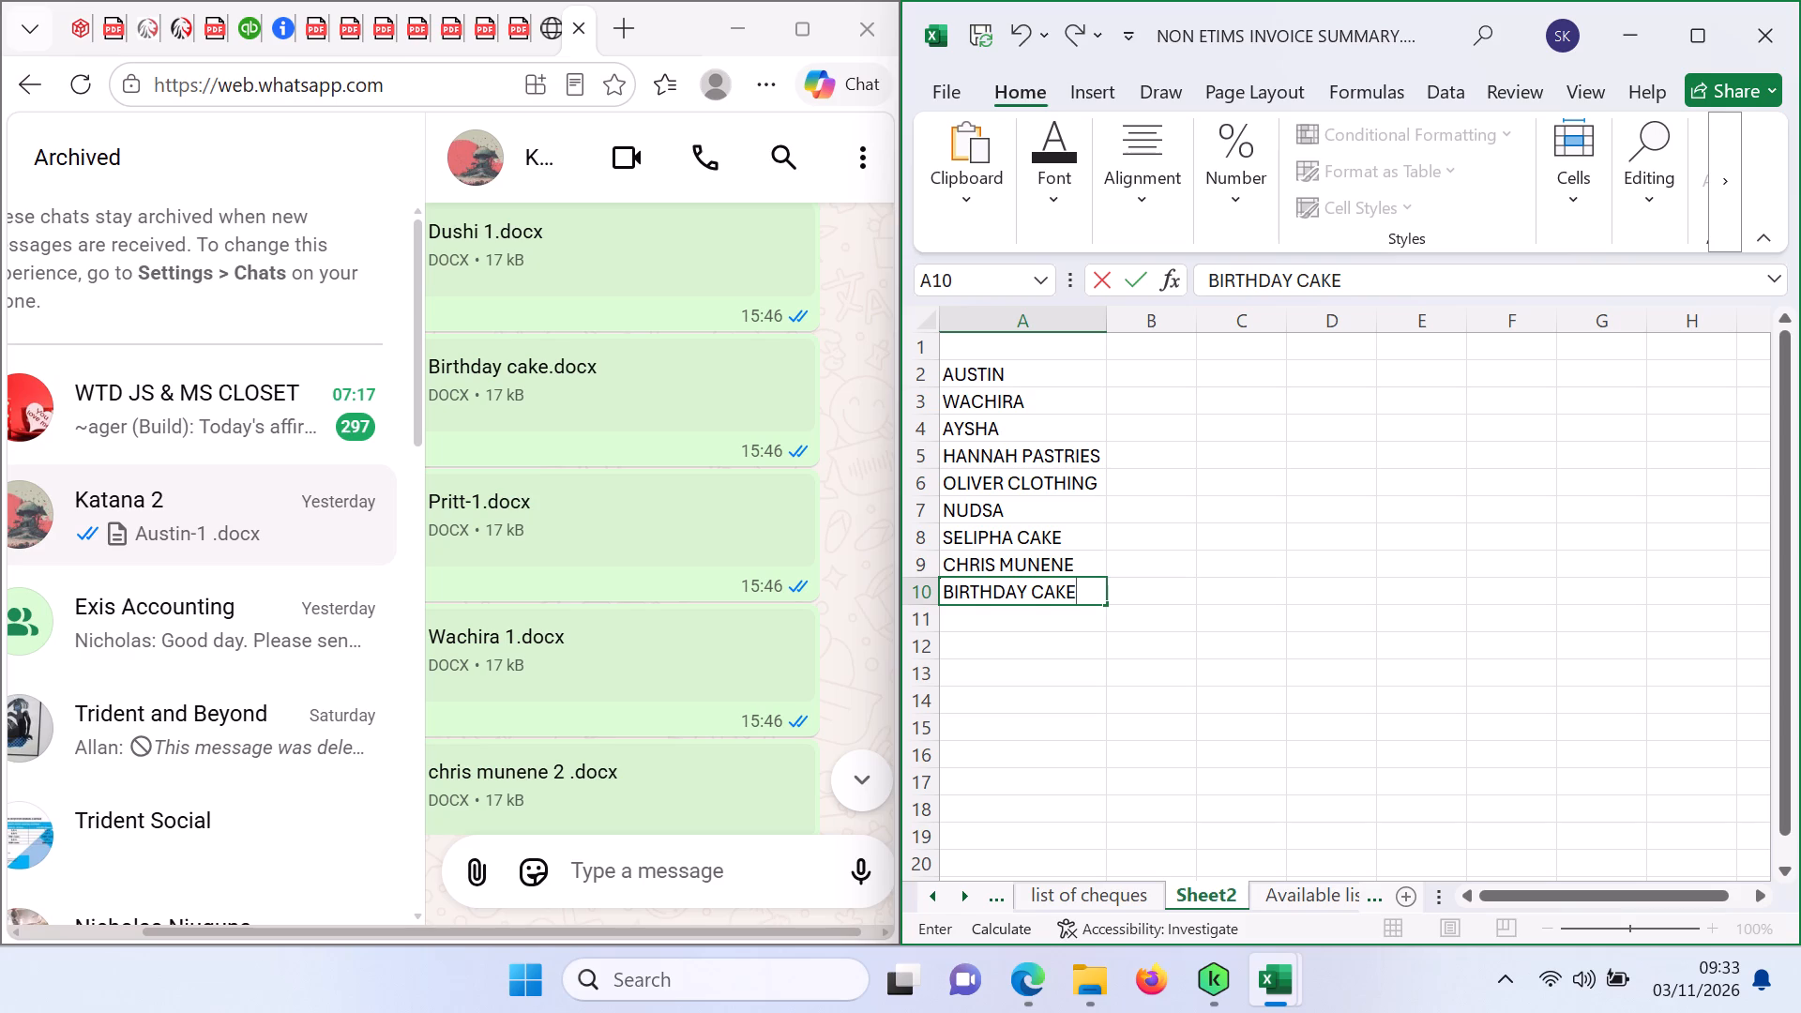
# Add PRITT in cell A11 of Sheet2, at the end of the list of names.
pyautogui.click(1011, 624)
pyautogui.write('PRITT')
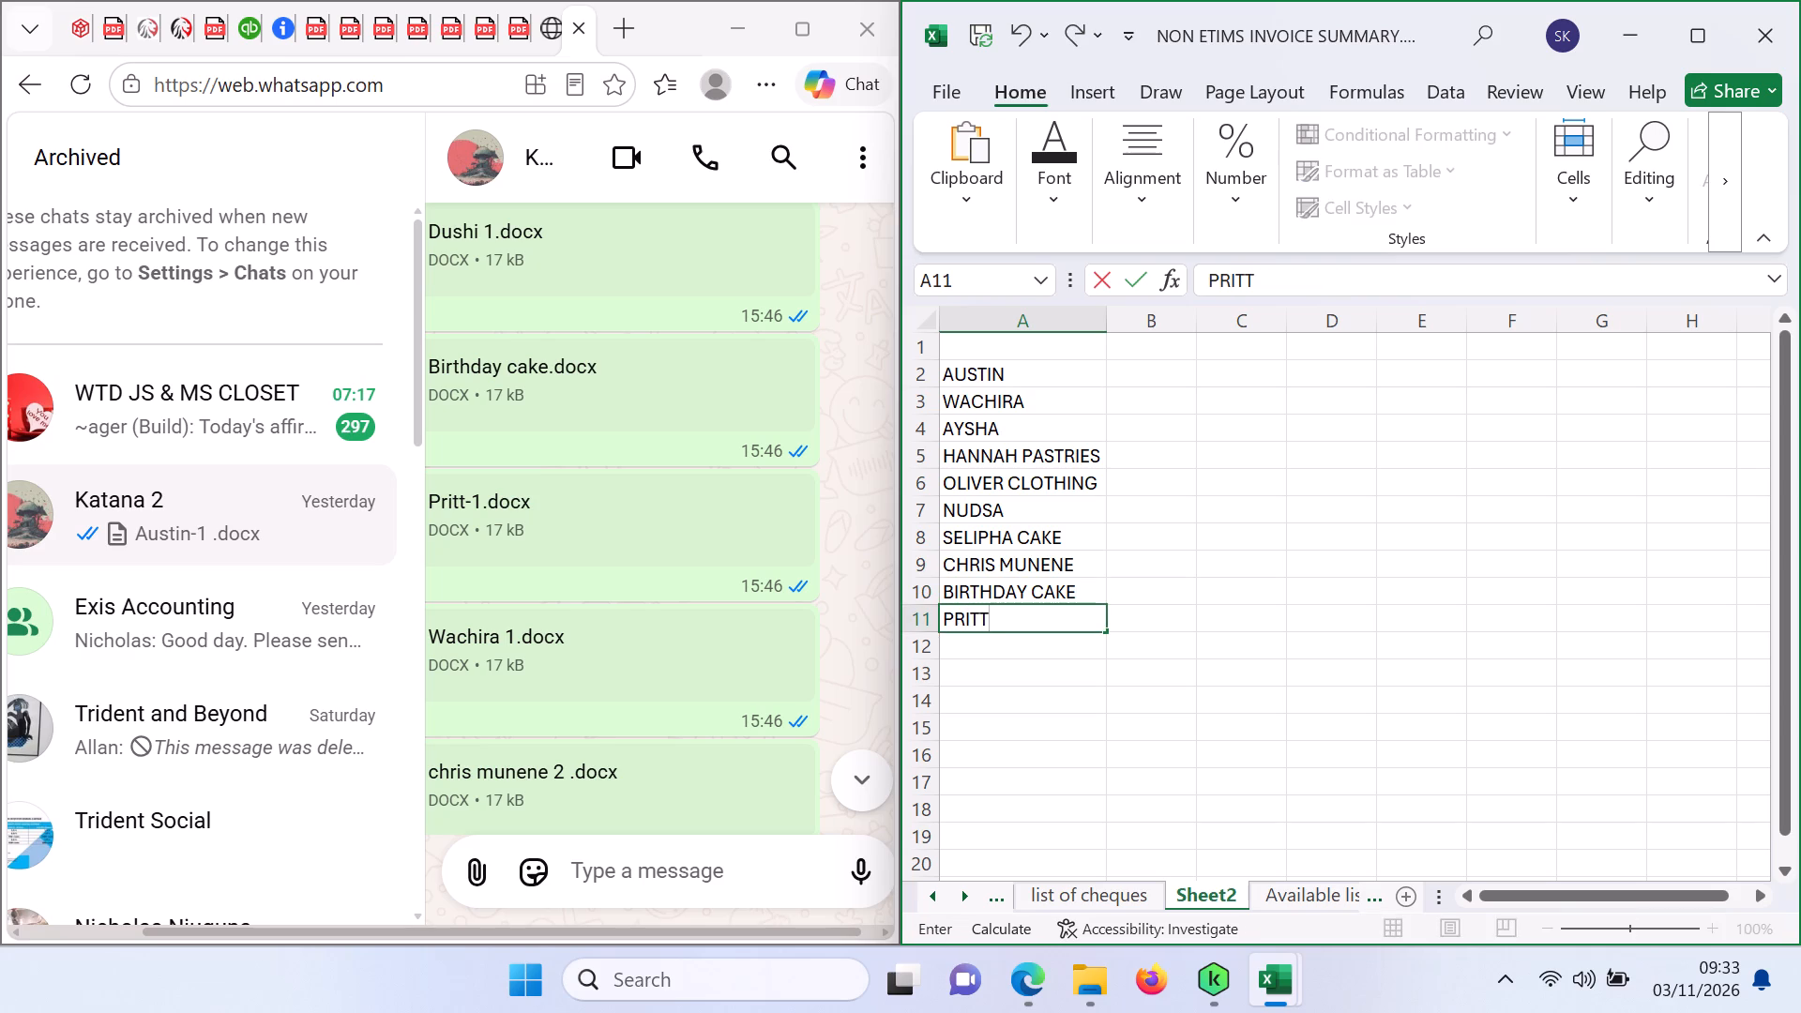
pyautogui.click(1132, 623)
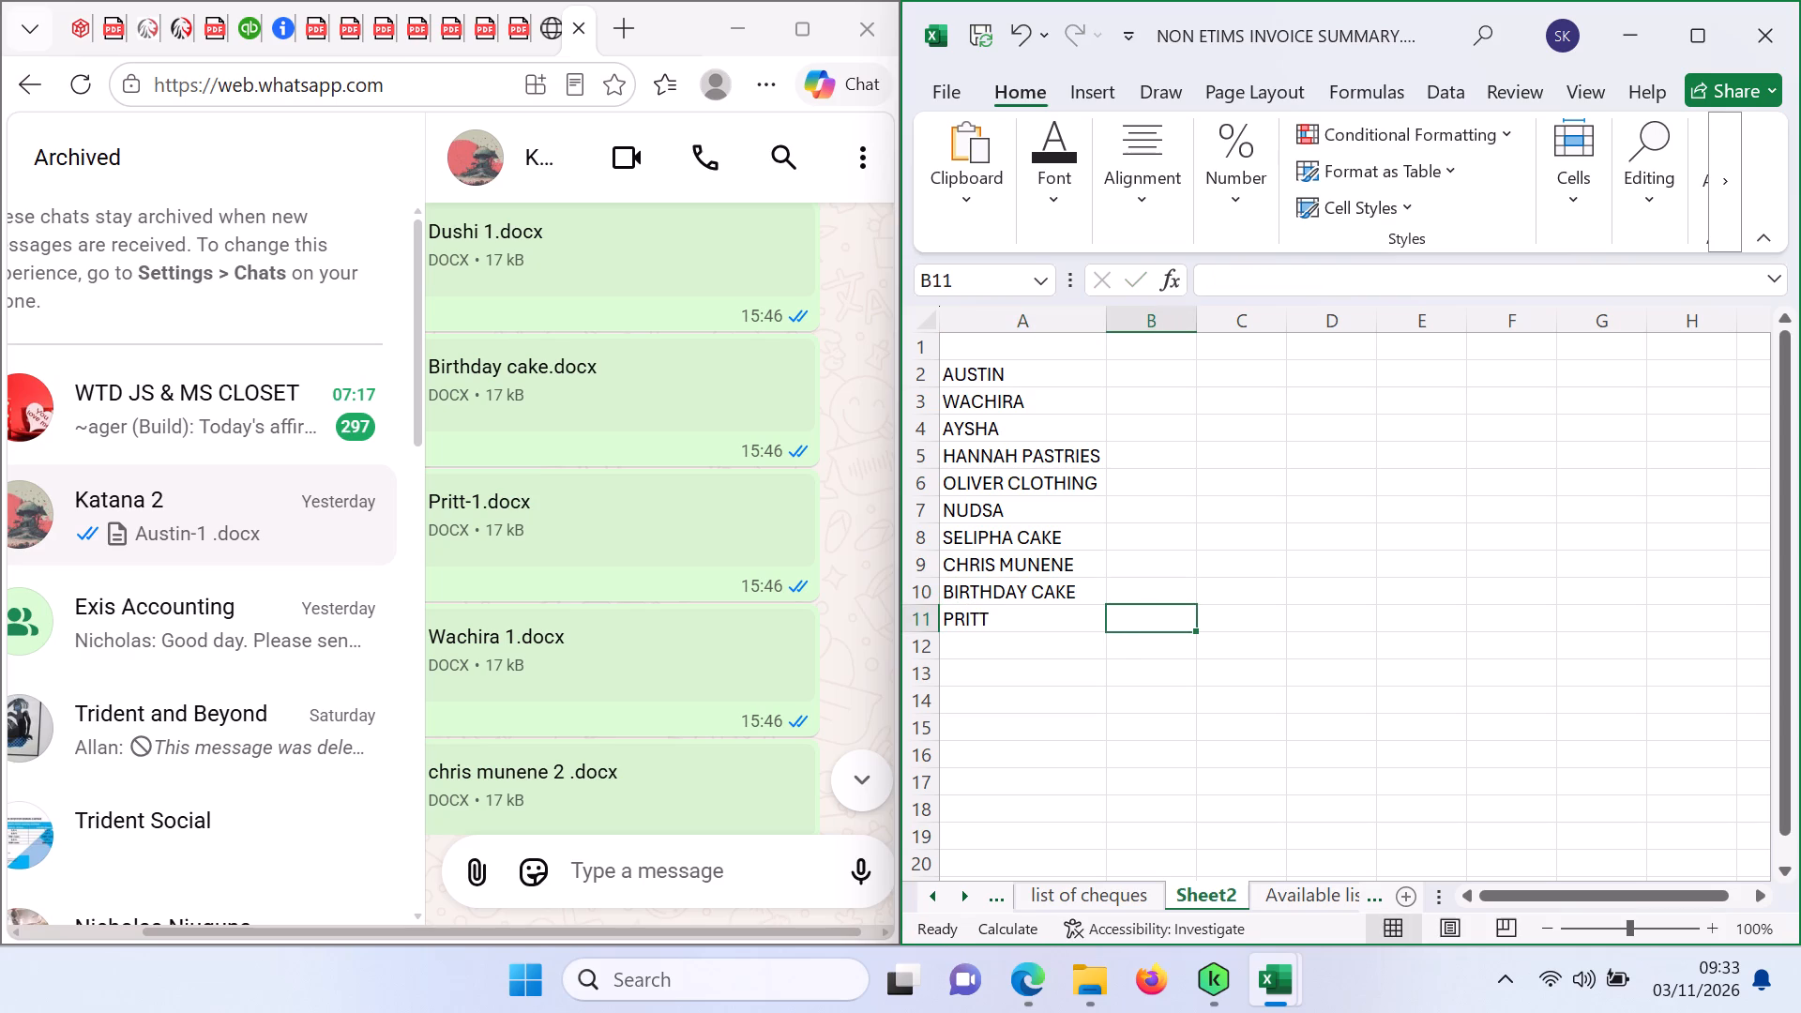
# Clear the active filter on the Available list sheet so that all supplier invoice rows are shown.
pyautogui.click(1291, 897)
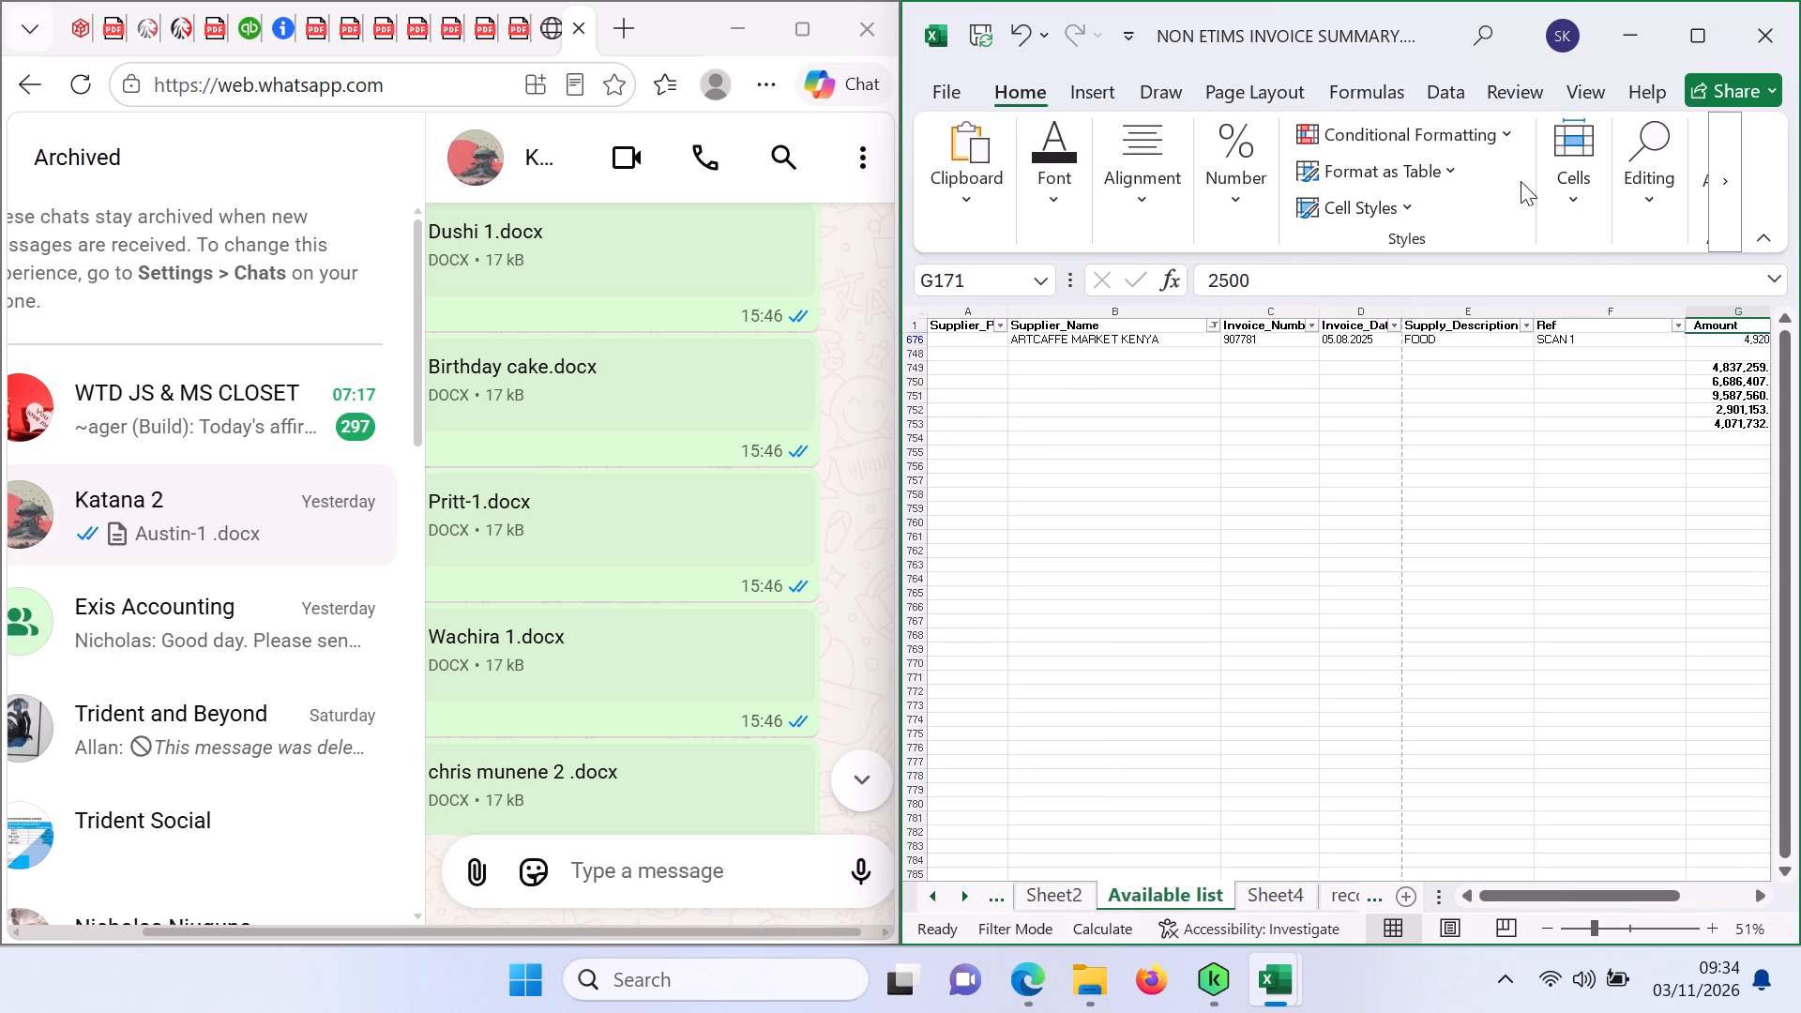
pyautogui.click(1637, 211)
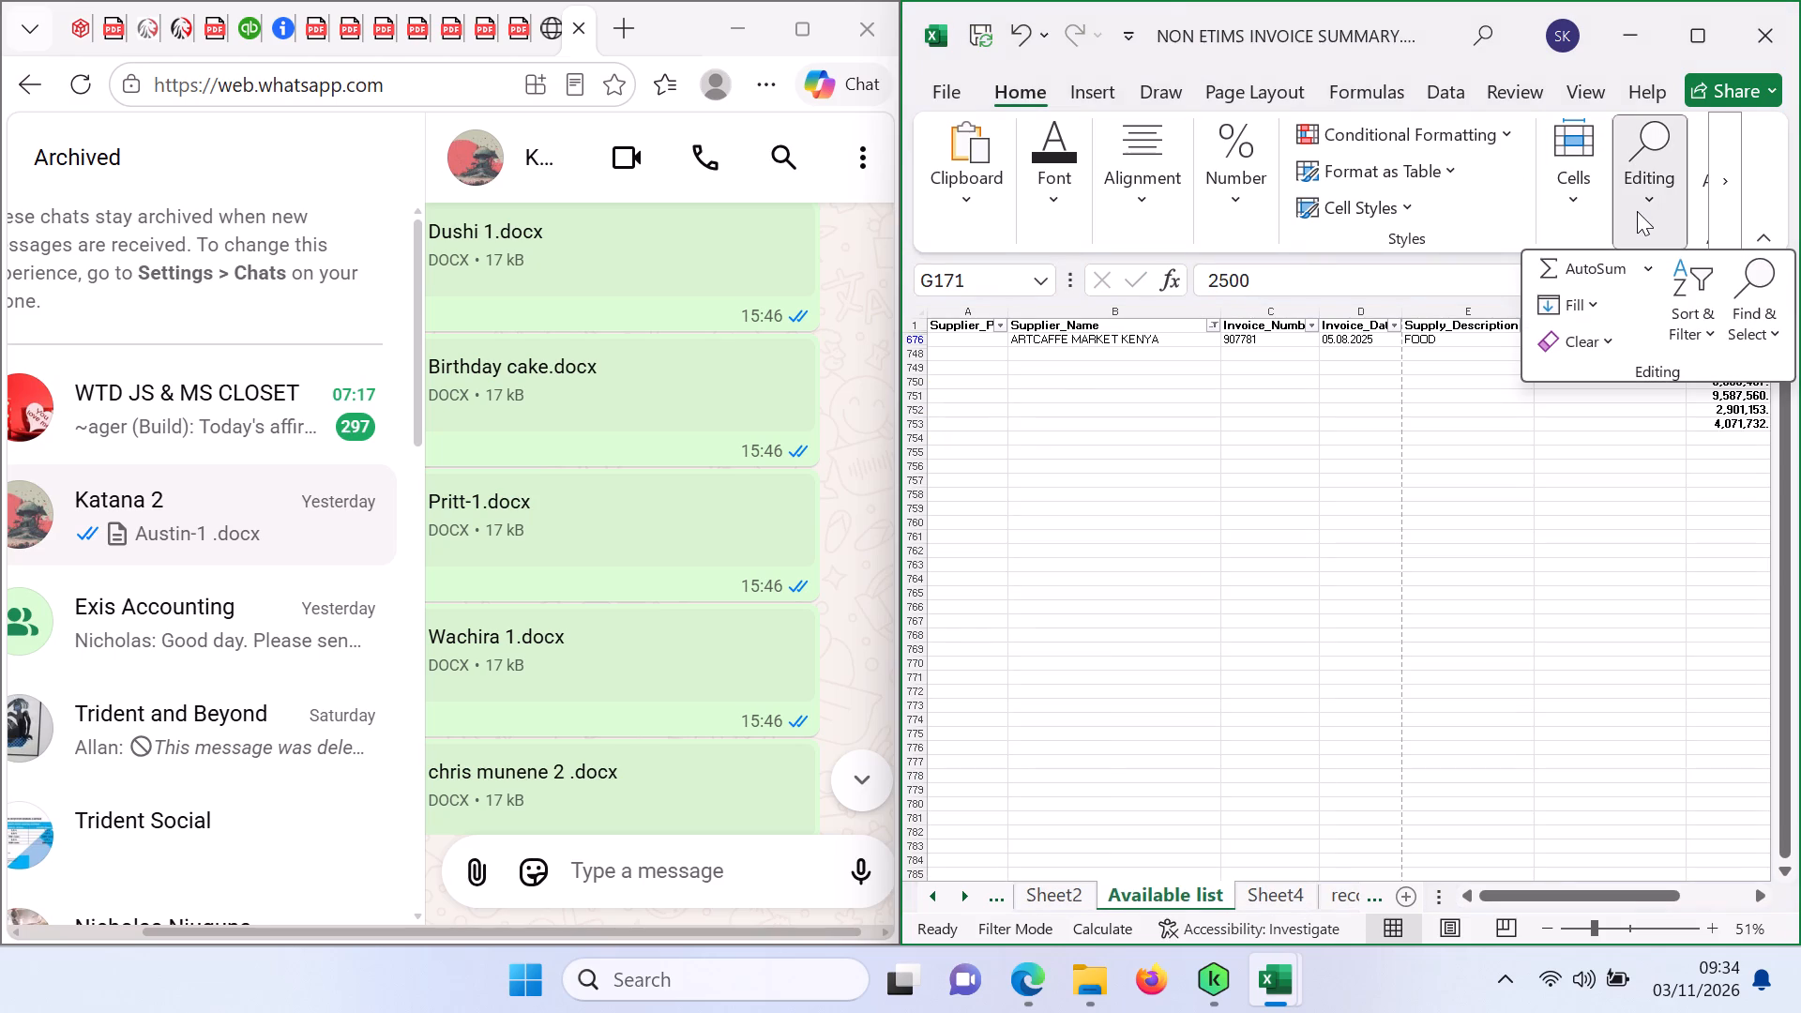
pyautogui.click(1697, 329)
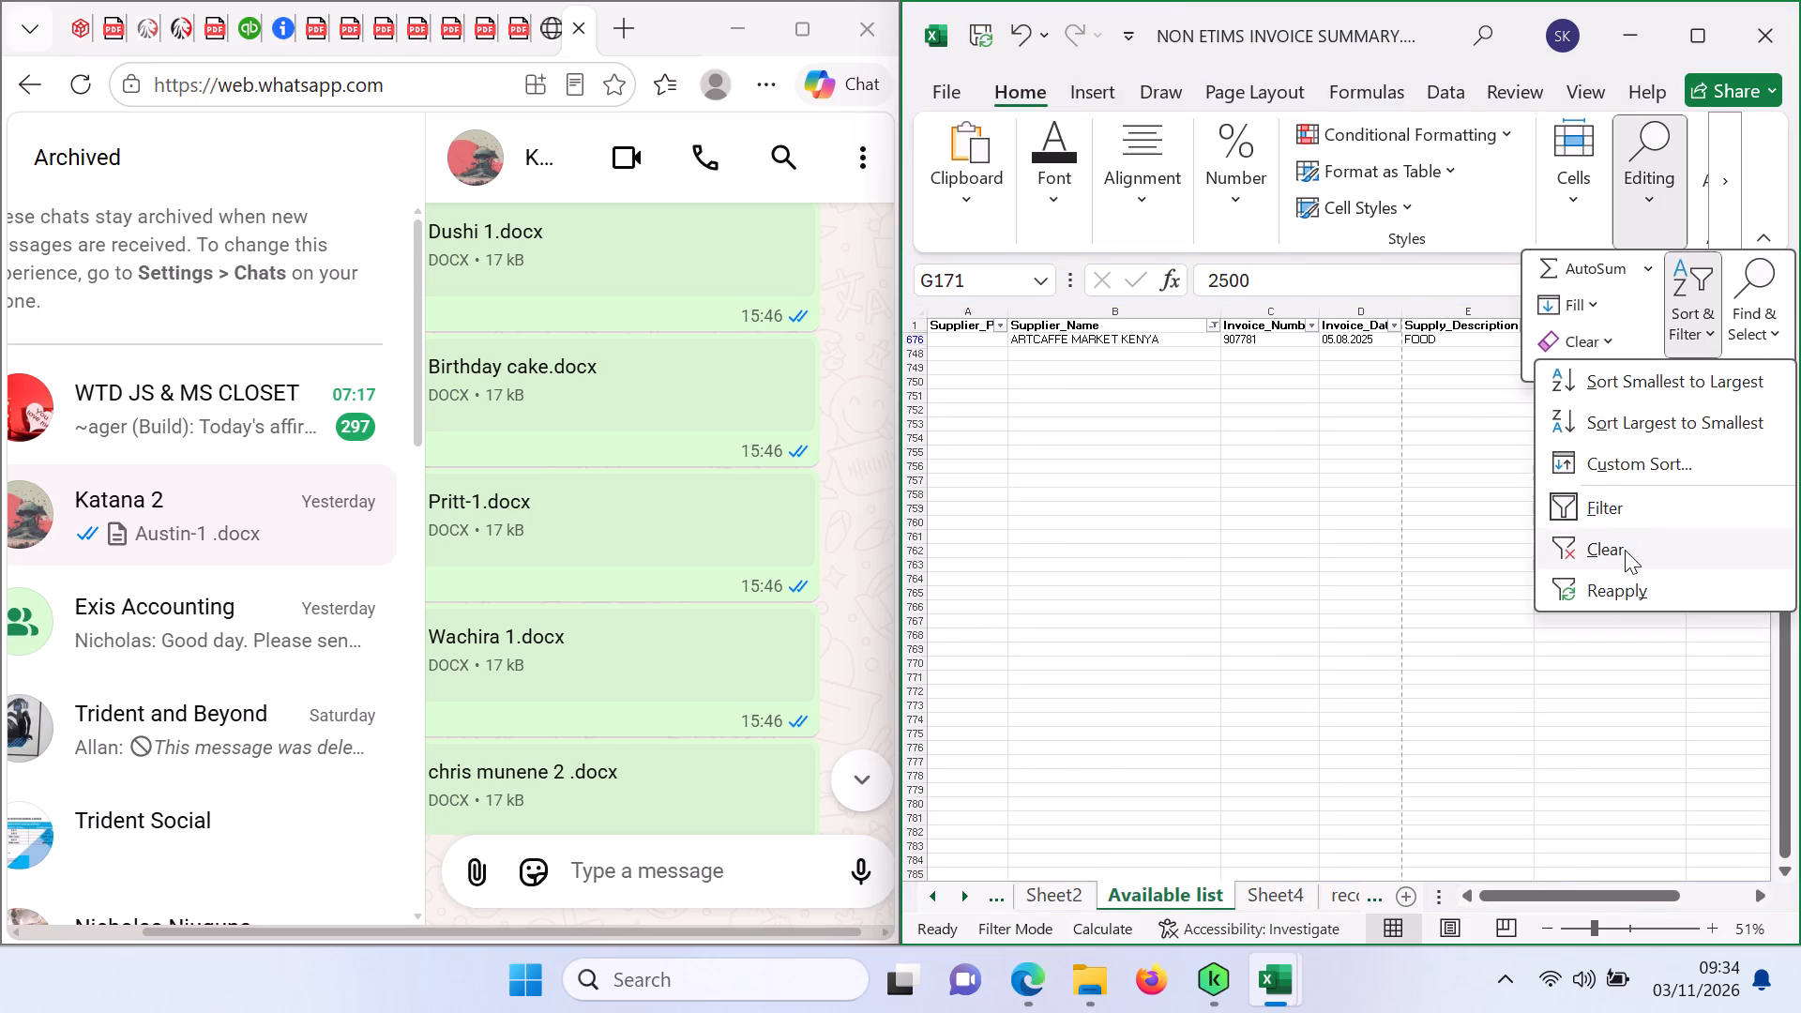
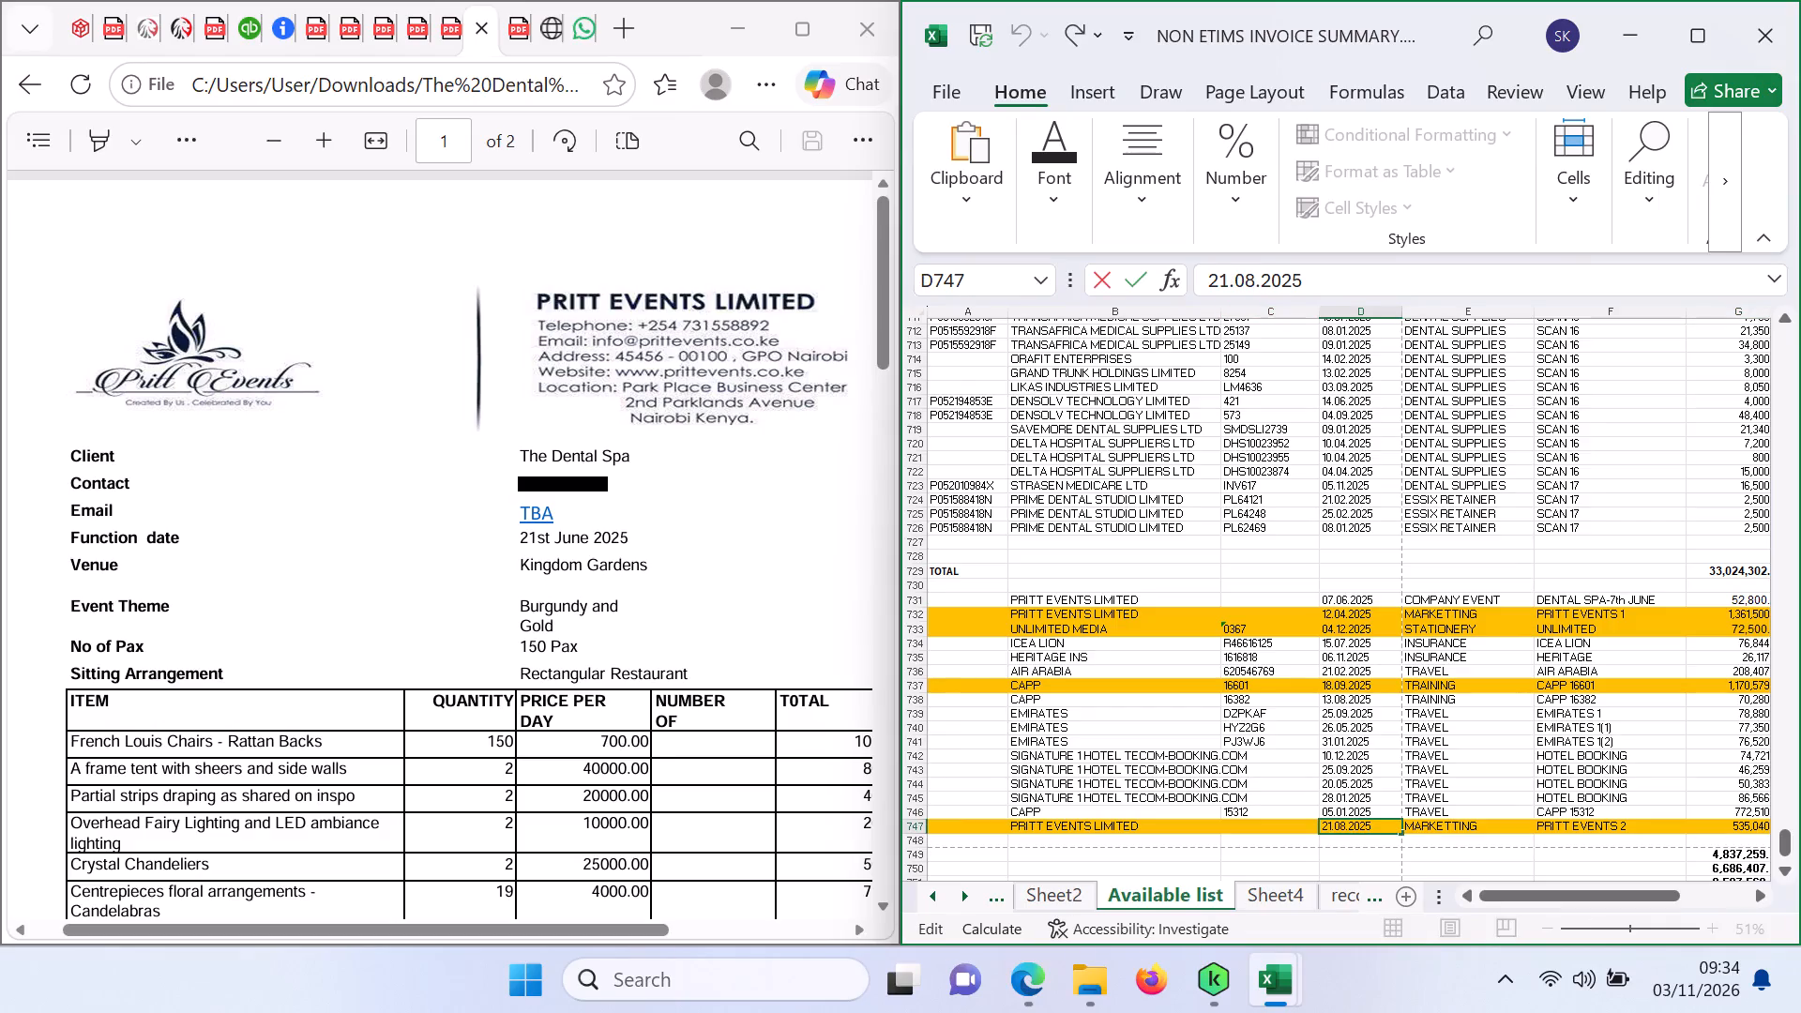
# Set the date of the PRITT EVENTS 2 entry in row 747 of the Available list to 21.06.2025.
pyautogui.press('BackSpace')
pyautogui.press('6')
pyautogui.click(1271, 570)
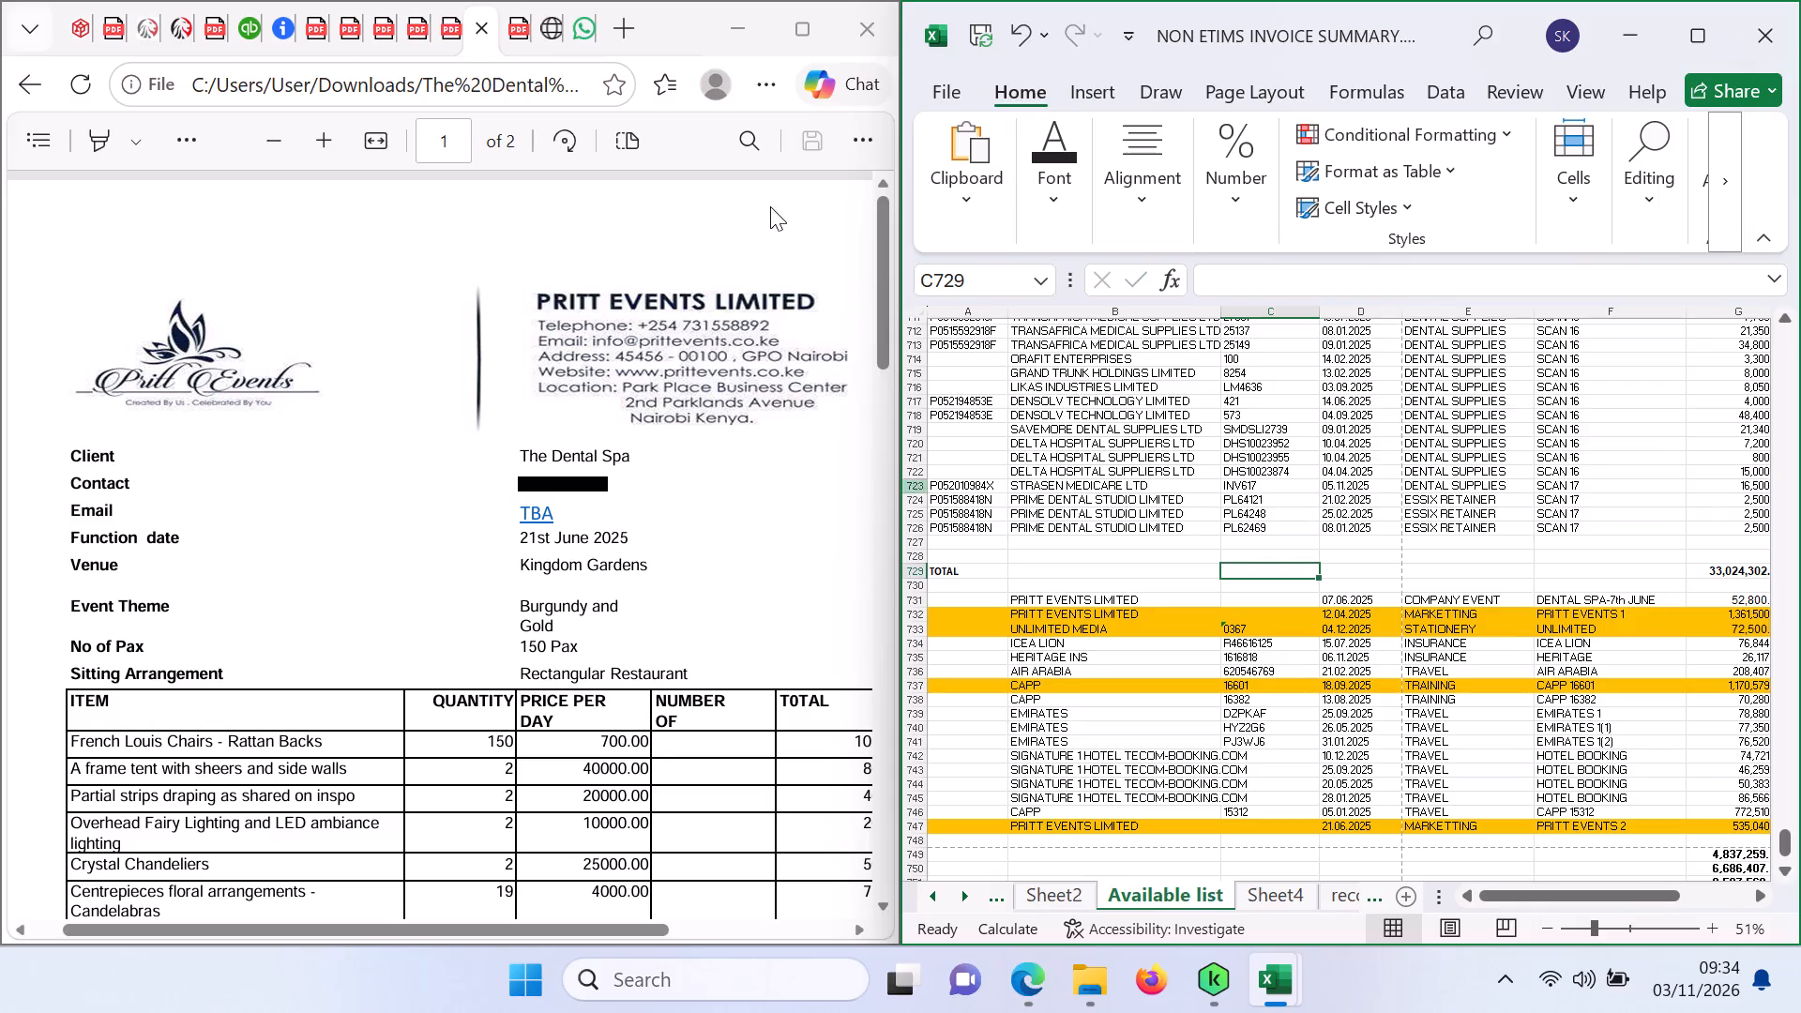
# Enter the note DOC PROVIDED in cell B11 of Sheet2, beside the PRITT entry.
pyautogui.click(1282, 899)
pyautogui.click(1079, 898)
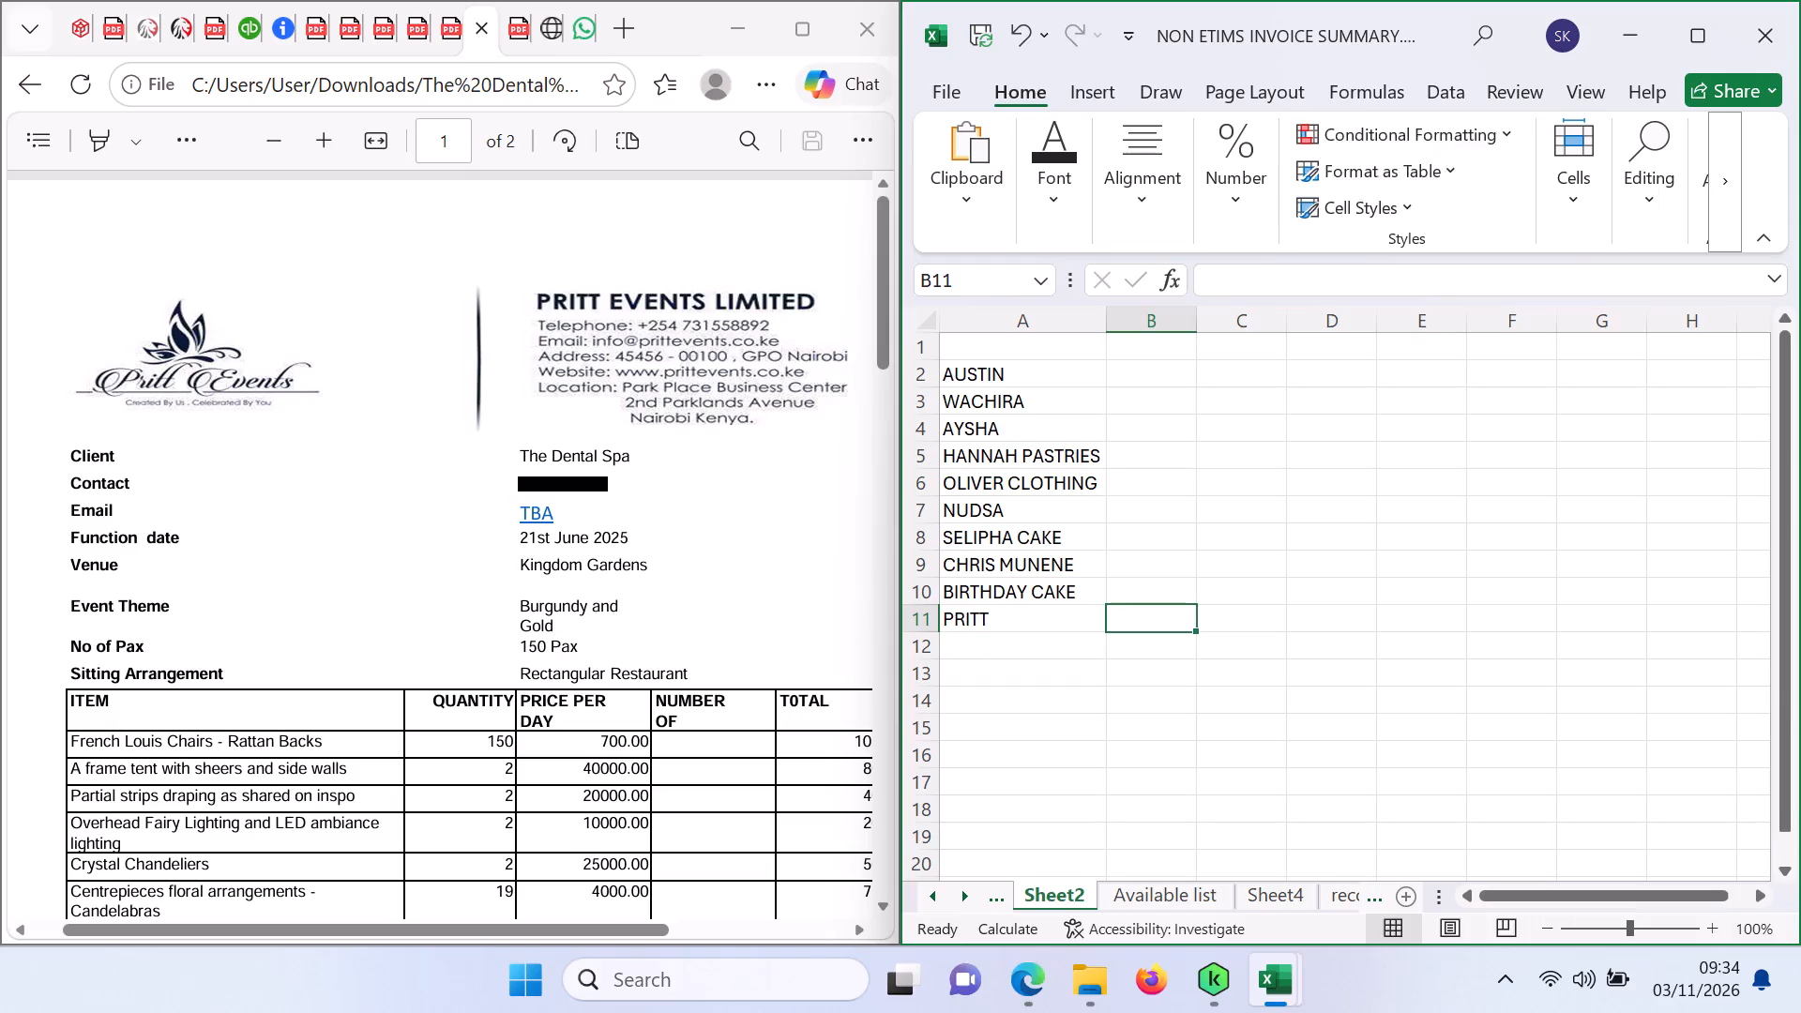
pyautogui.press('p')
pyautogui.press('BackSpace')
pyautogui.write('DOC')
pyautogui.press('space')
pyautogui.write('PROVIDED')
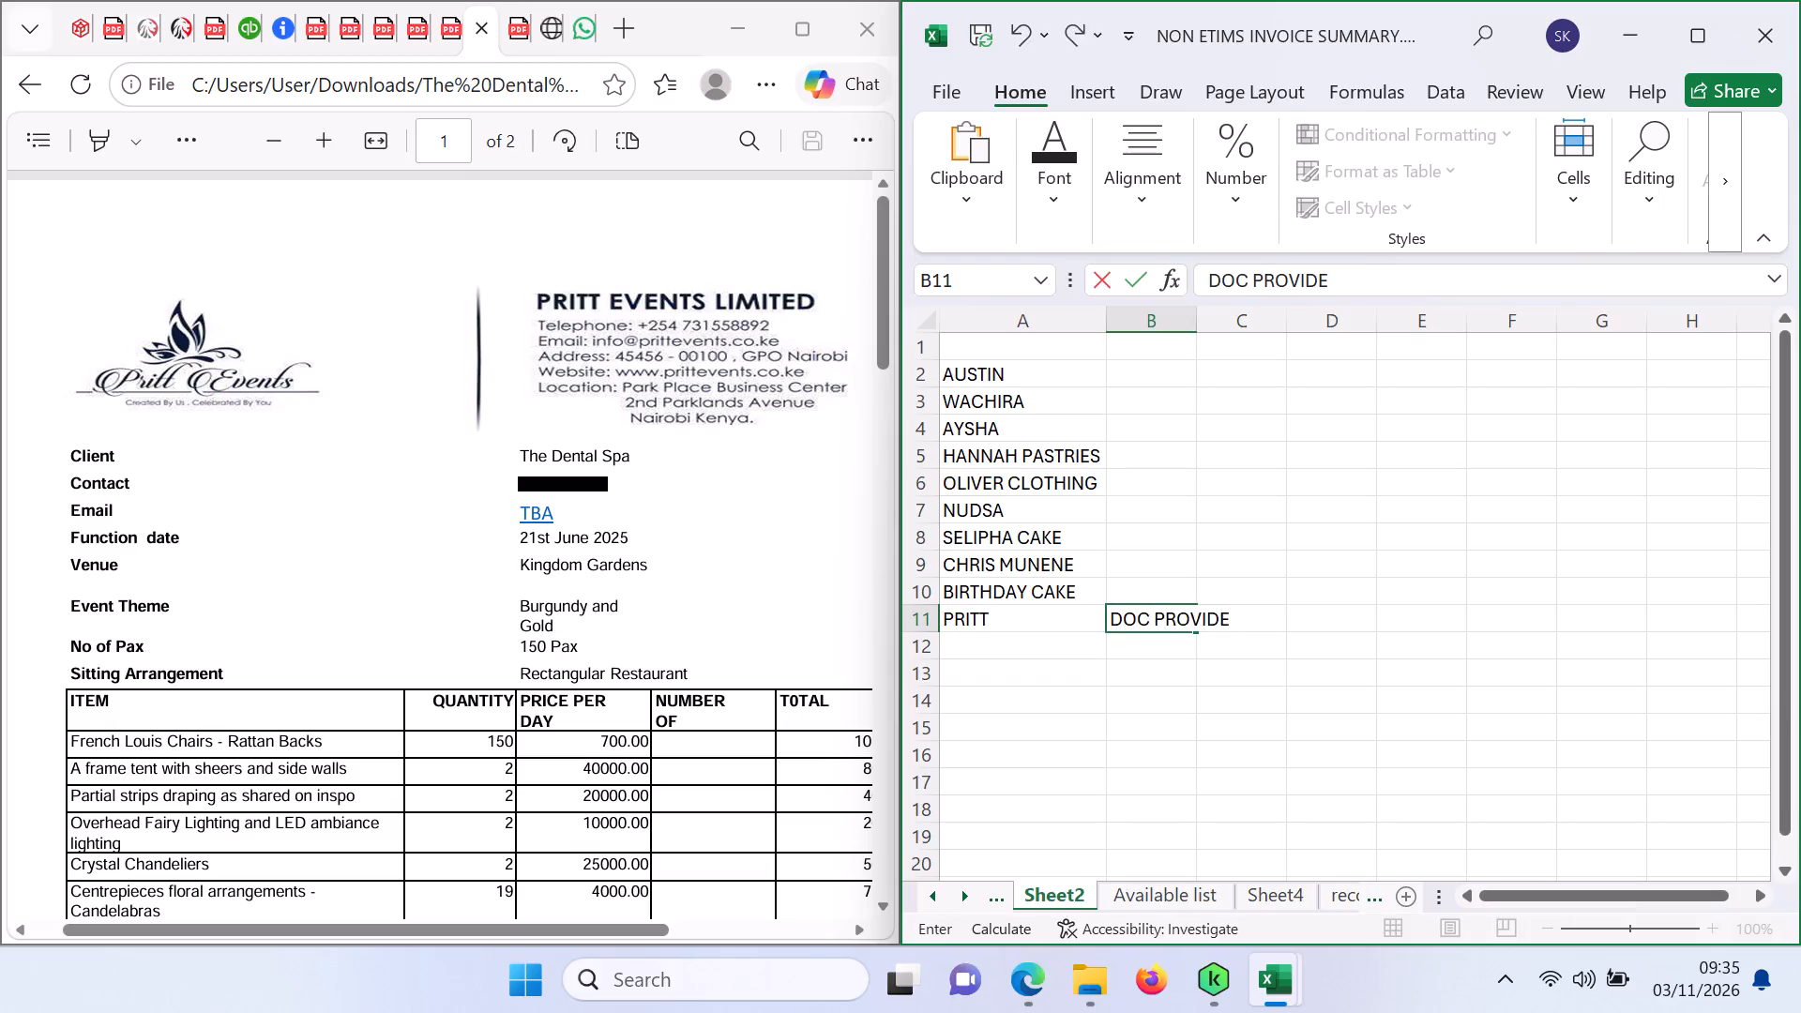
pyautogui.click(1447, 552)
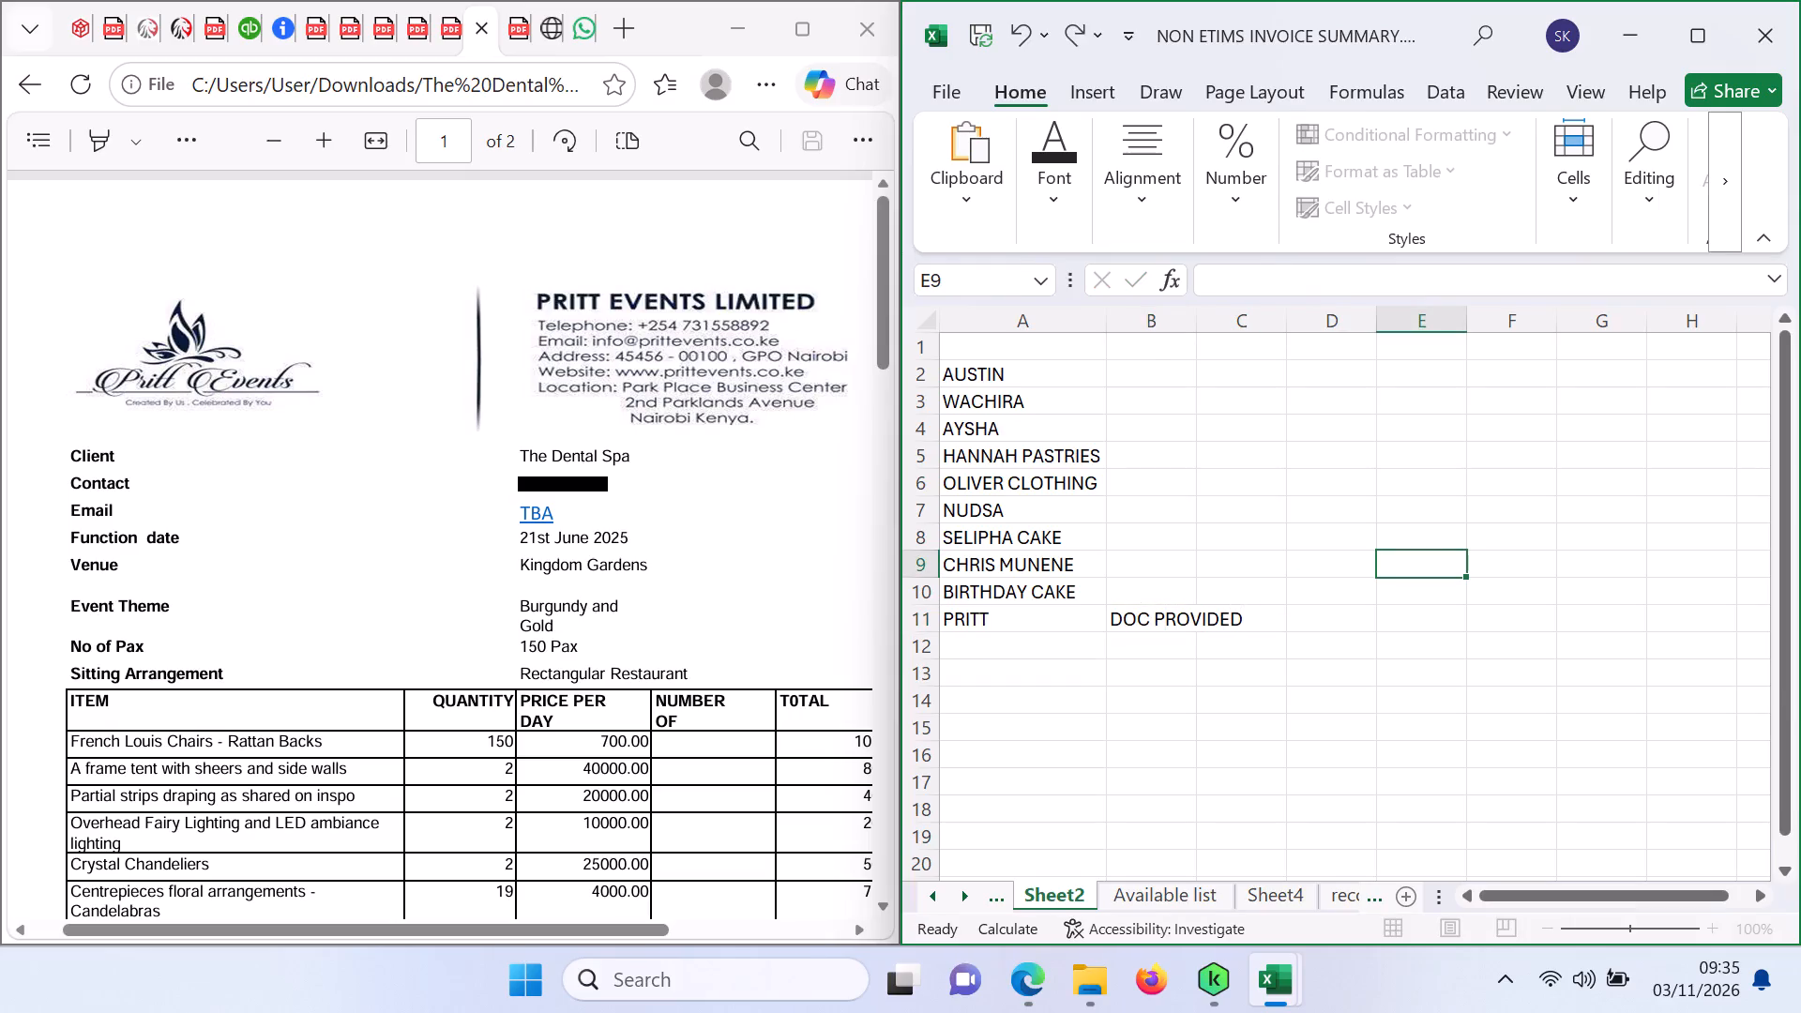
# Widen column B of Sheet2 to fit the note beside PRITT.
pyautogui.click(1201, 338)
pyautogui.click(1206, 332)
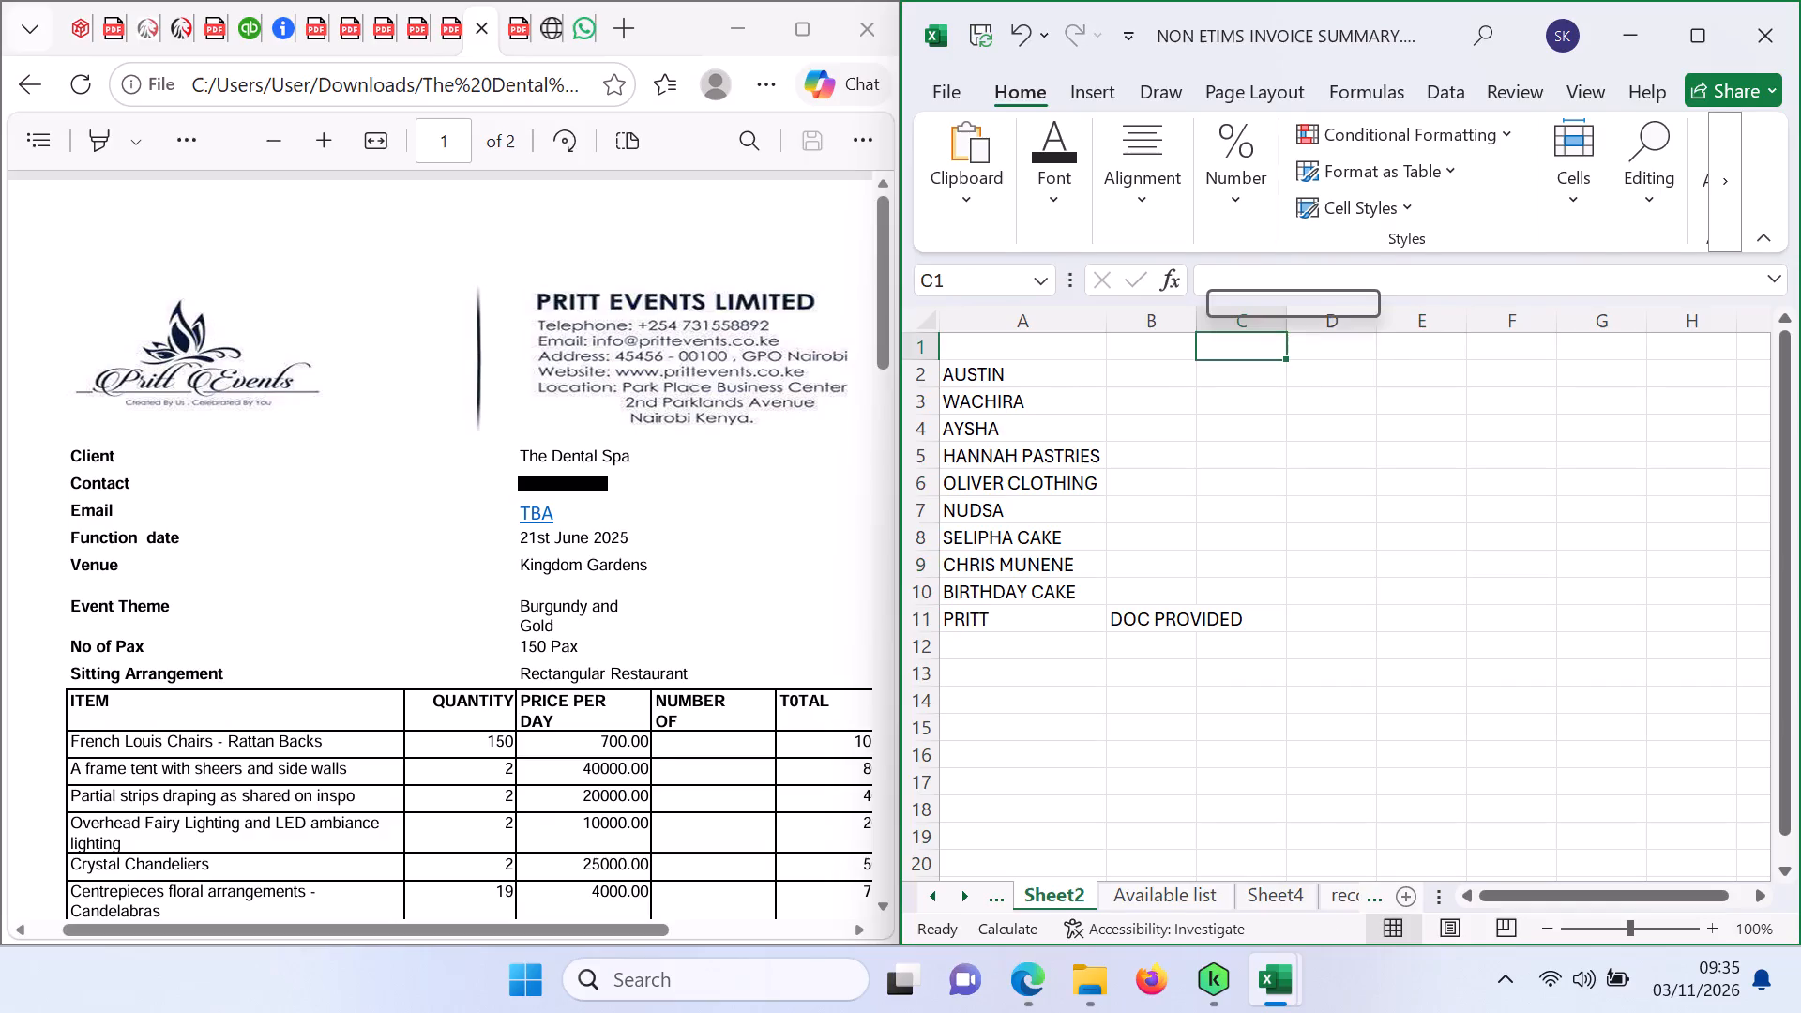
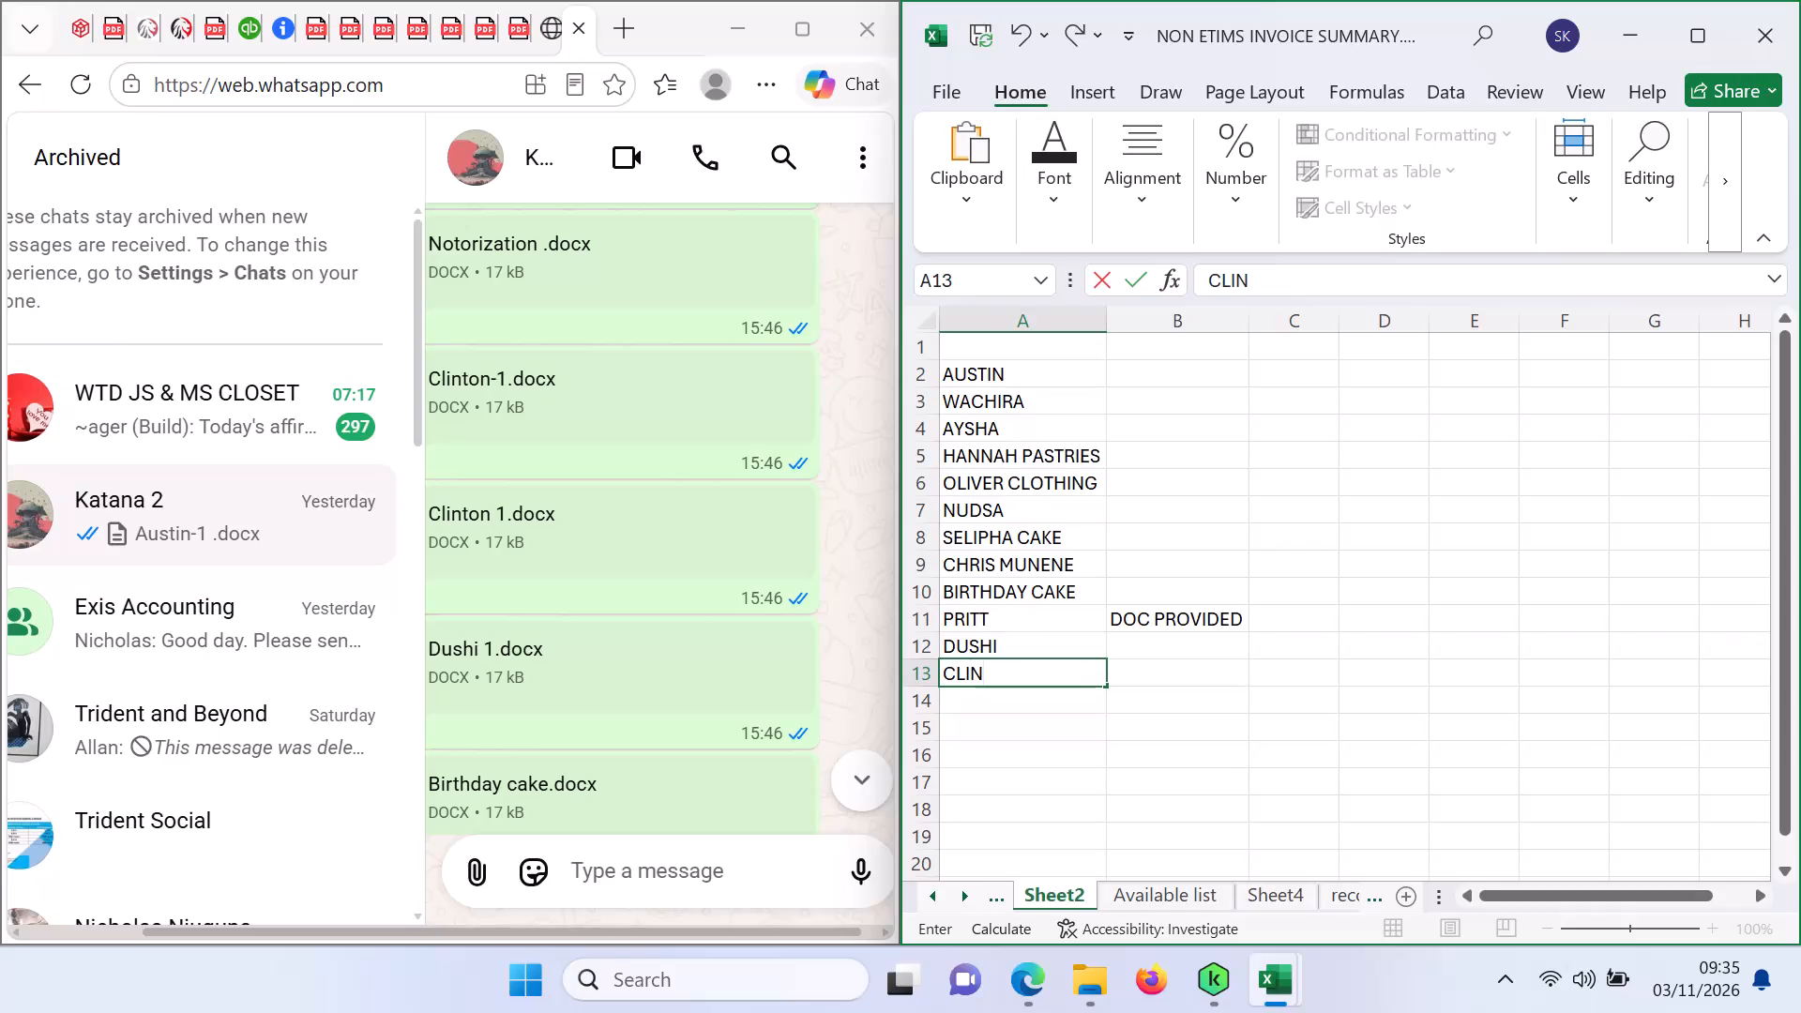
# Extend the column A document list on Sheet2, completing CLINTON in A13 and entering the Notorization document's name in capitals in A14.
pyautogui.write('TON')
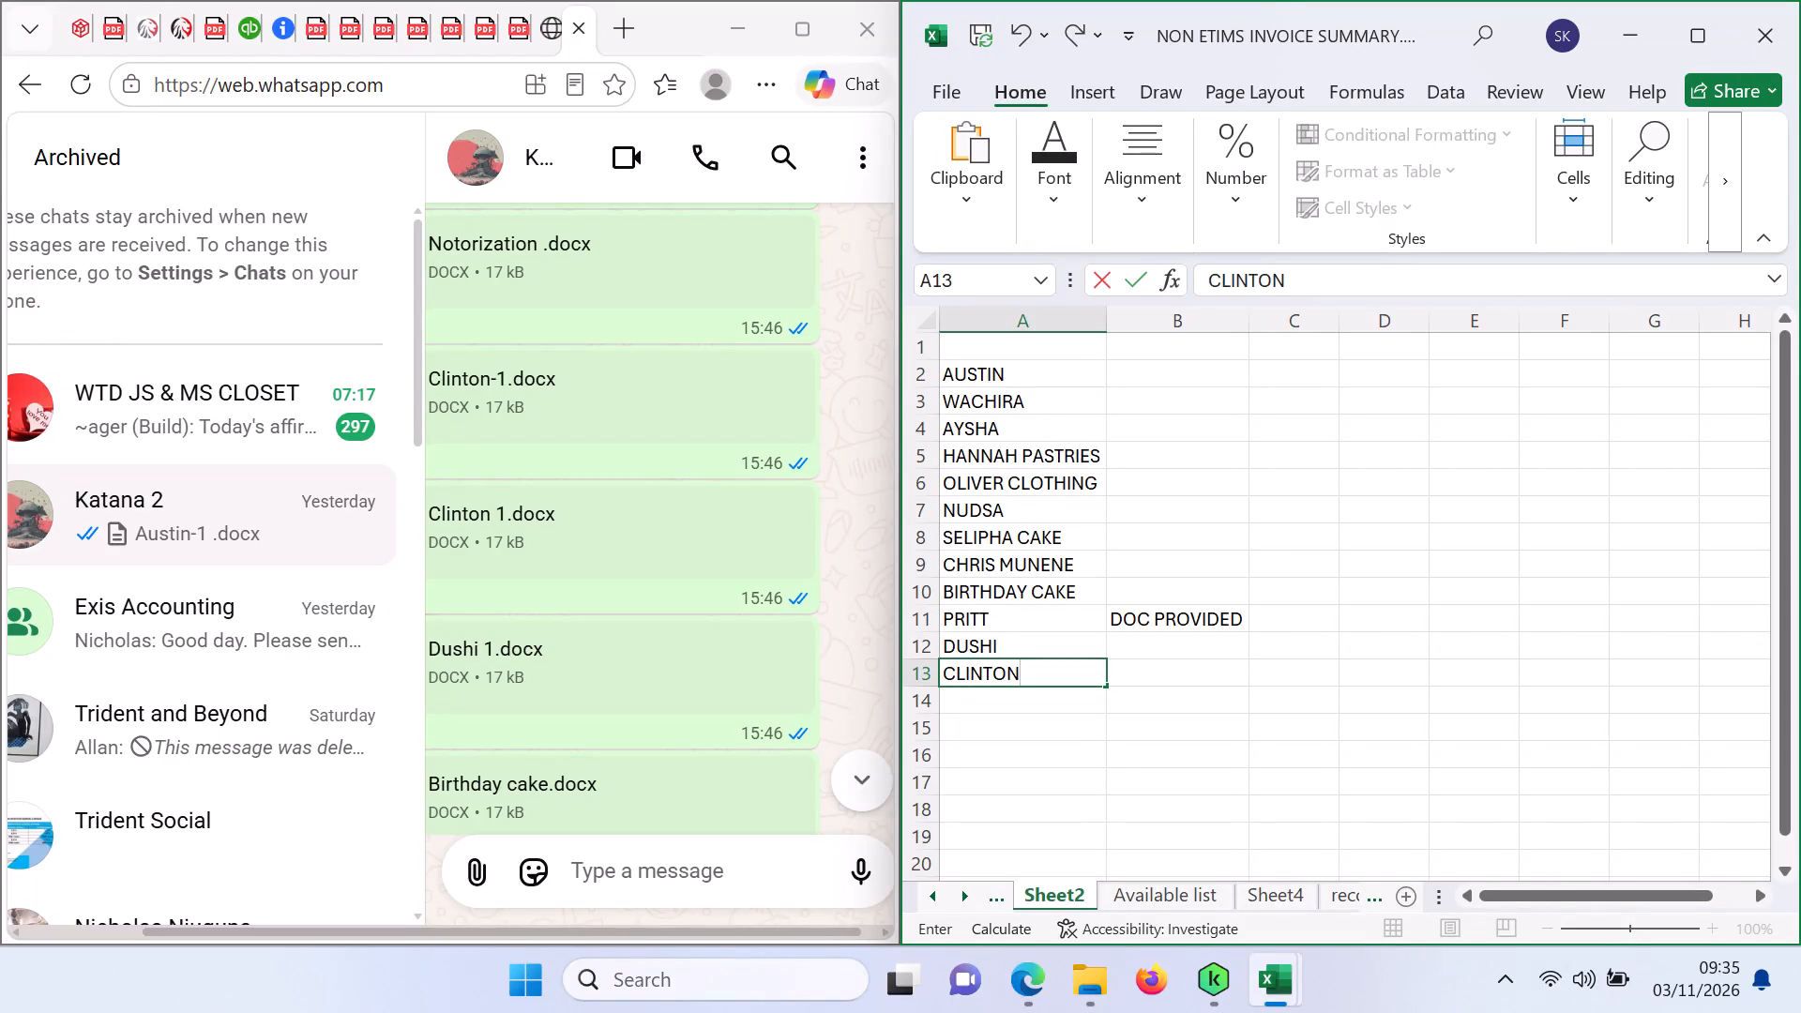
pyautogui.click(981, 700)
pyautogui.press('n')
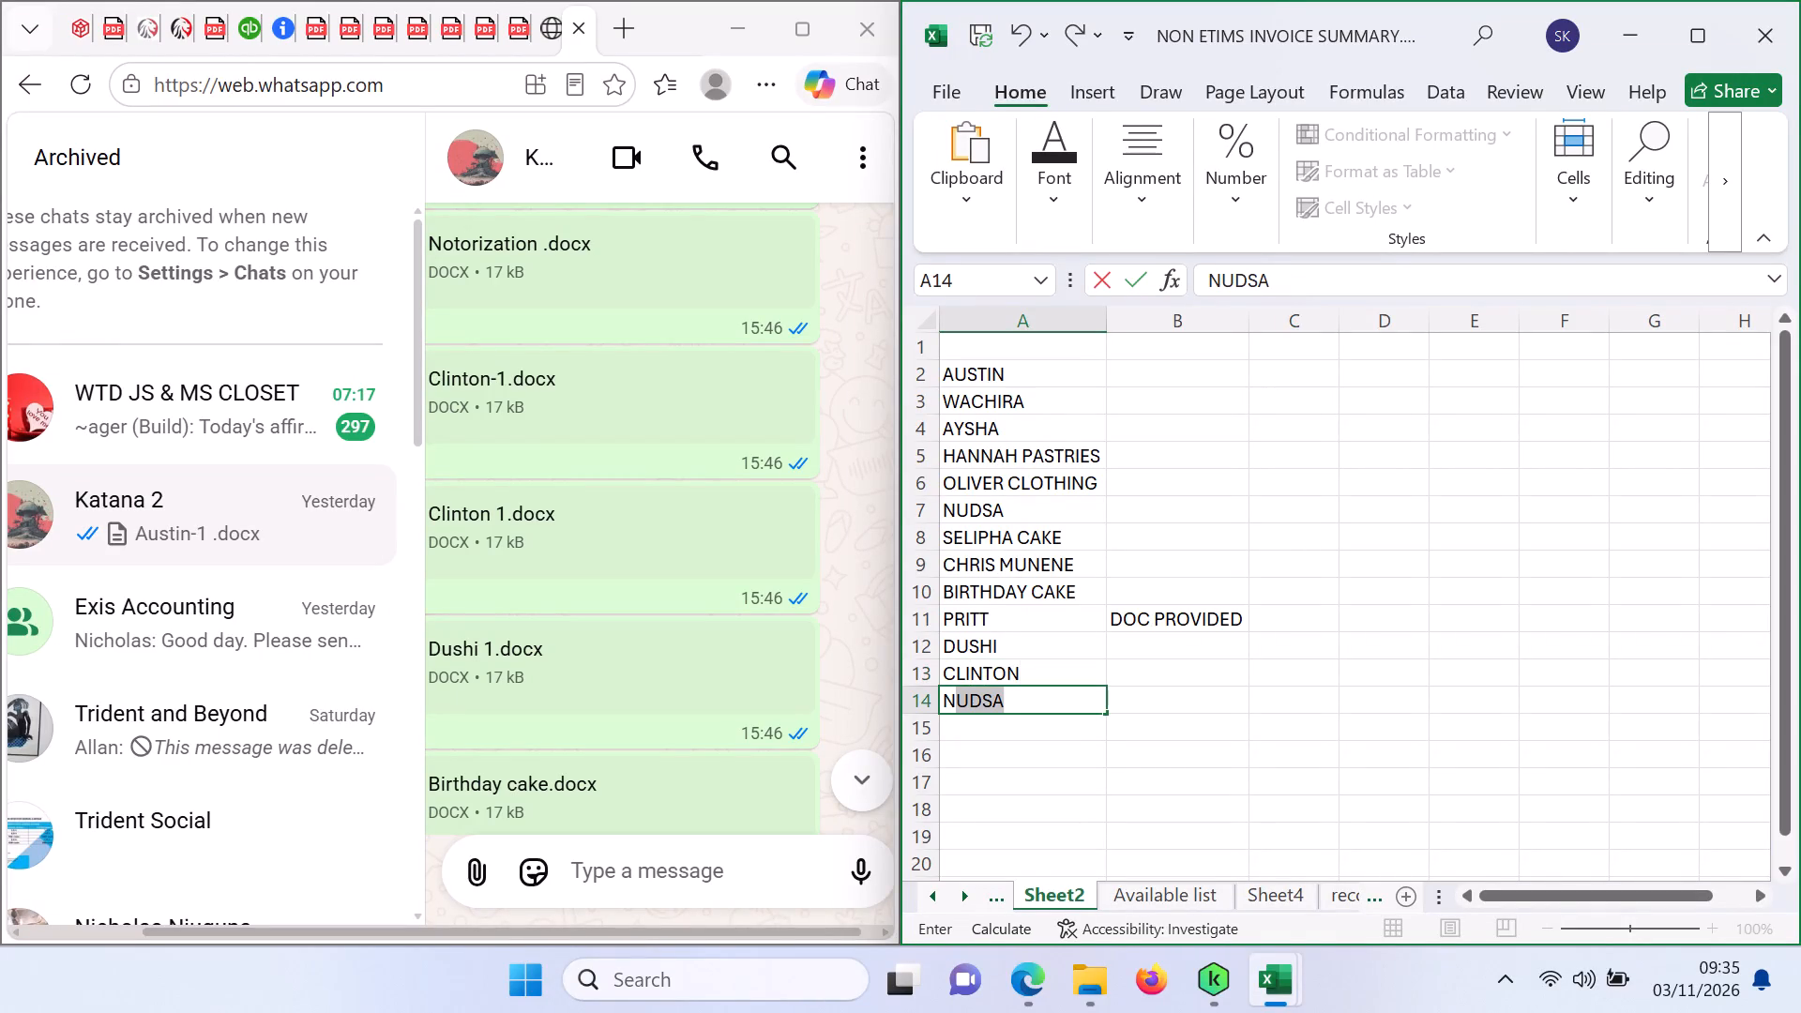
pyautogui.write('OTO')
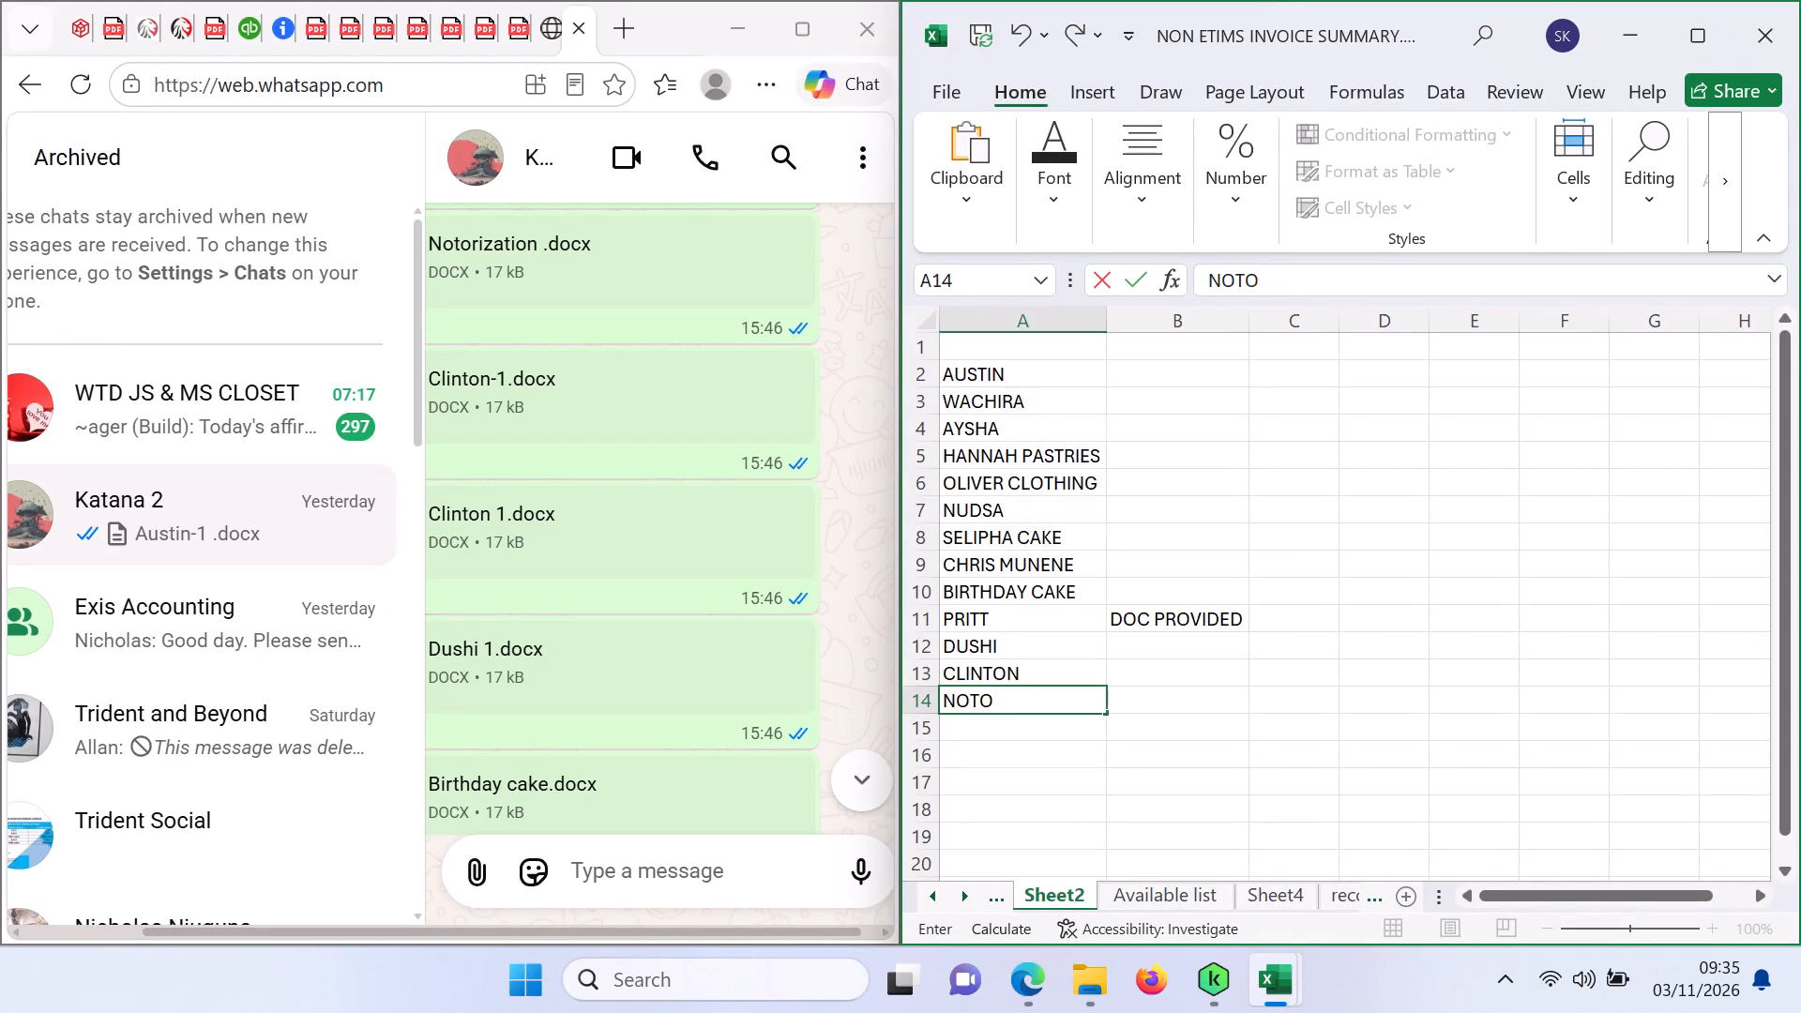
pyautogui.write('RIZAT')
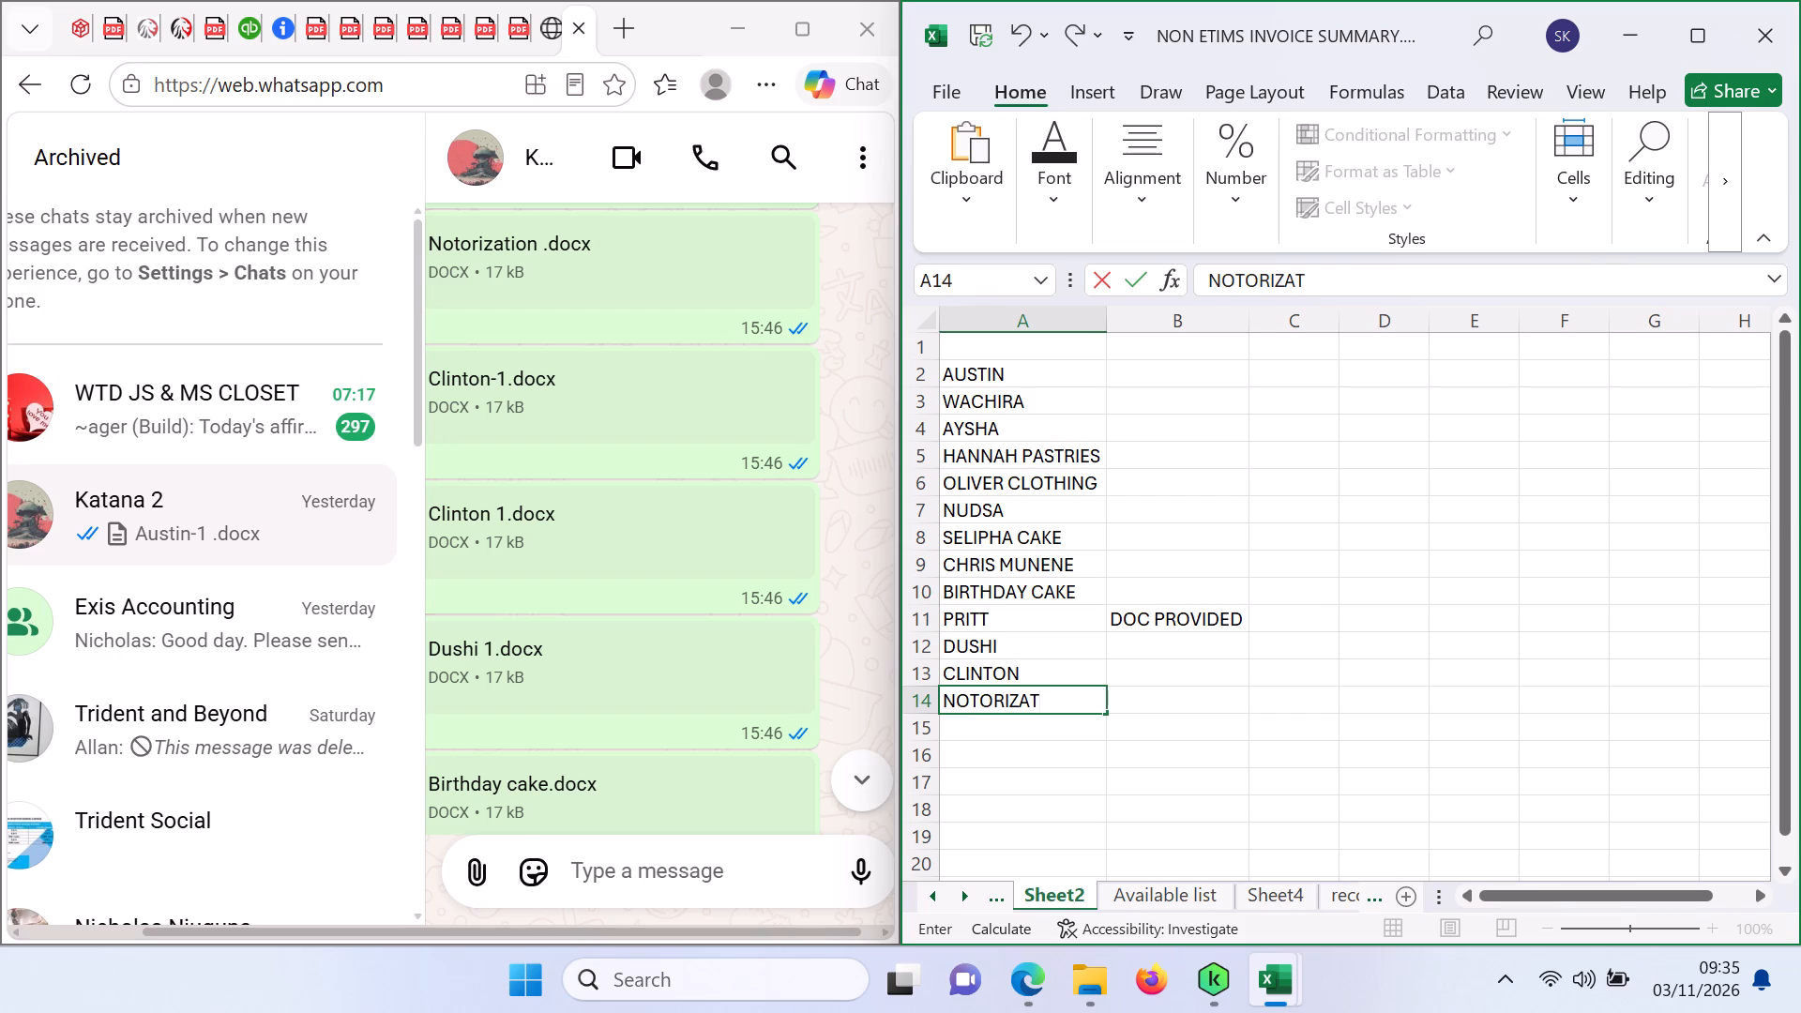
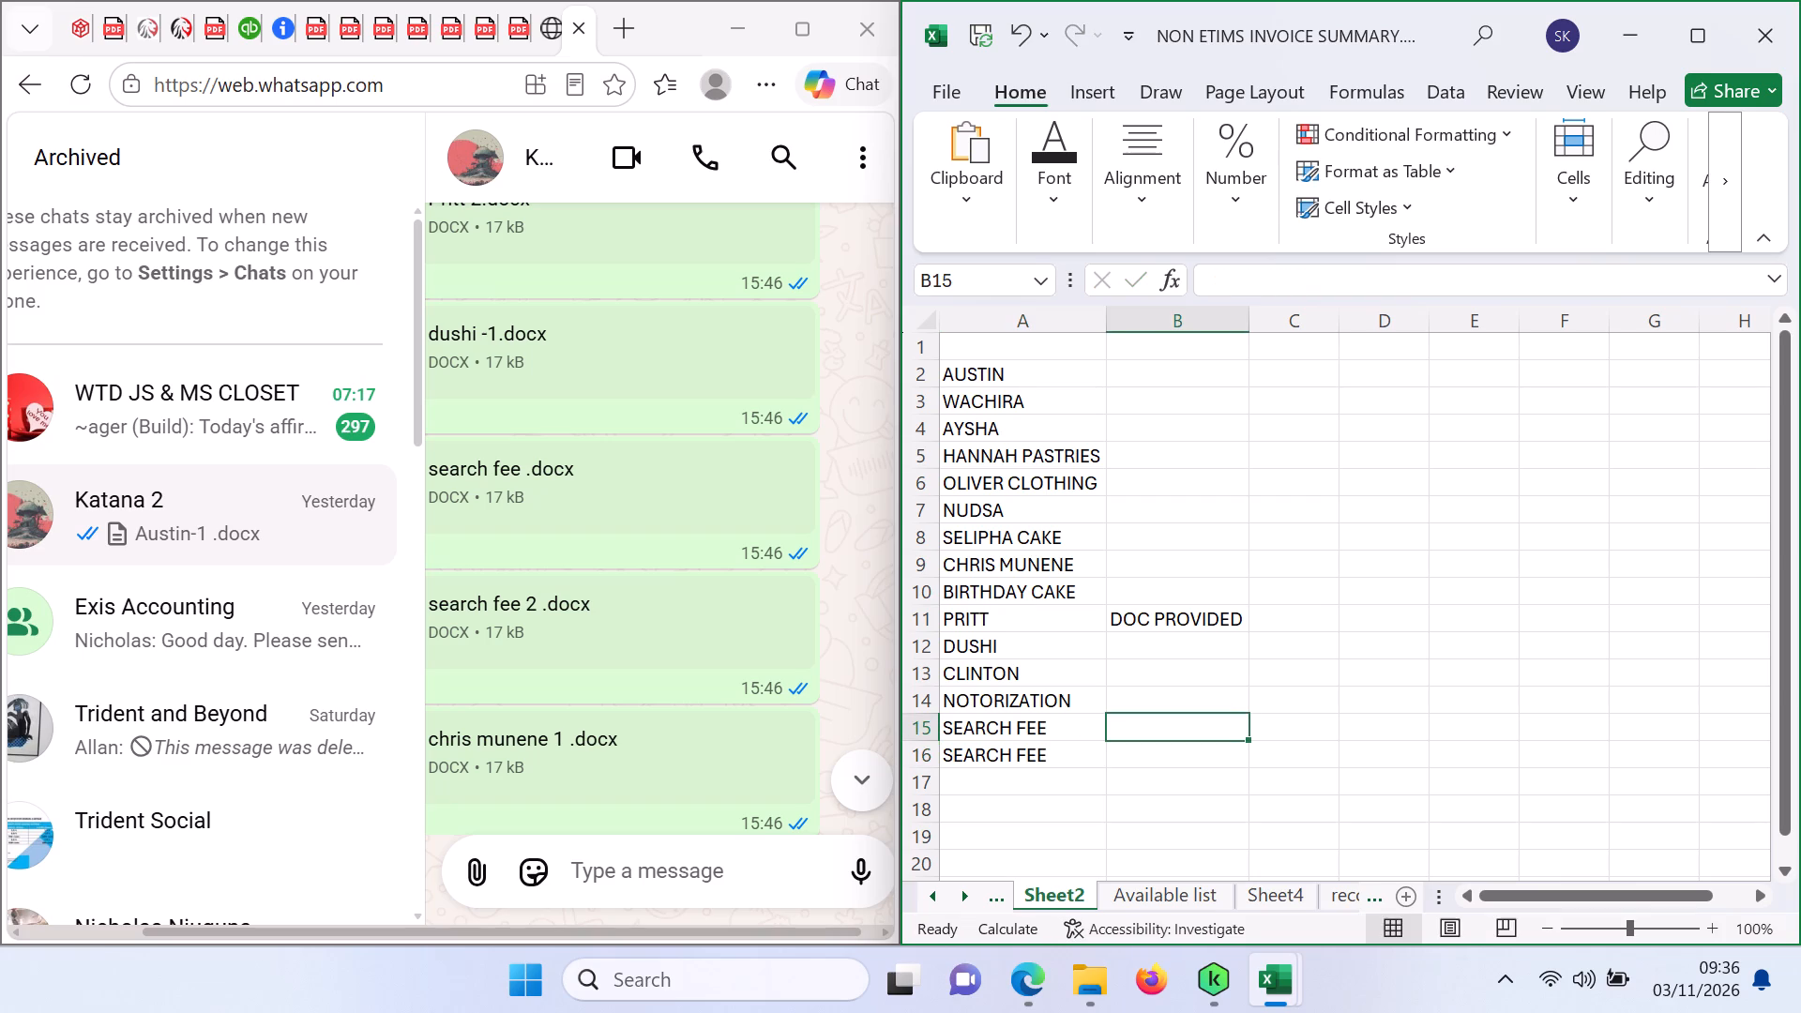
# Enter BANK TRANSFER in cell B15 of Sheet2, beside the first SEARCH FEE entry.
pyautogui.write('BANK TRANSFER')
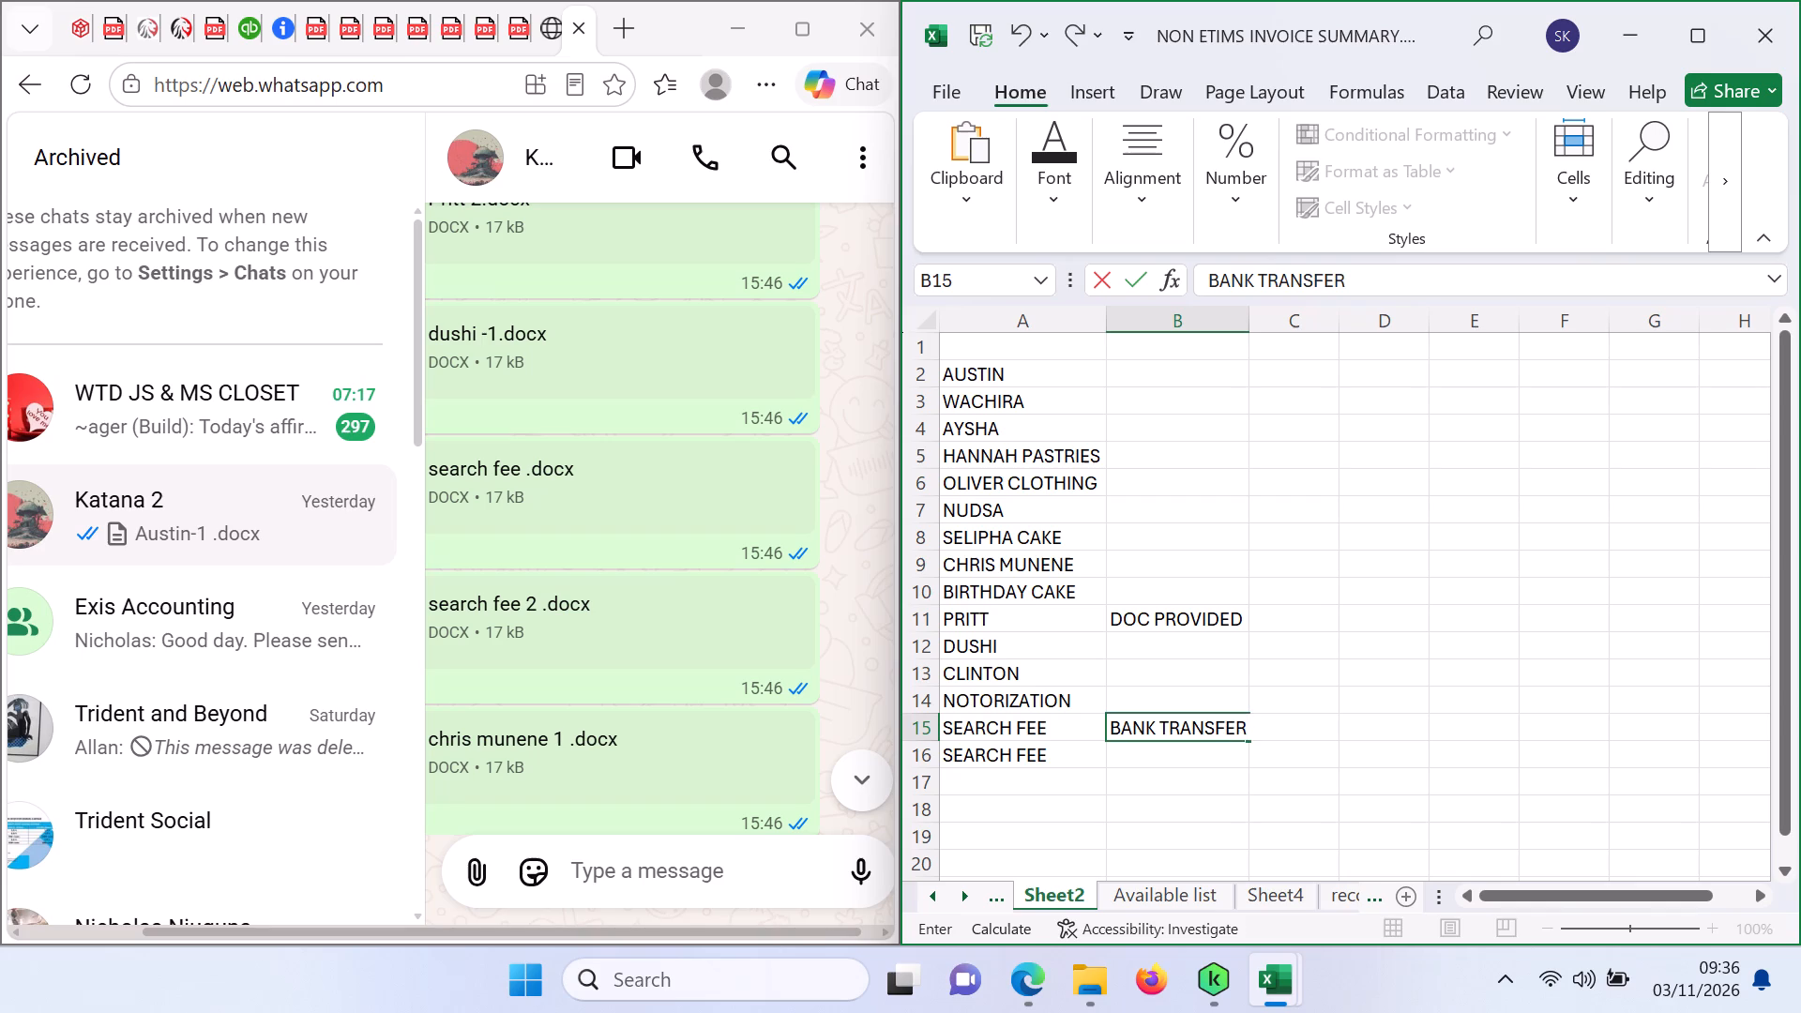
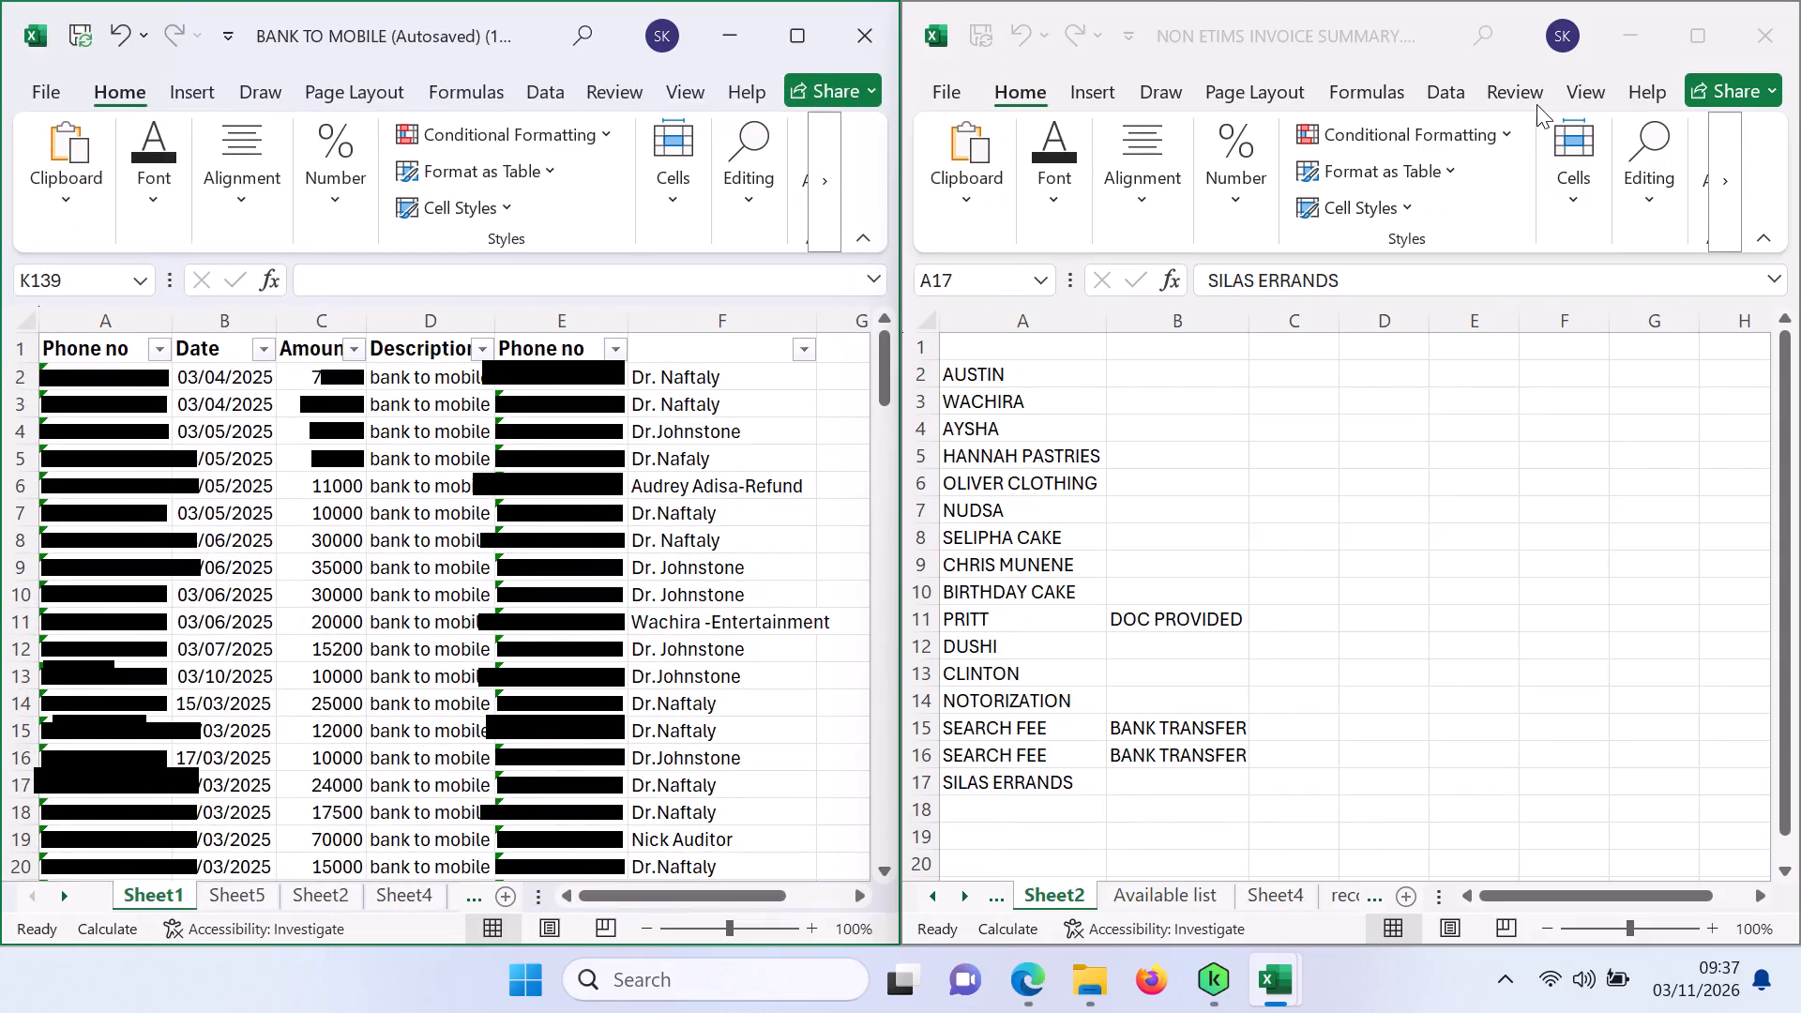
# Filter column F on Sheet1 of the BANK TO MOBILE workbook for AUSTIN.
pyautogui.click(554, 496)
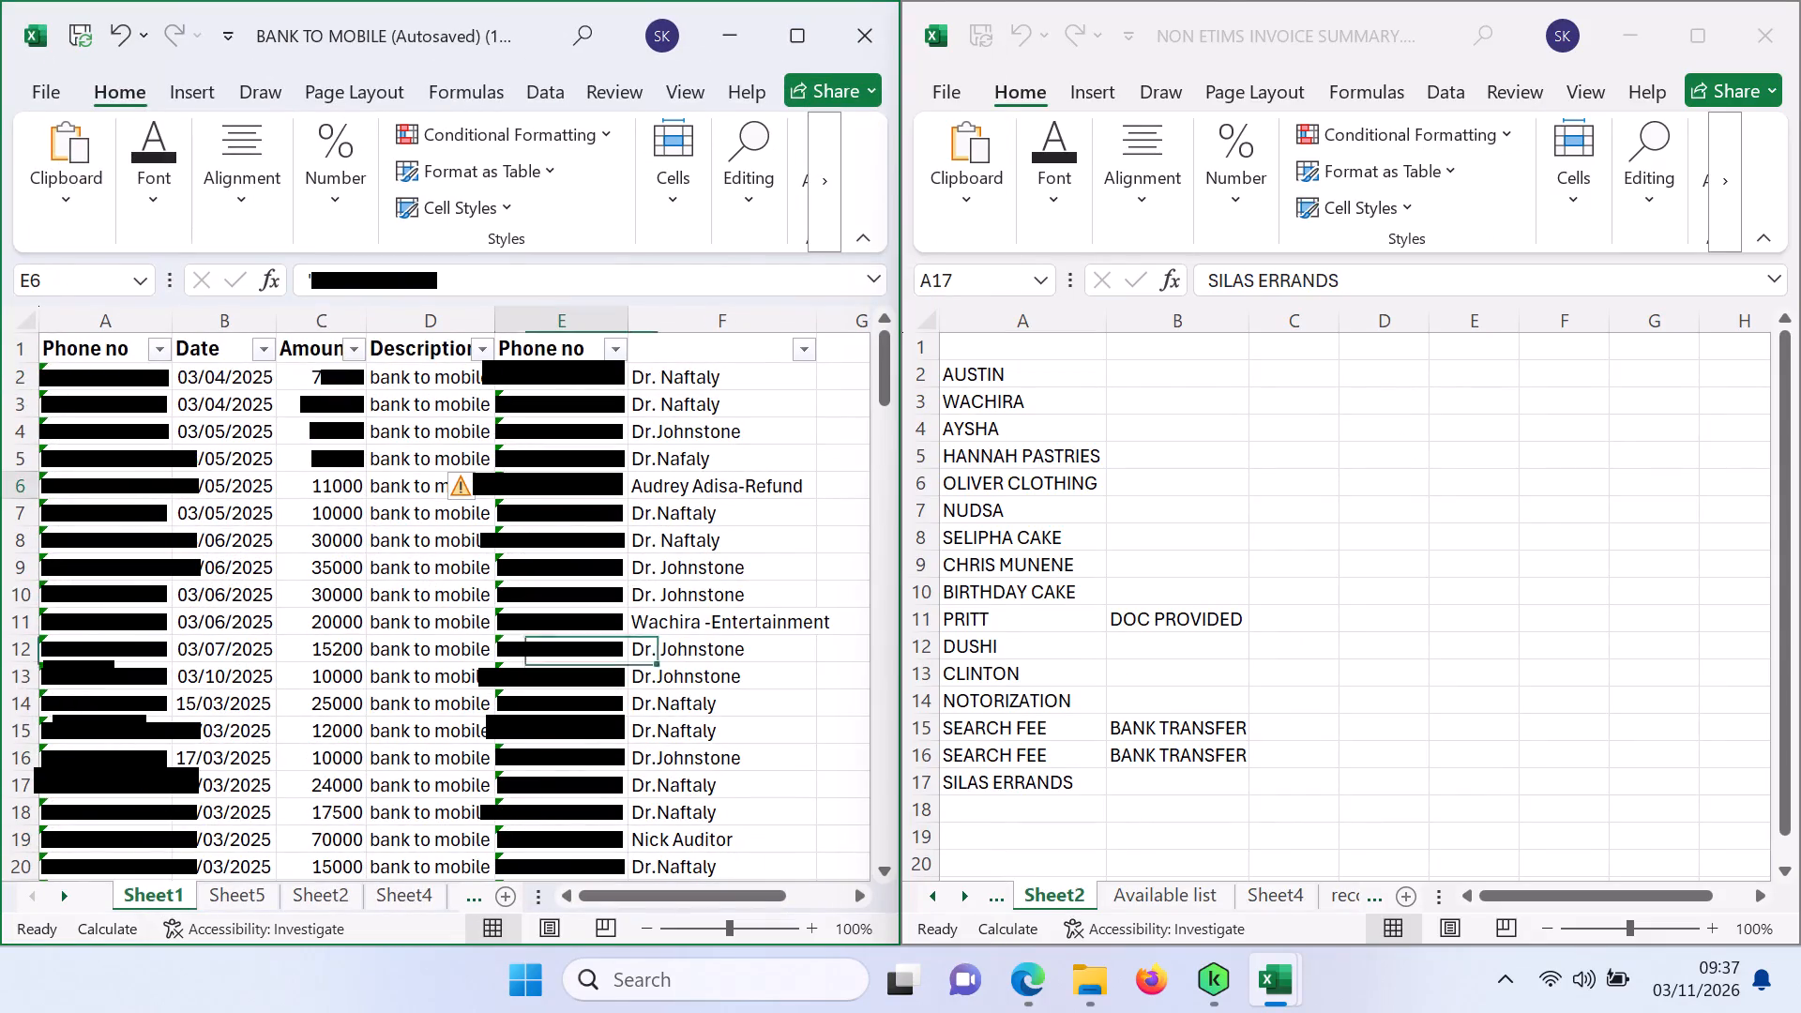
pyautogui.click(800, 345)
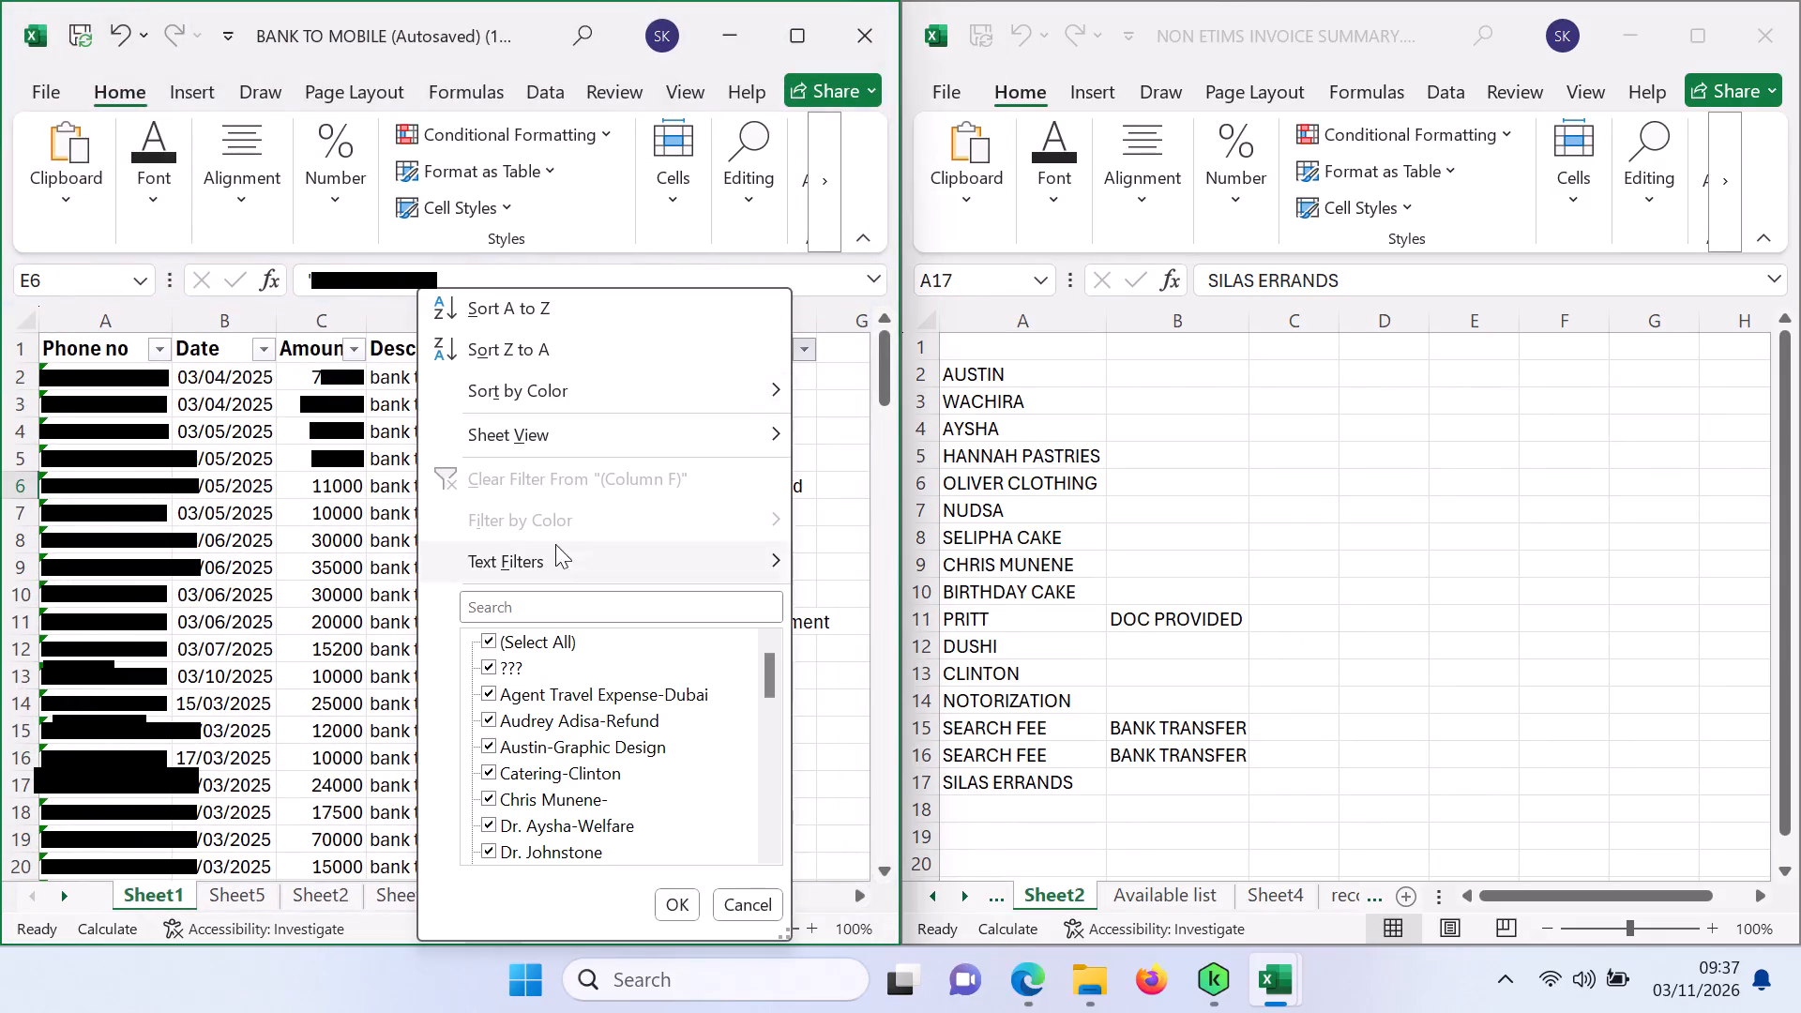
pyautogui.click(512, 602)
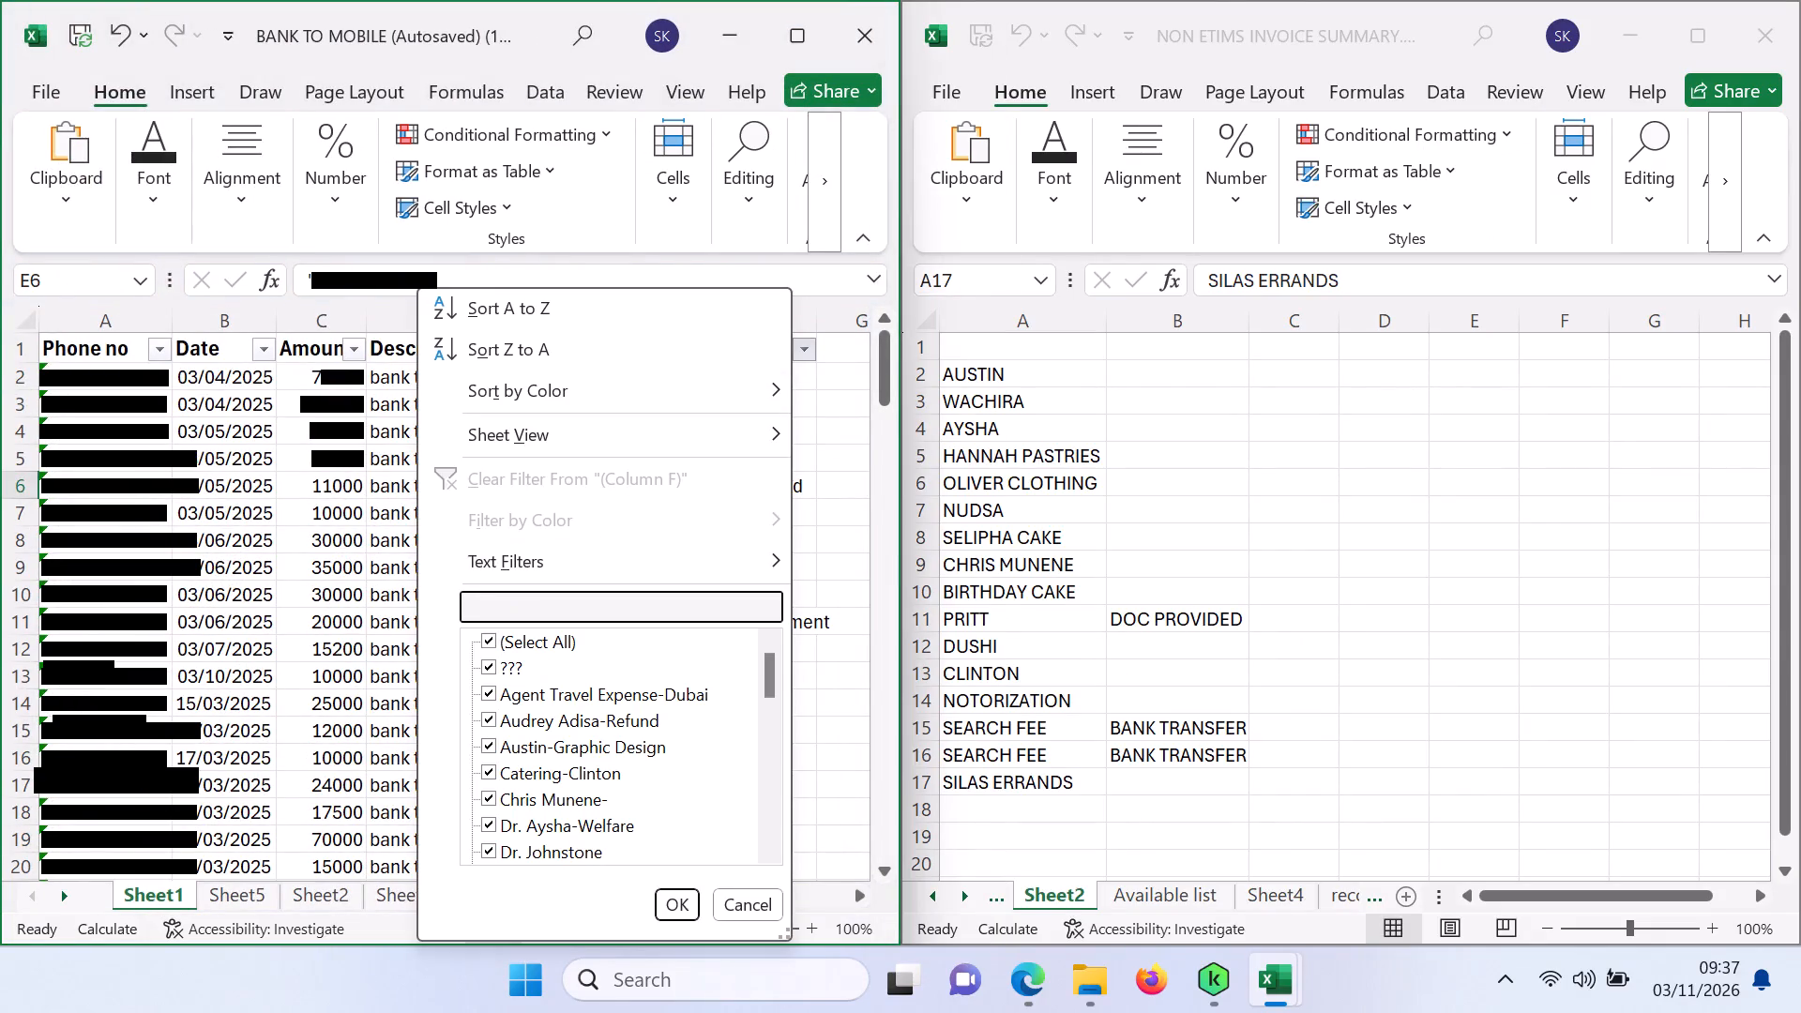
pyautogui.press('a')
pyautogui.write('USTIN')
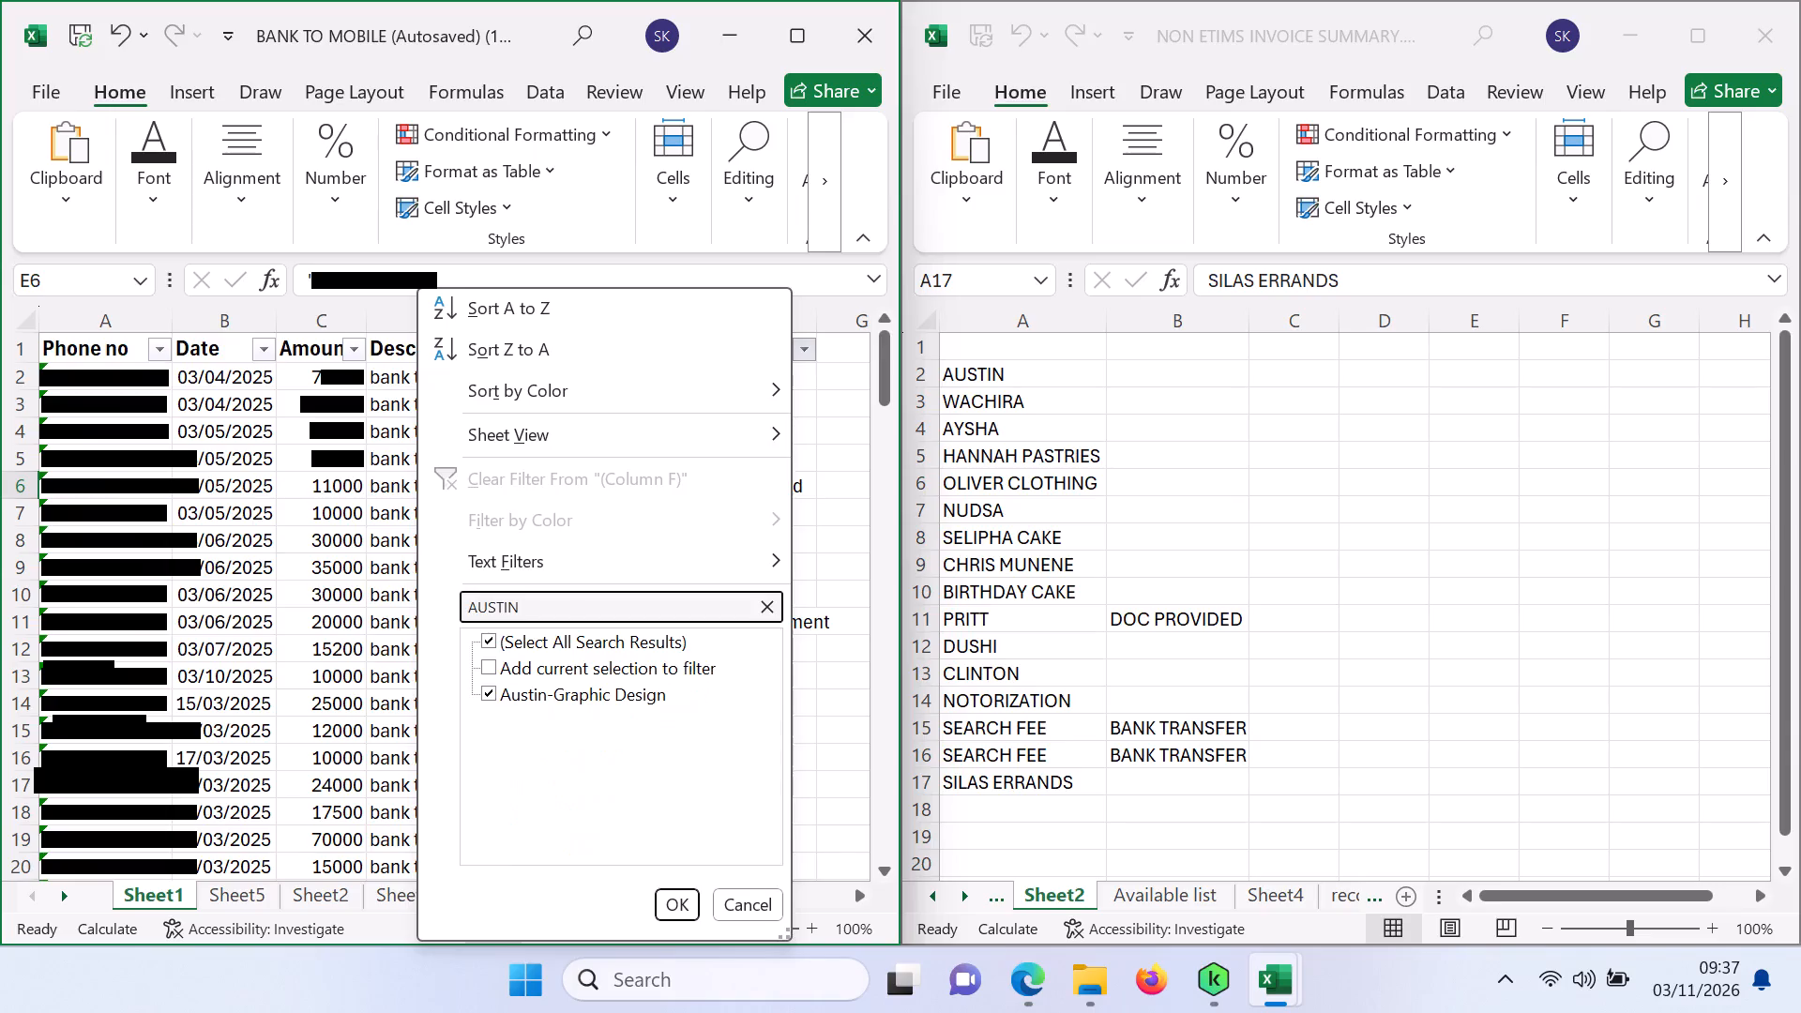
pyautogui.click(677, 900)
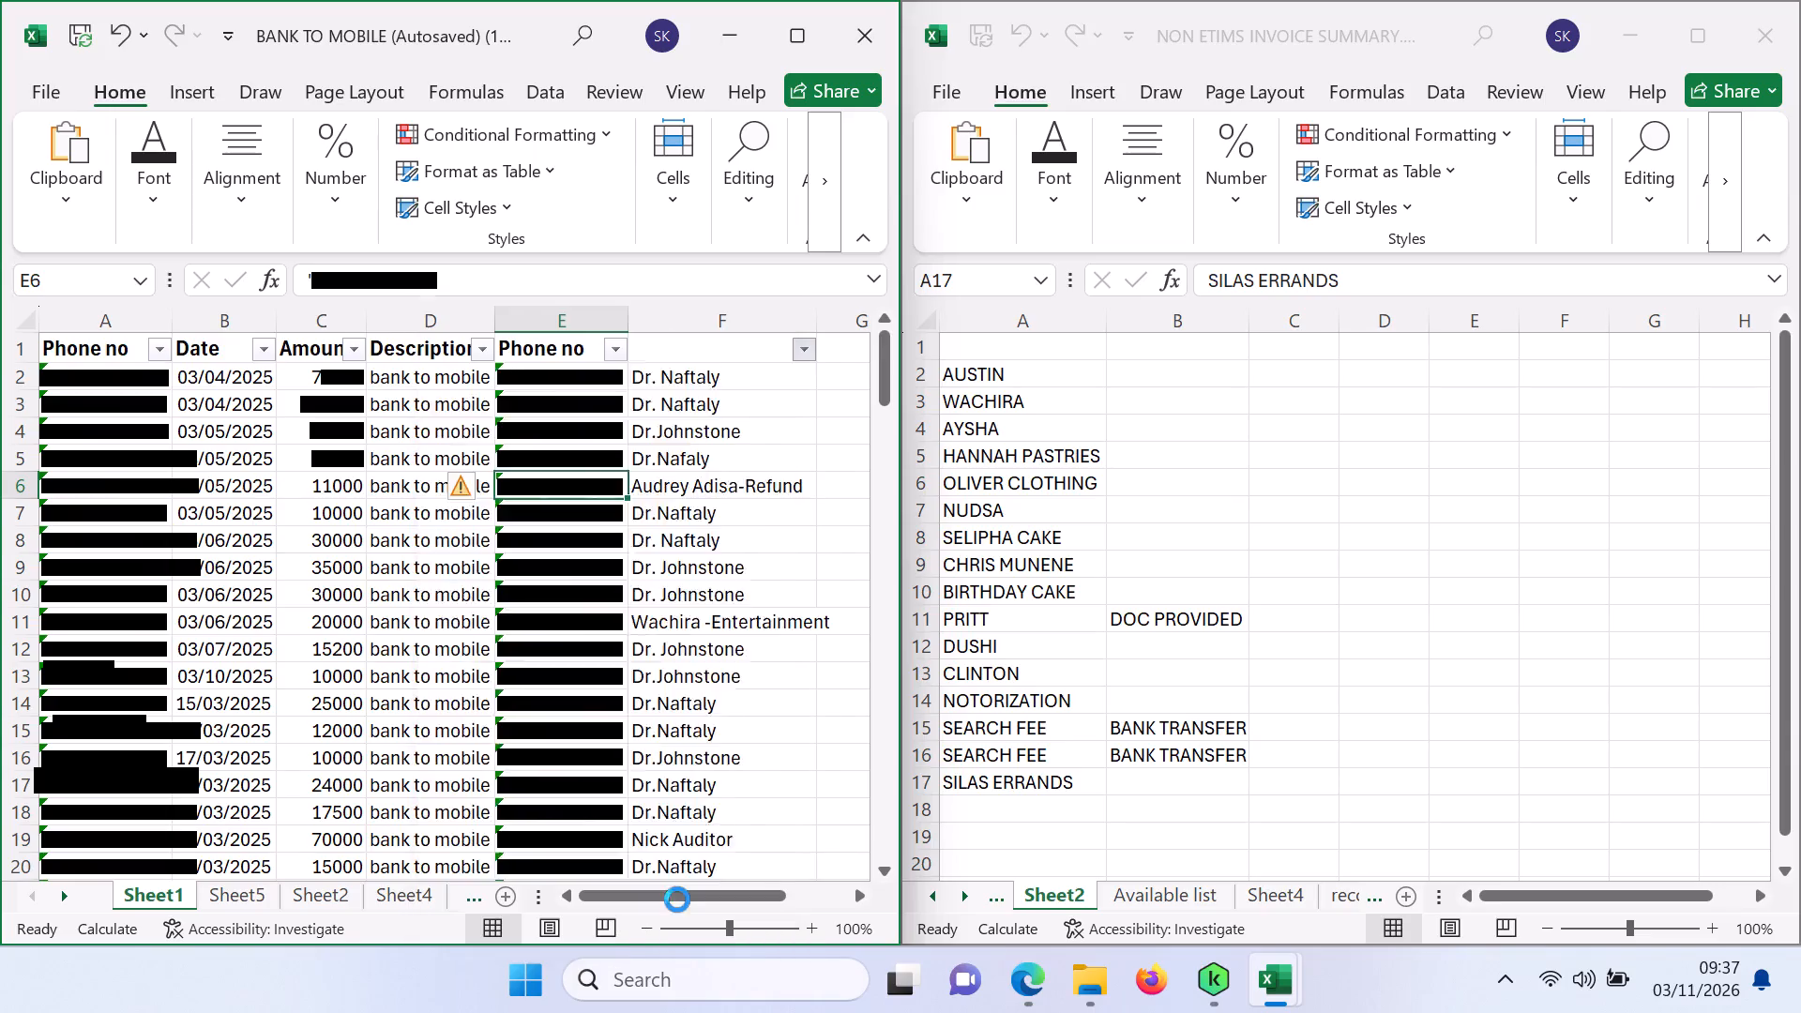
# Copy the Austin-Graphic Design entry's column A phone number into B2 beside AUSTIN on Sheet2 of the invoice summary.
pyautogui.click(110, 377)
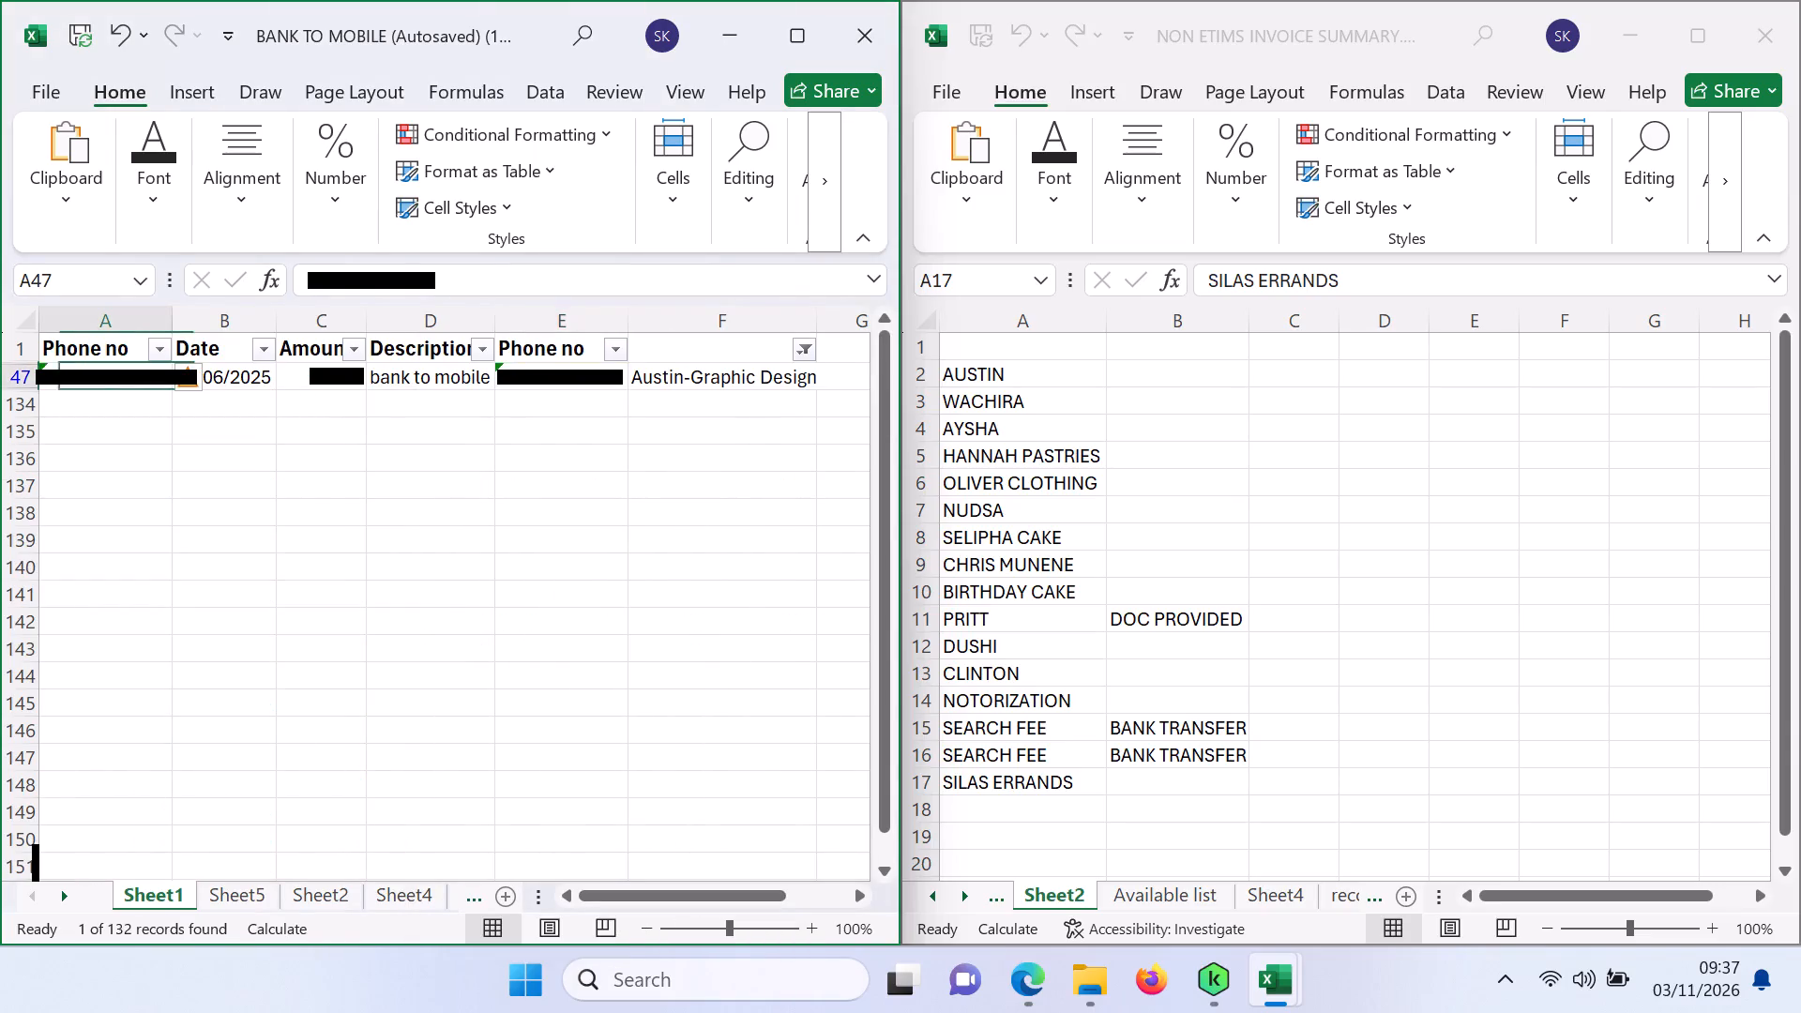
pyautogui.hotkey('ctrl', 'c')
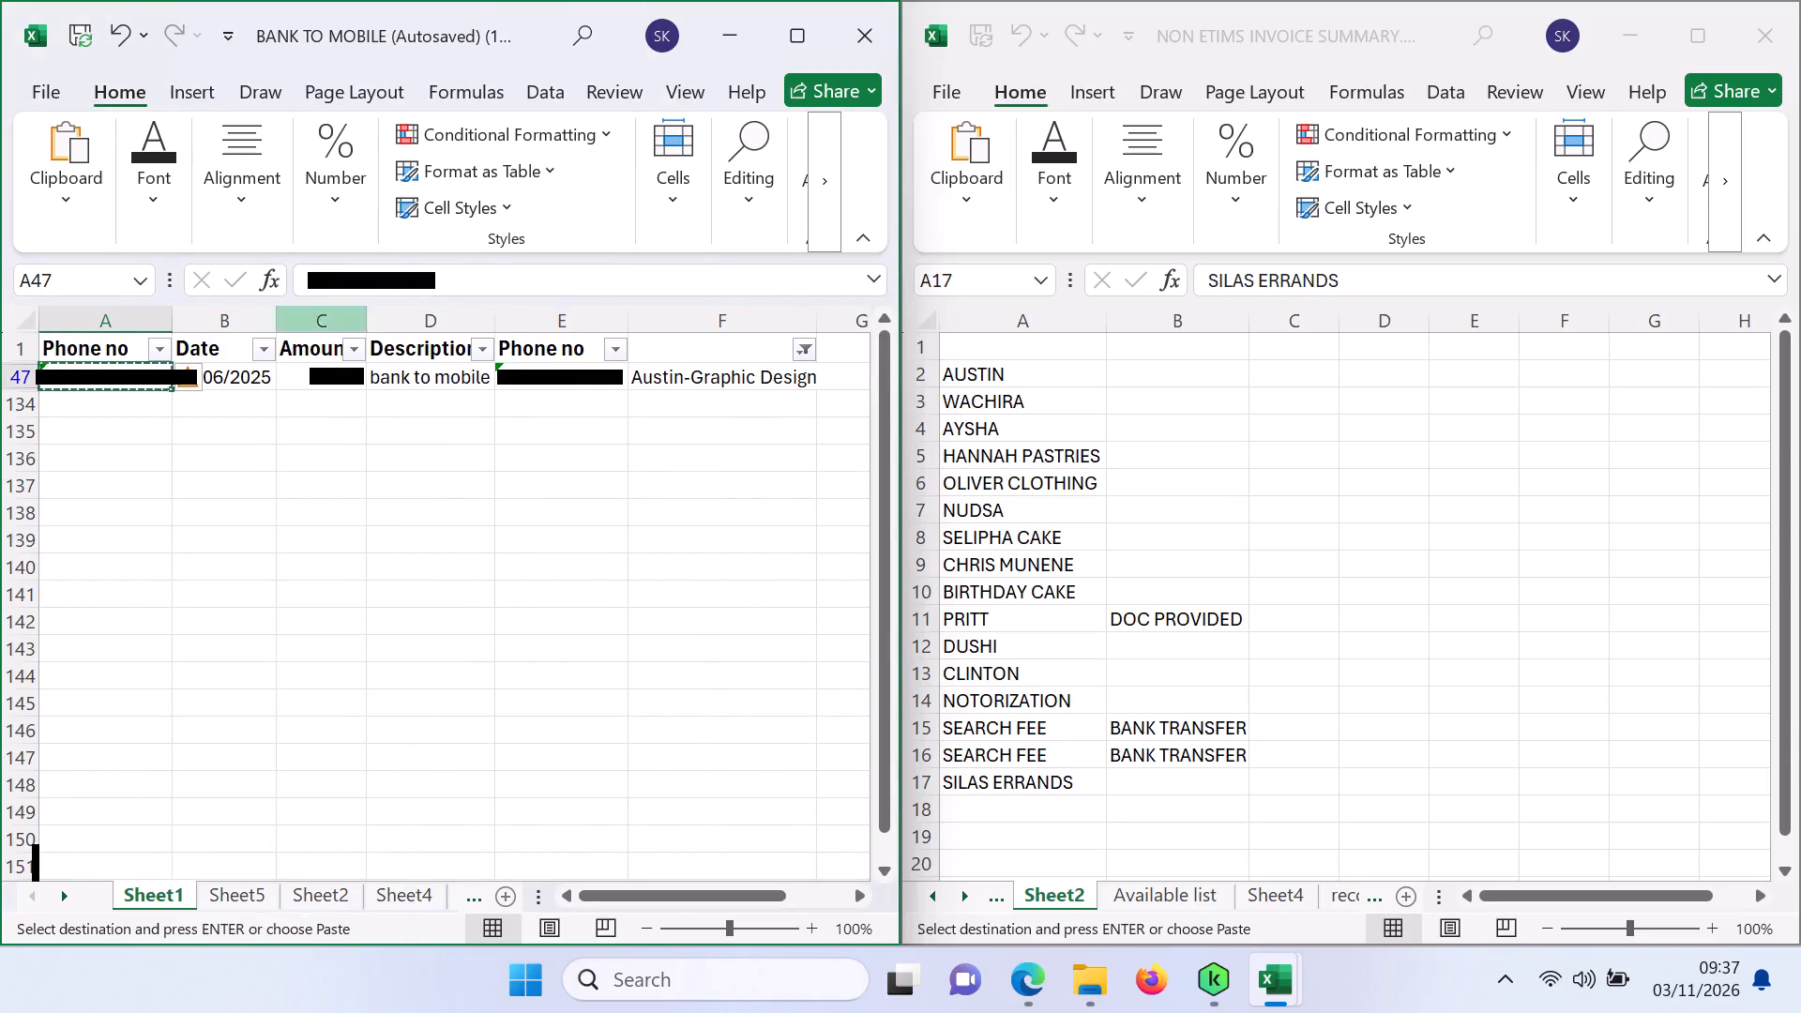
pyautogui.click(1149, 365)
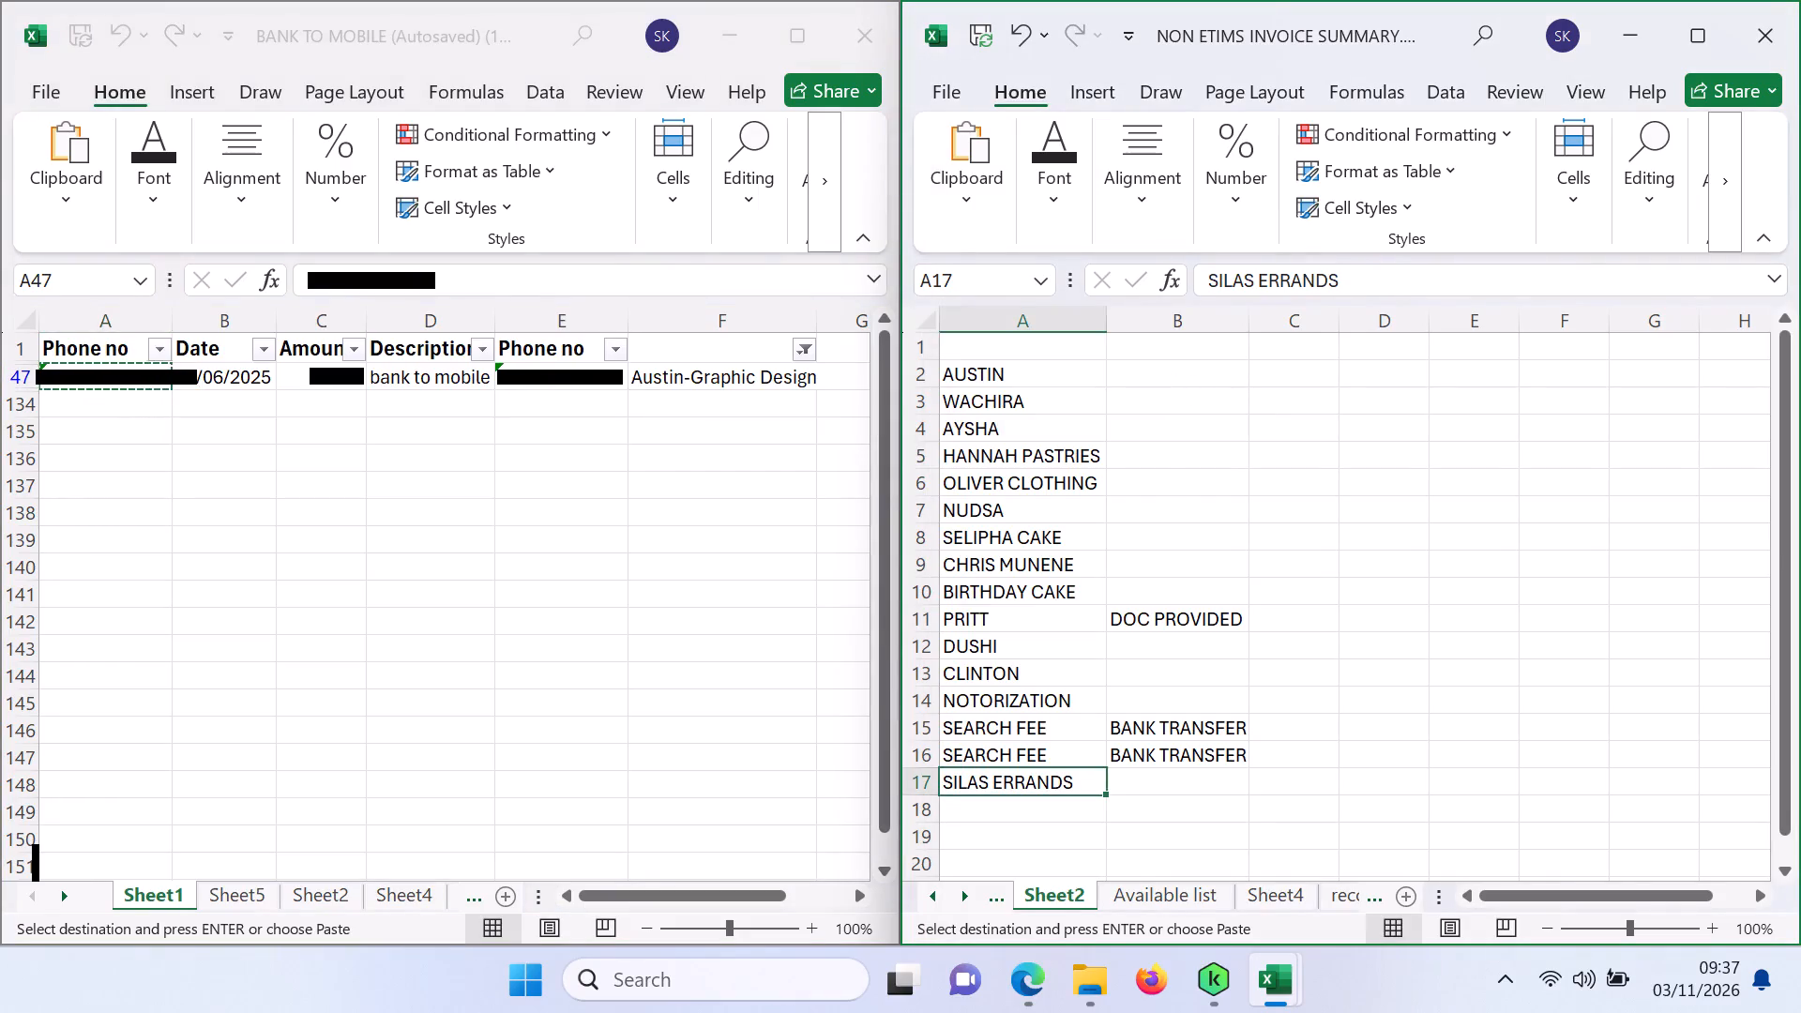
pyautogui.click(1144, 379)
pyautogui.hotkey('ctrl', 'v')
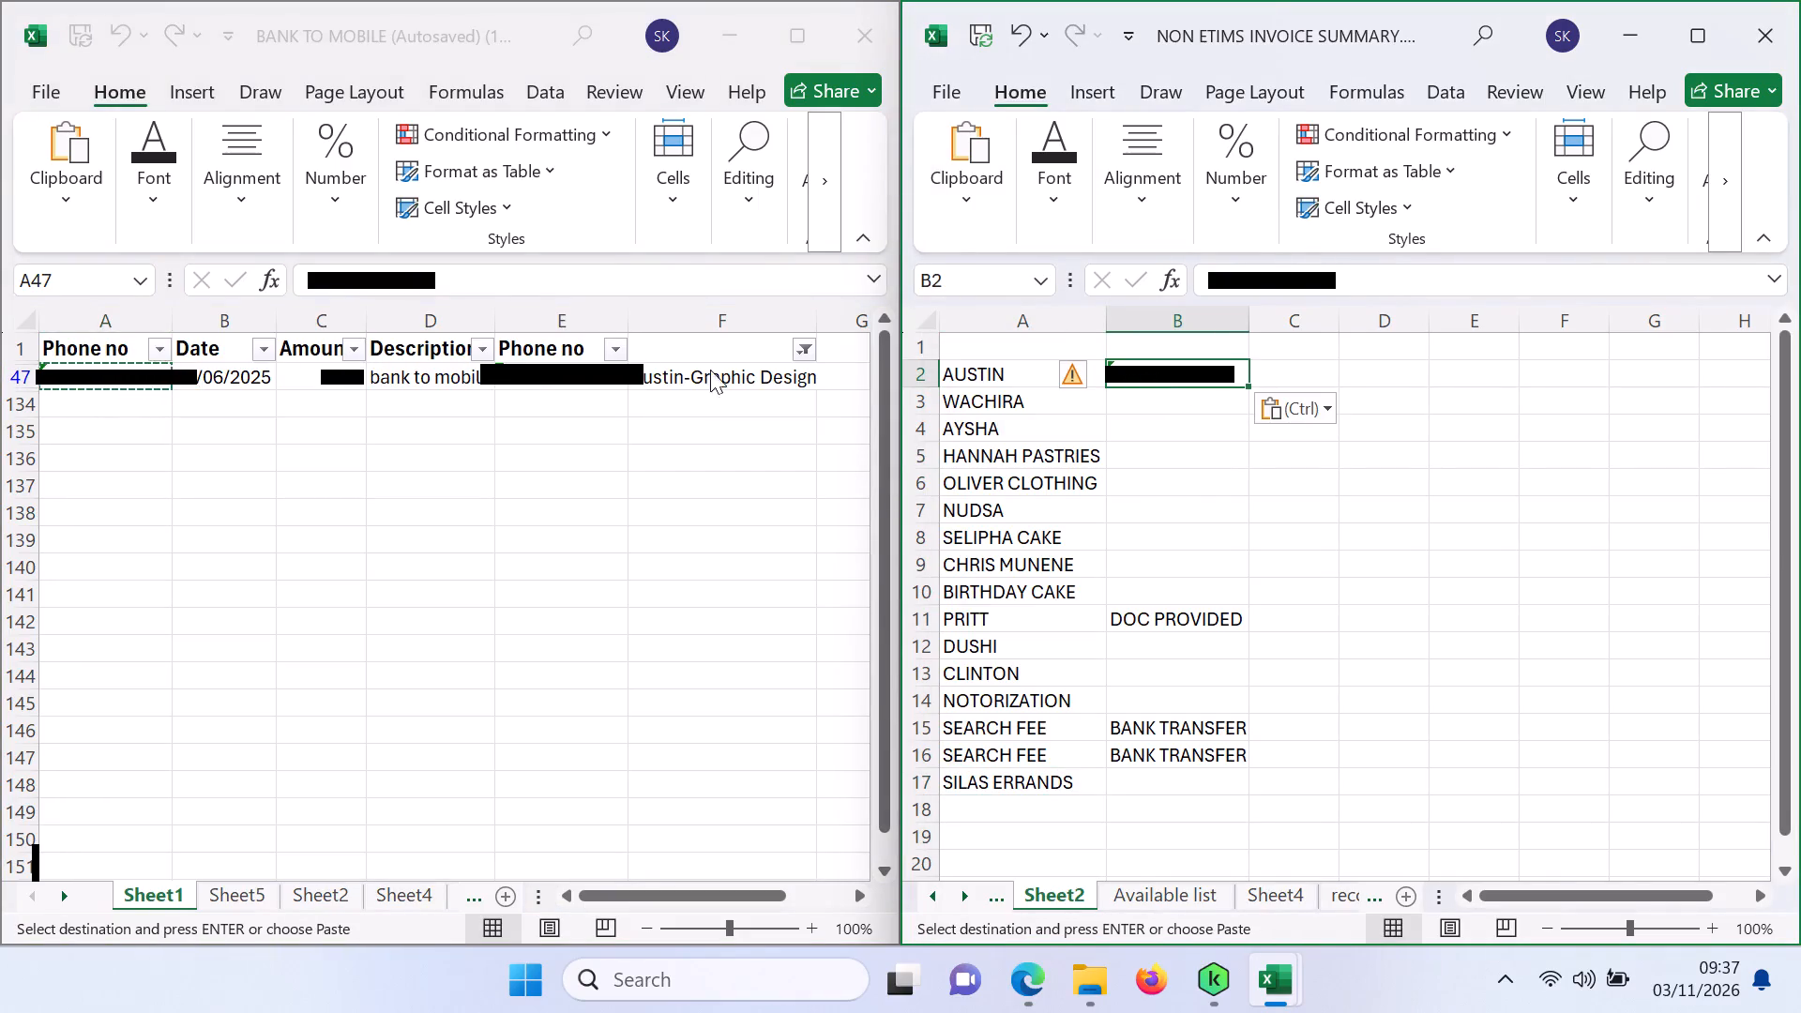
# Change the column F filter in the BANK TO MOBILE workbook to WACHIRA.
pyautogui.click(799, 354)
pyautogui.click(799, 354)
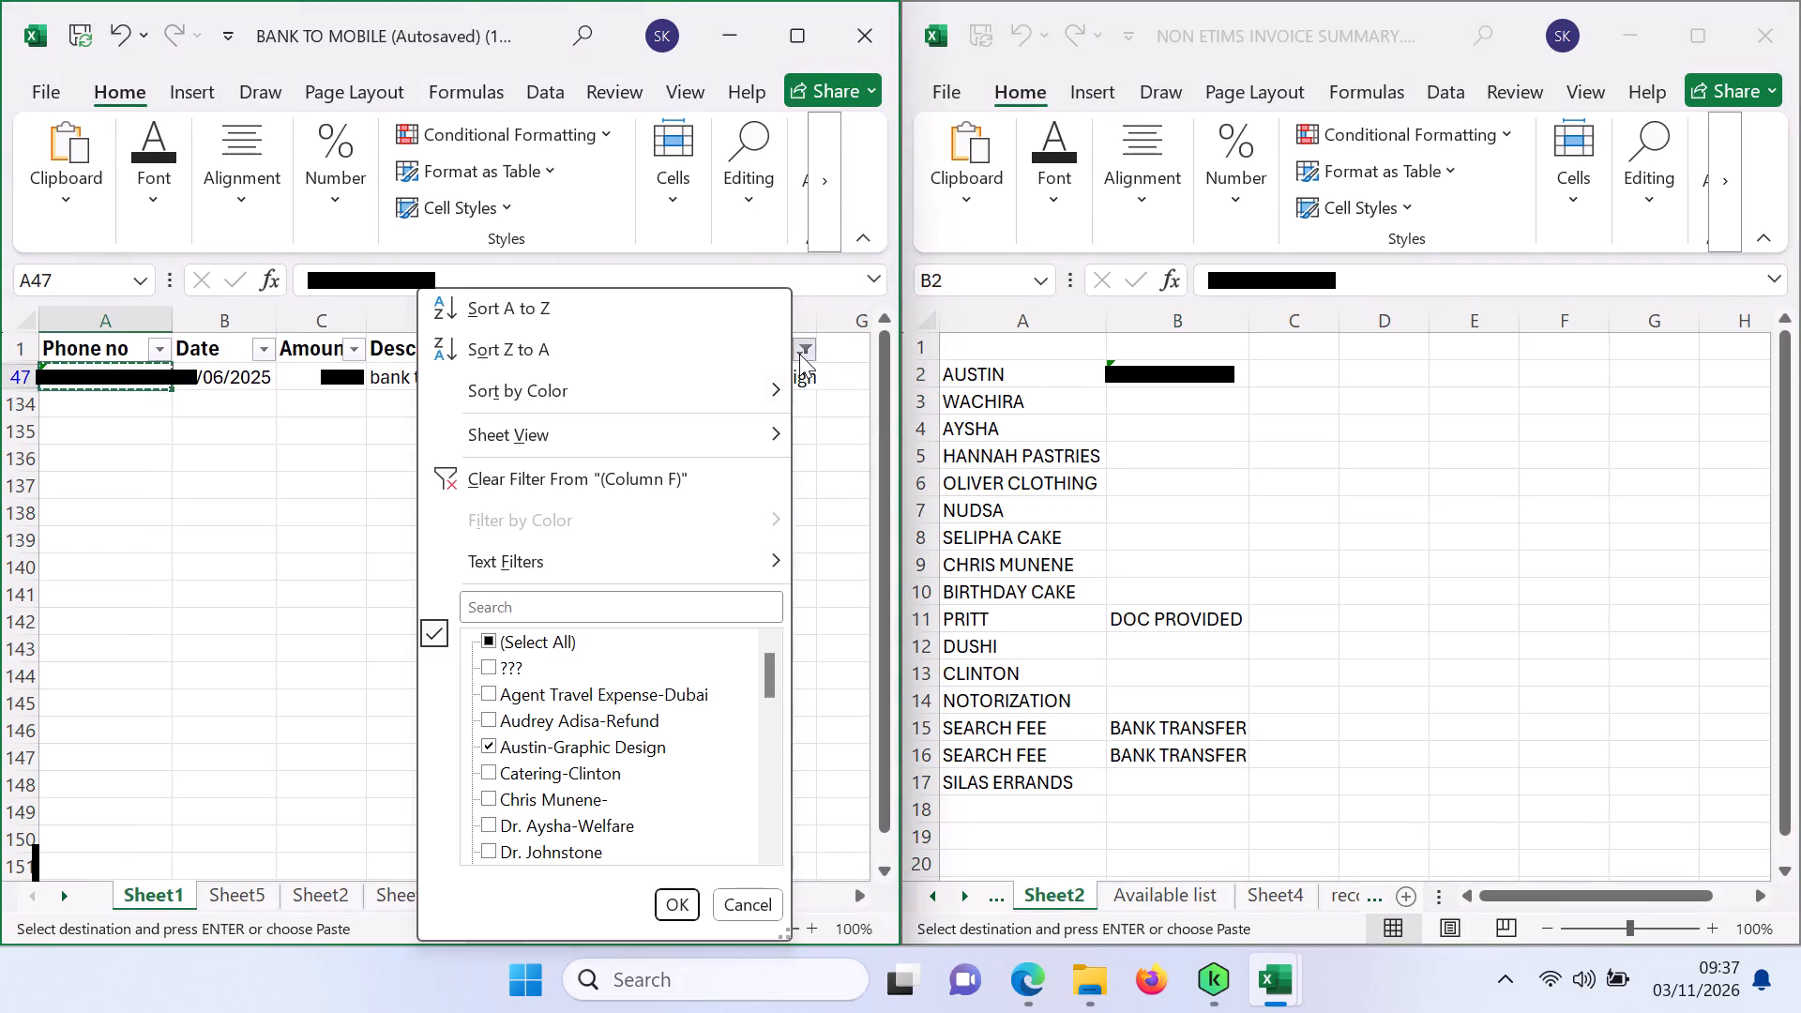
pyautogui.click(504, 612)
pyautogui.write('WACHIRA')
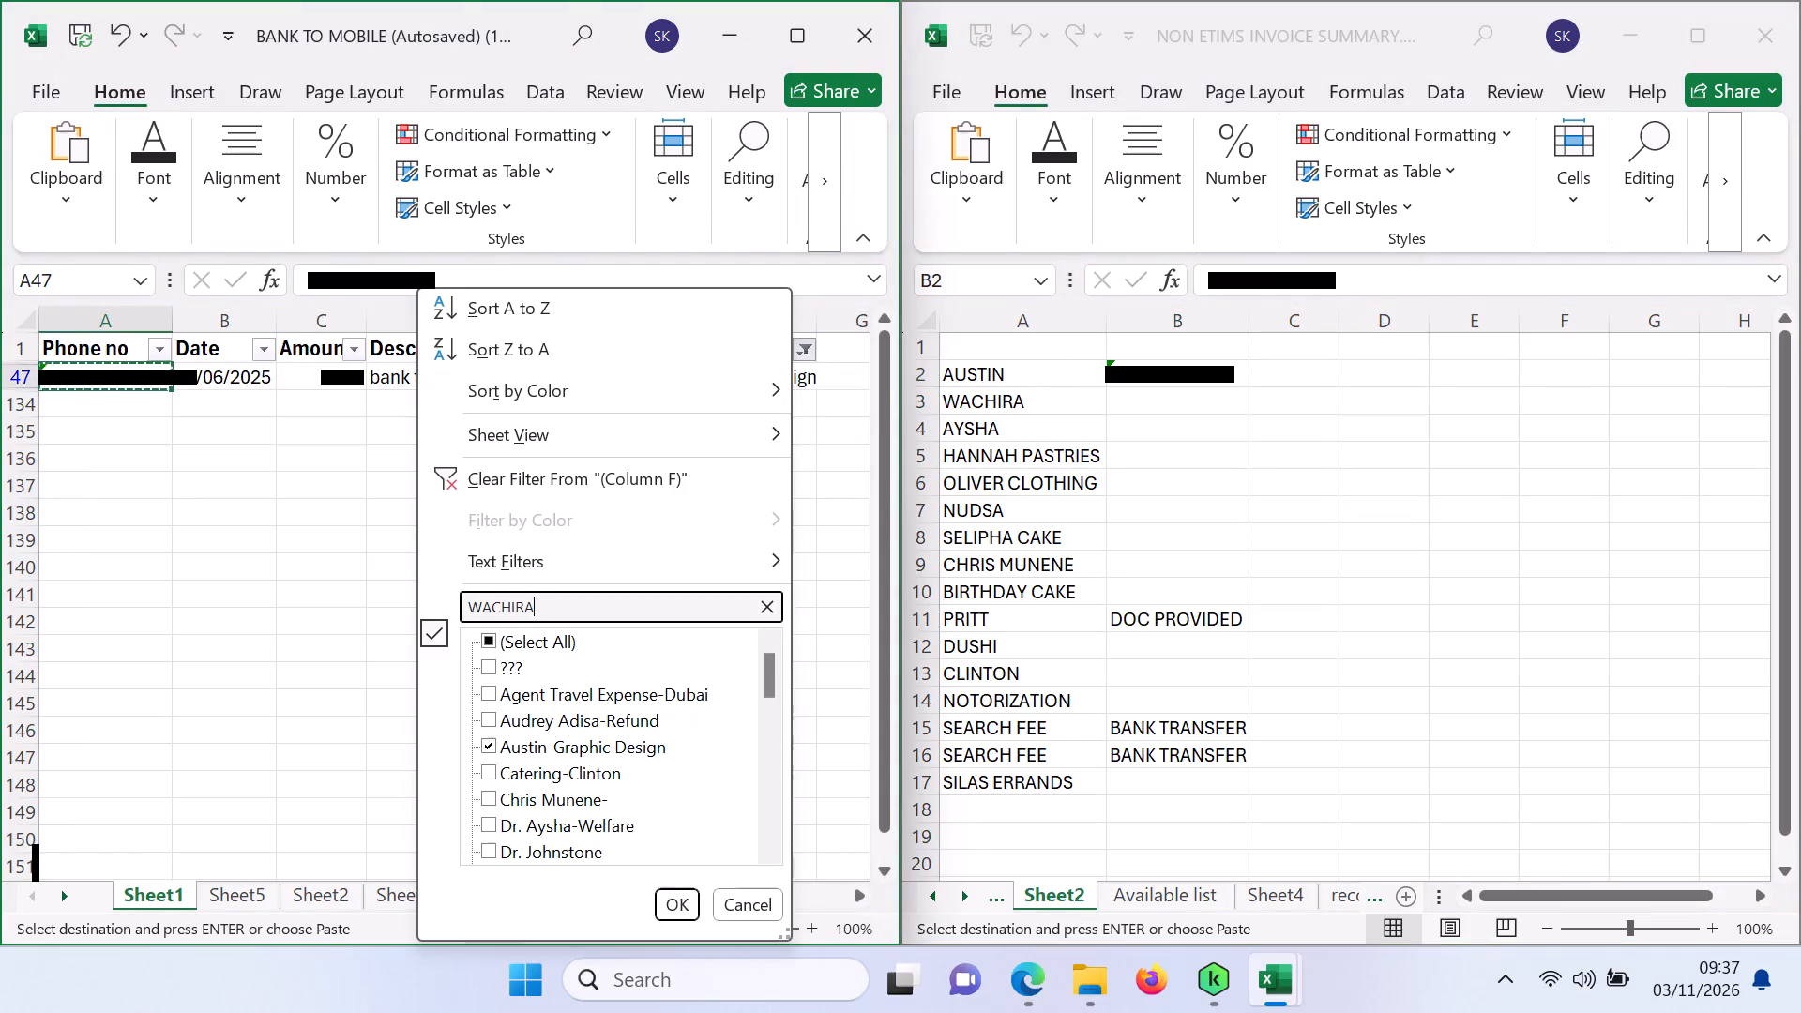
pyautogui.click(666, 908)
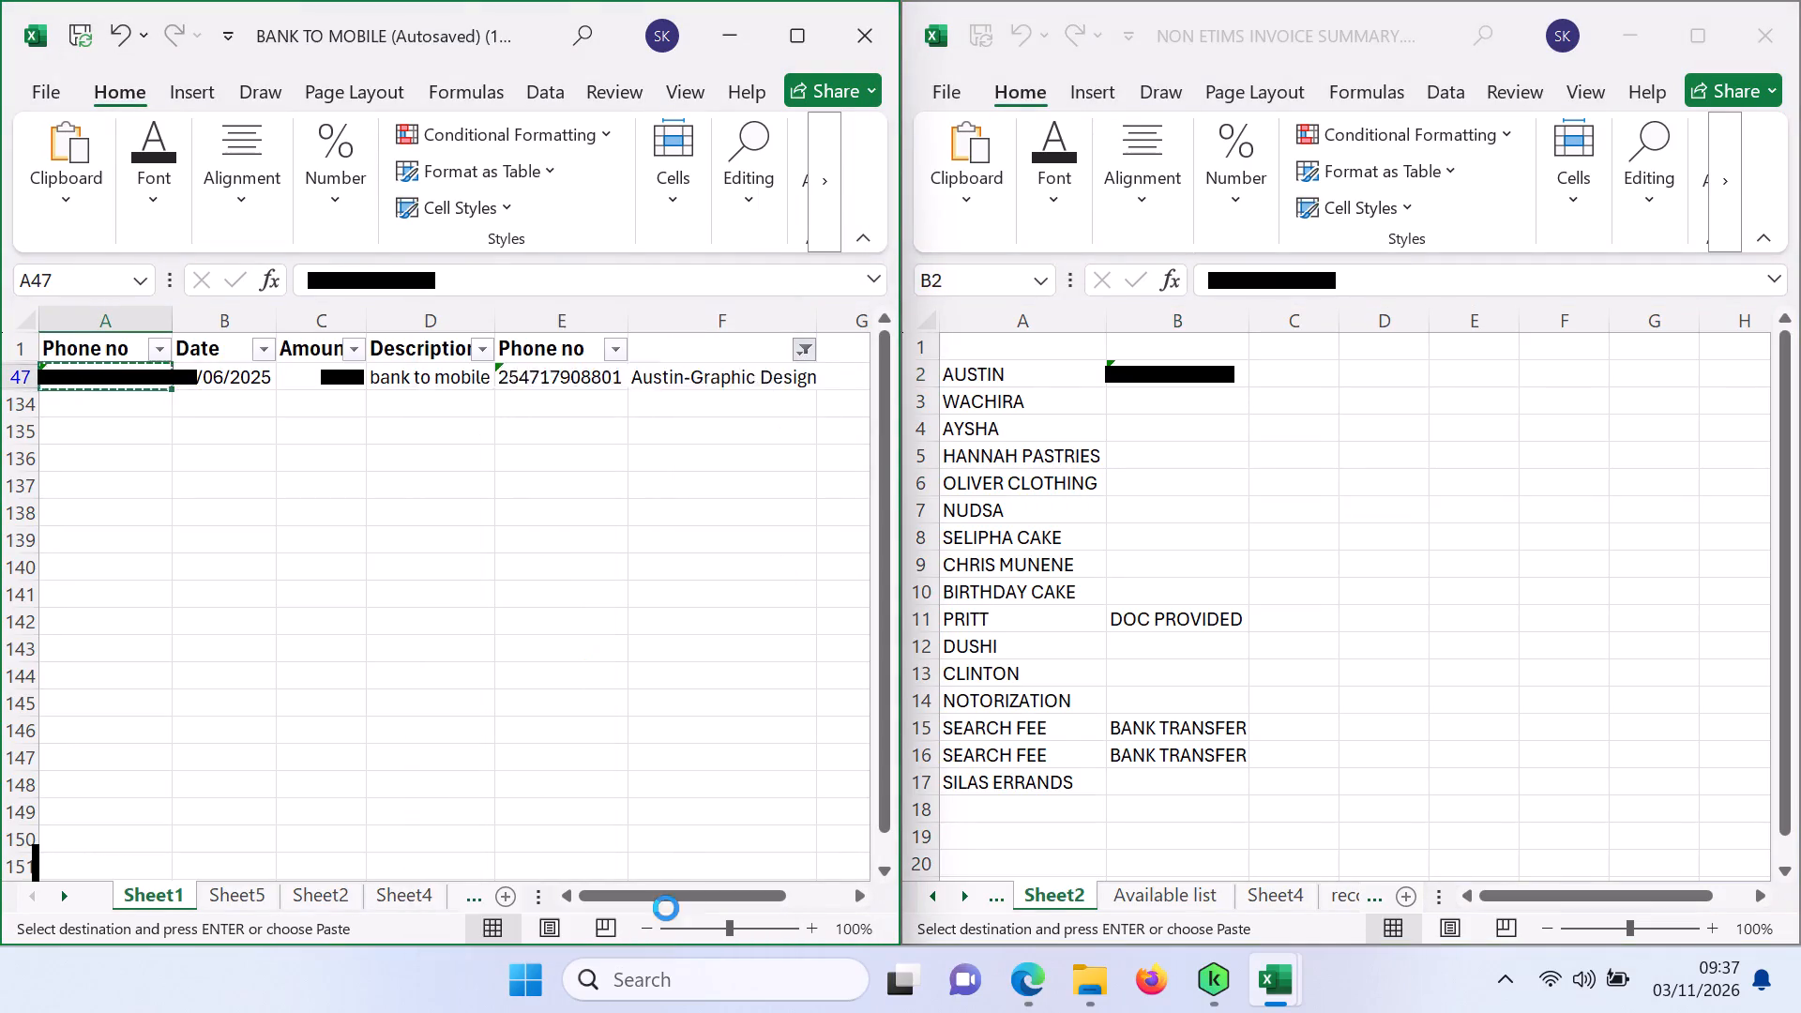
# Extend the AUSTIN label in A2 of Sheet2 to AUSTIN-GRAPHIC DESIGNER and fit column A's width to its text.
pyautogui.doubleClick(1010, 381)
pyautogui.doubleClick(1012, 370)
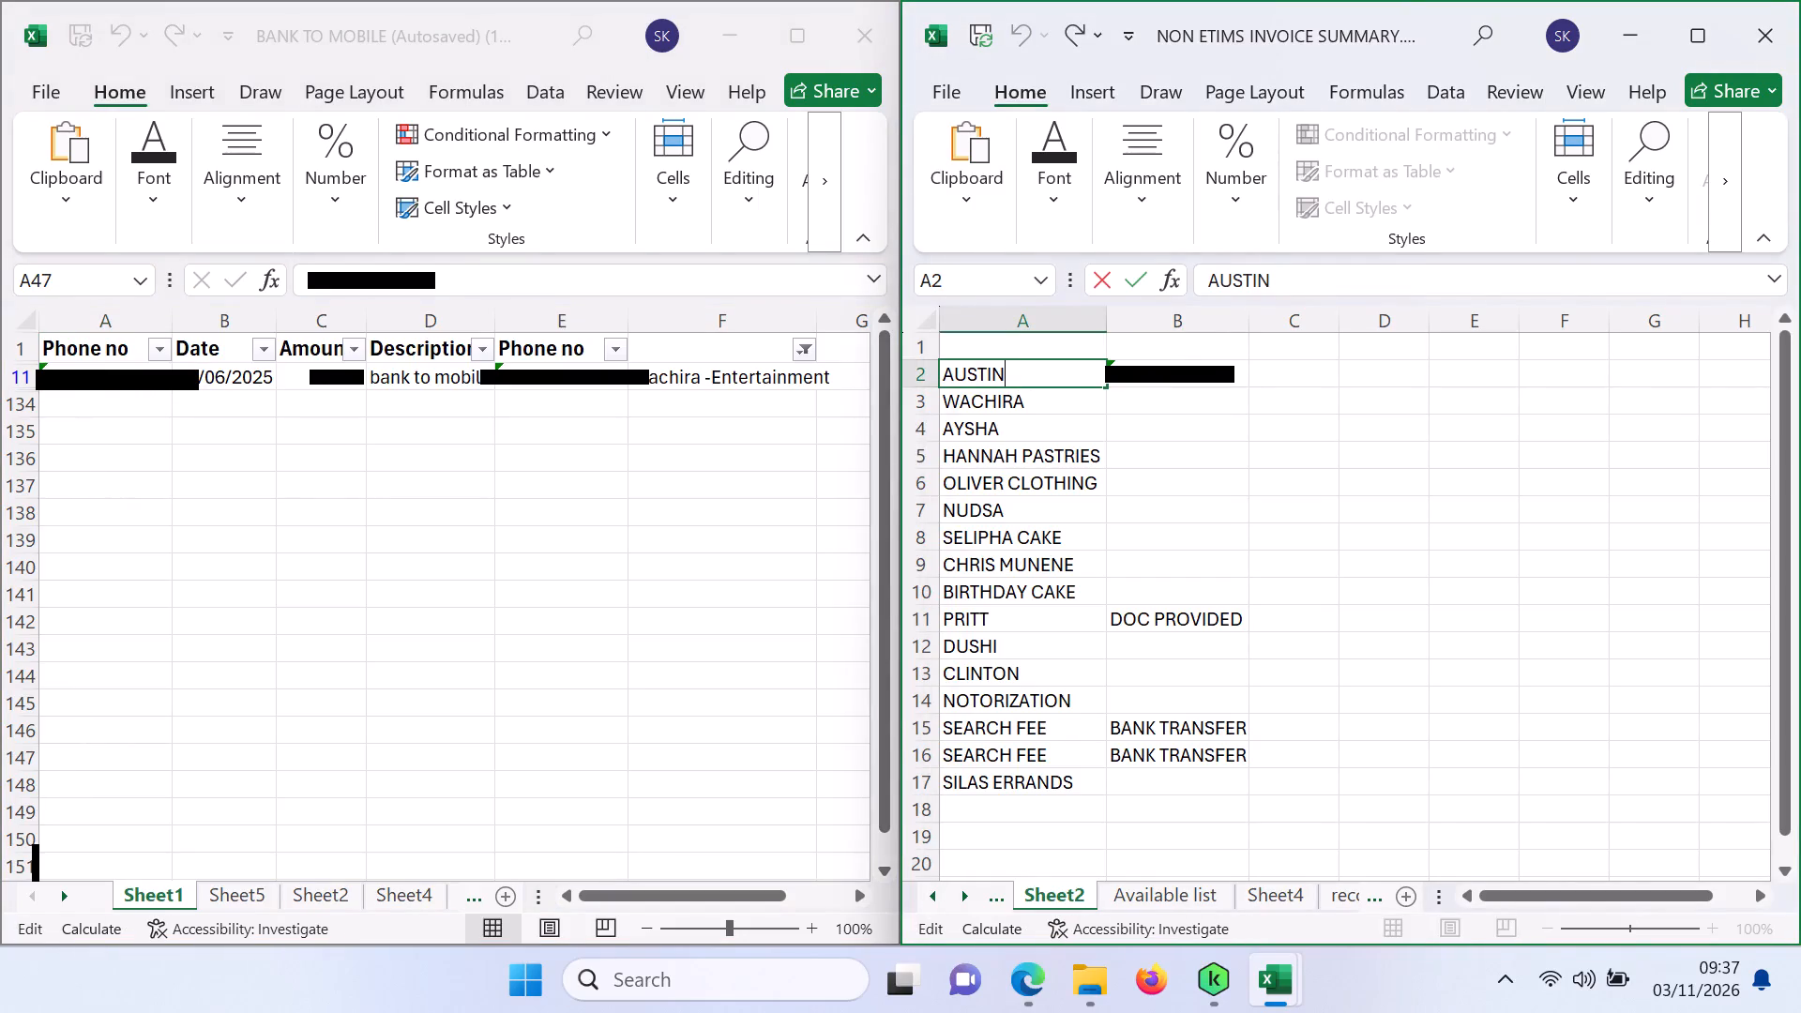
pyautogui.write('-GRAPHOI')
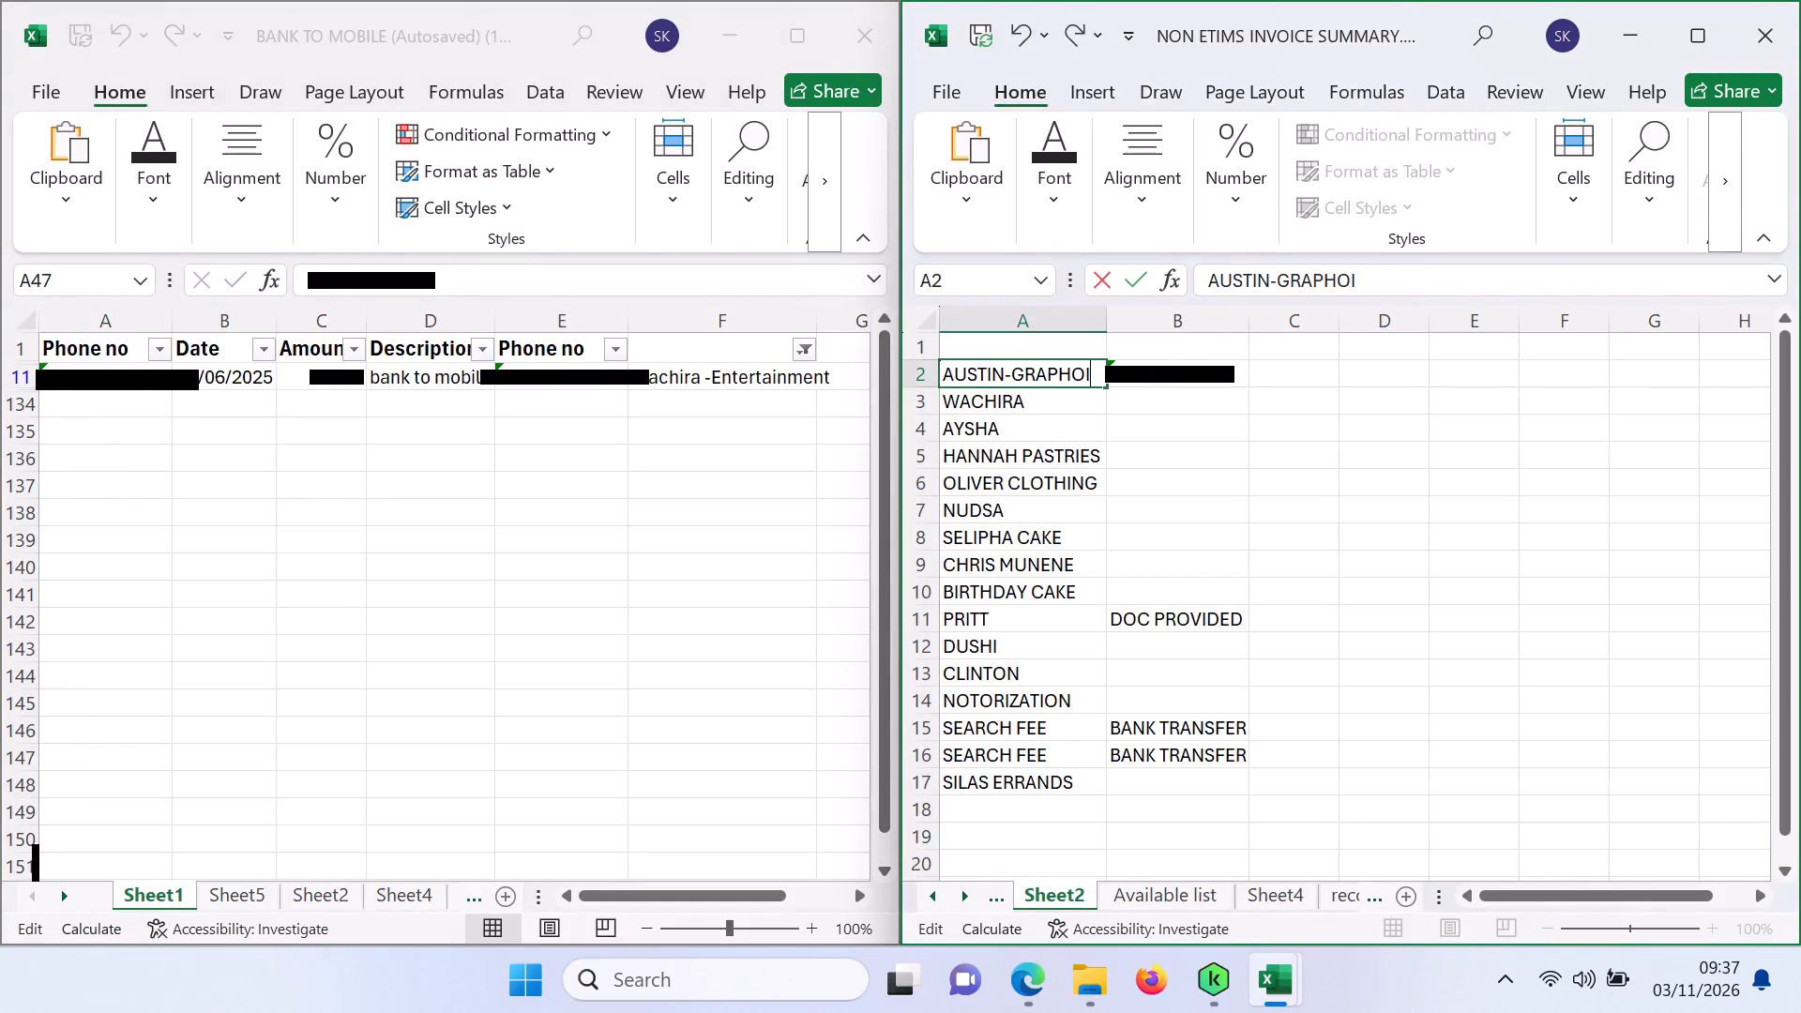
pyautogui.press('BackSpace')
pyautogui.press('BackSpace')
pyautogui.write('IC DESIGNER')
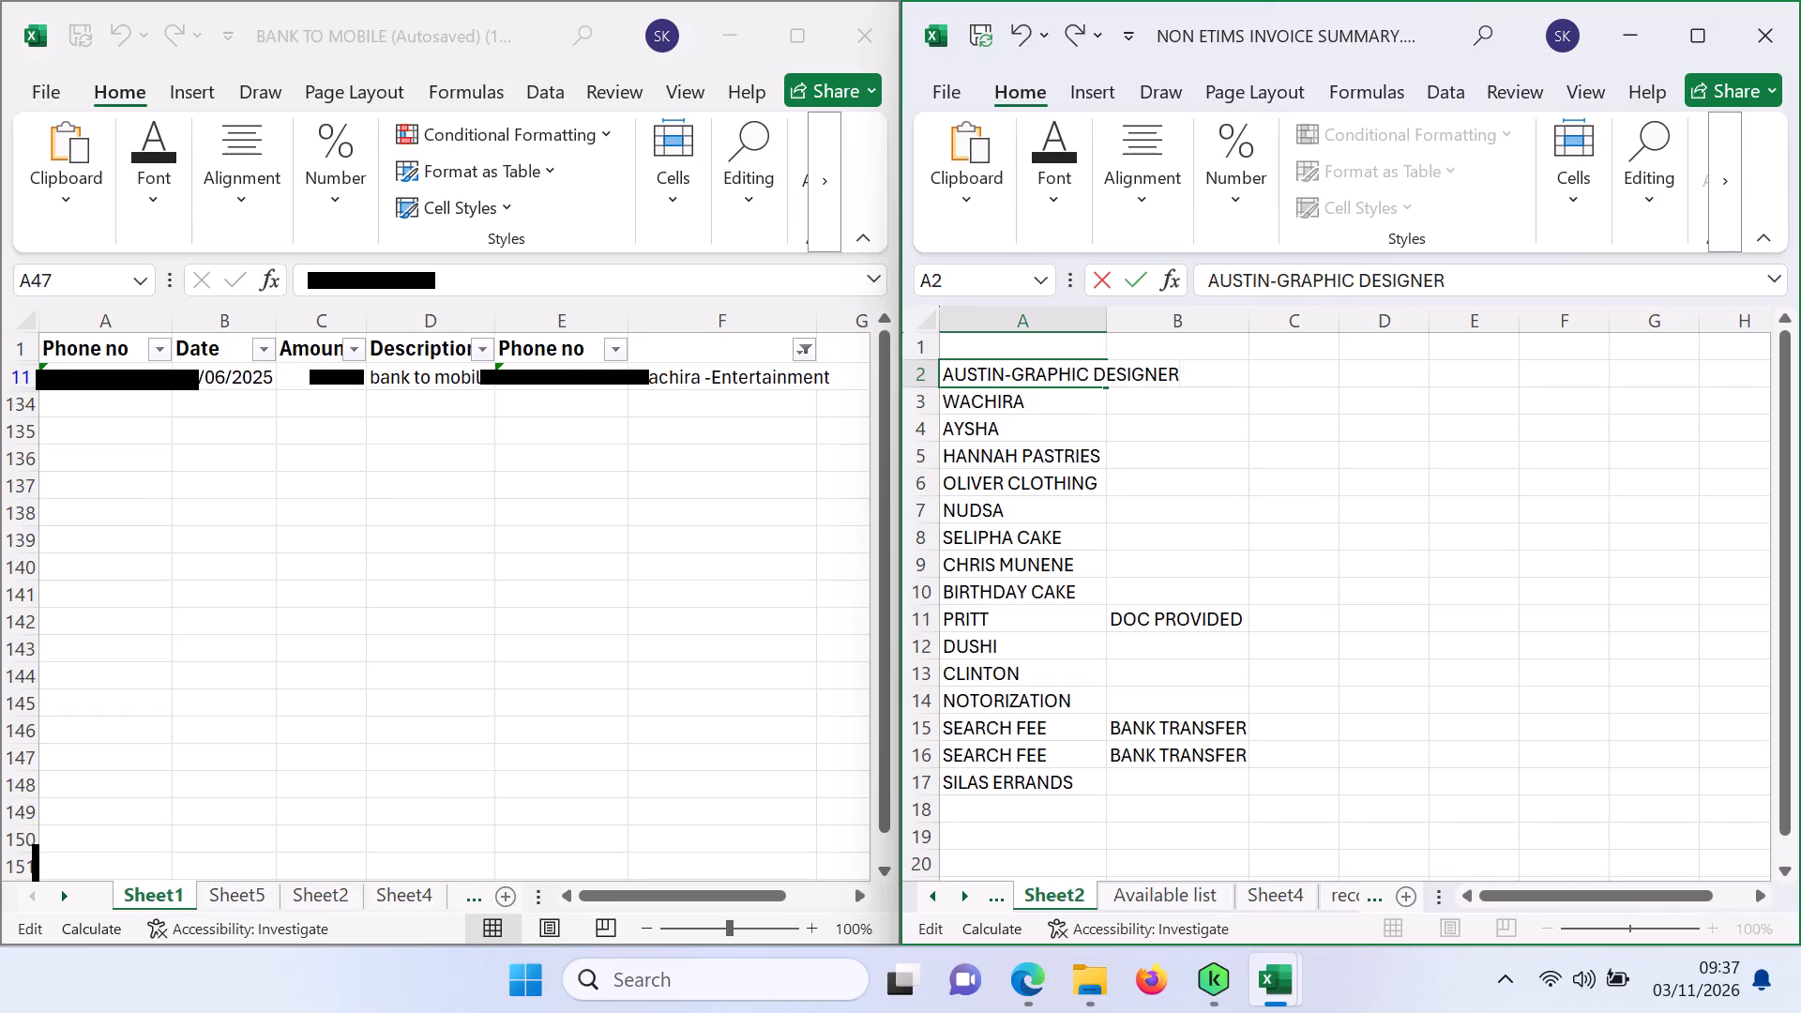
pyautogui.click(1258, 452)
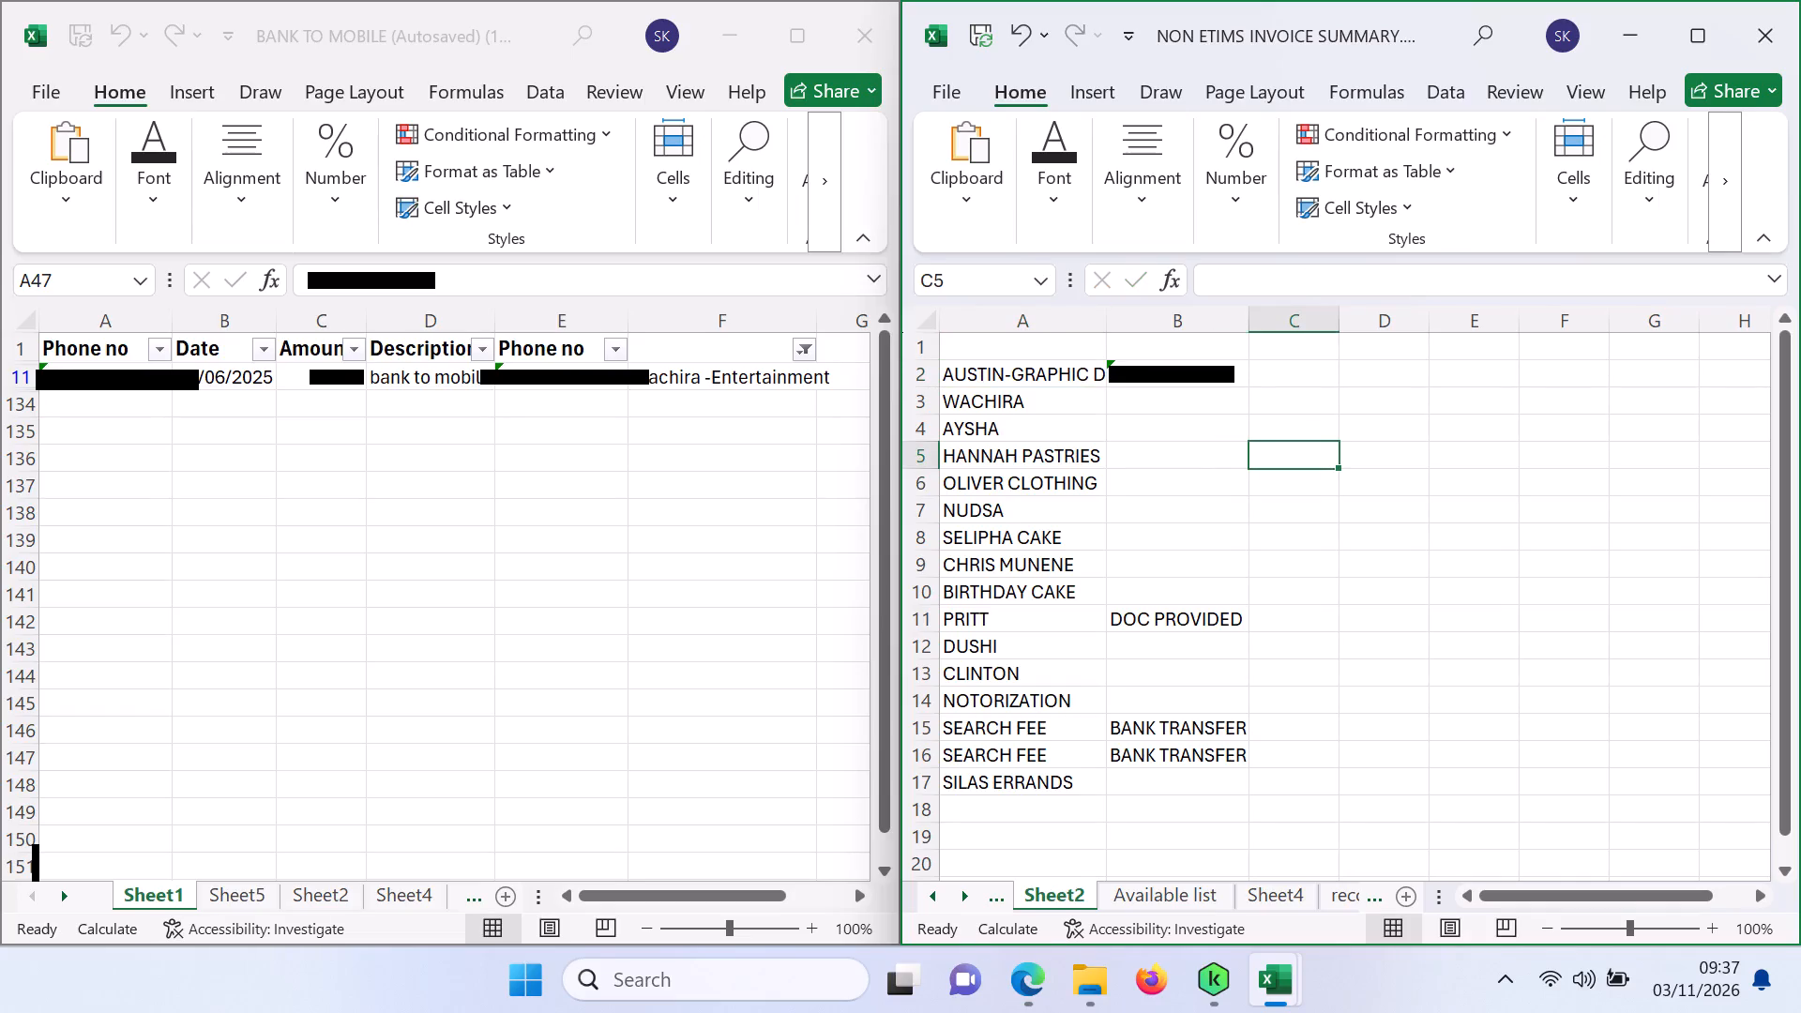
pyautogui.doubleClick(1100, 323)
# Extend the WACHIRA label in A3 of Sheet2 to WACHIRA-ENTERTAINMENT.
pyautogui.doubleClick(1044, 397)
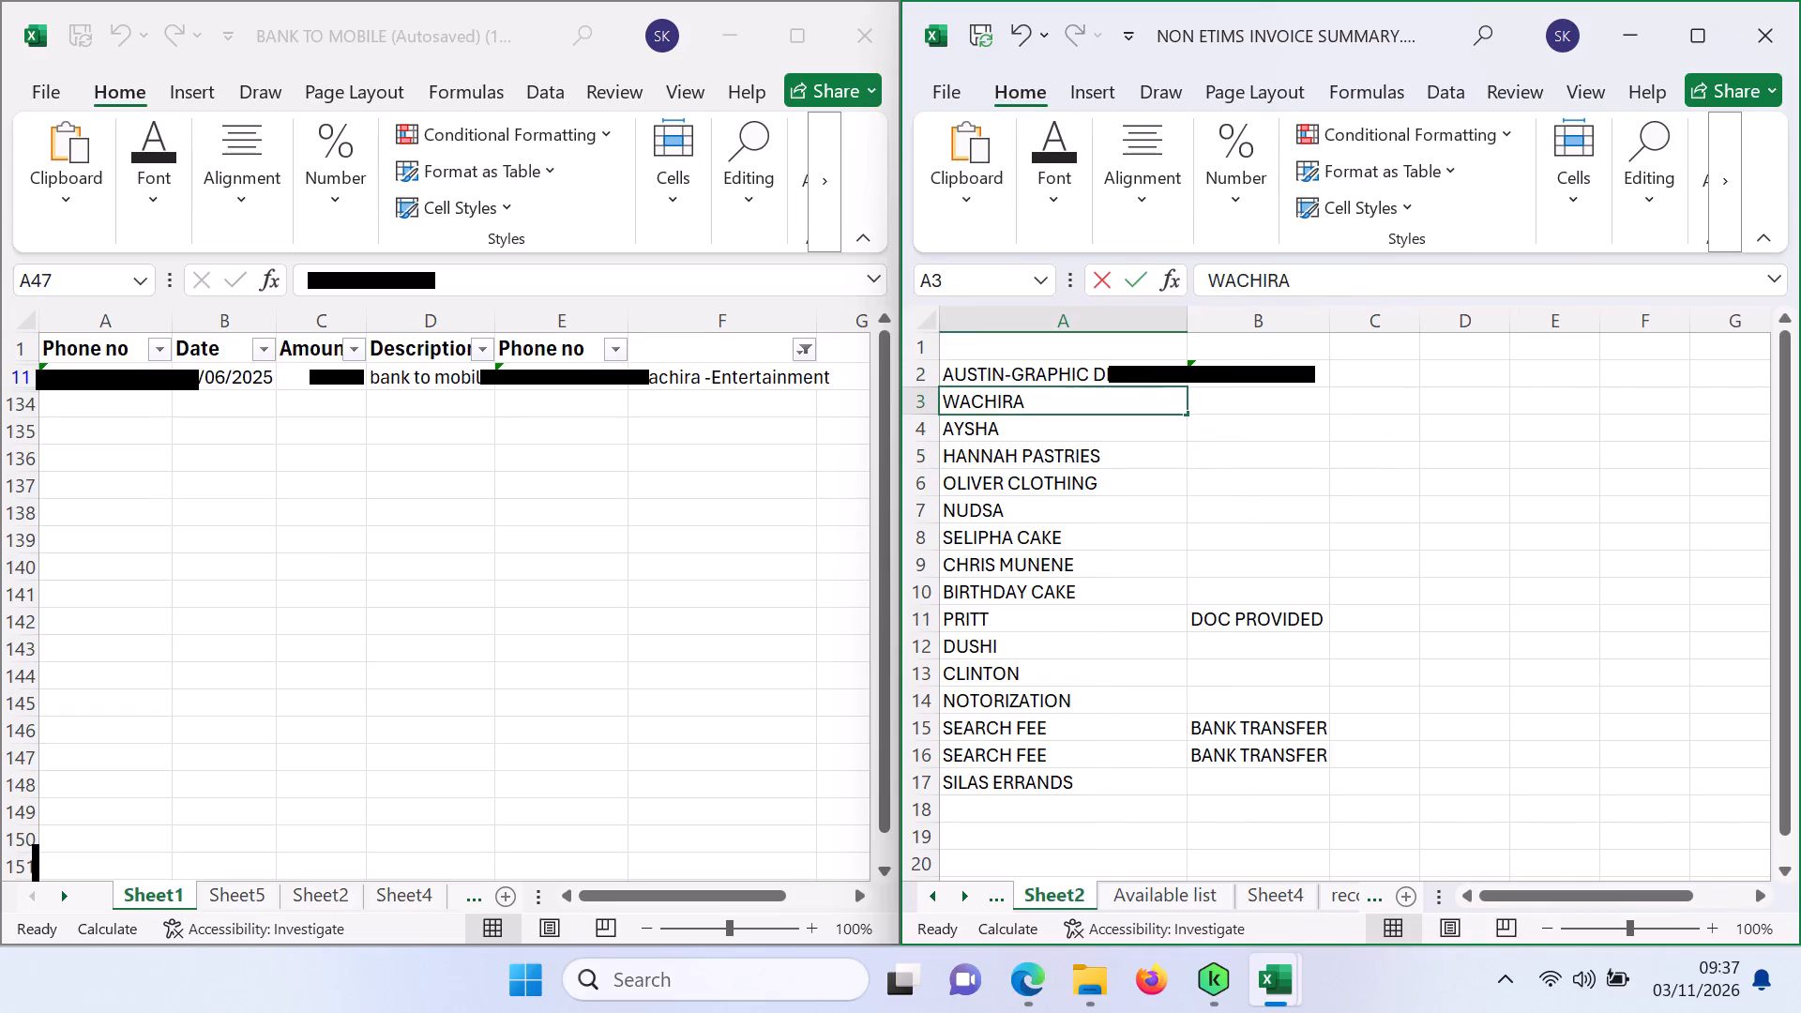
pyautogui.write('-E')
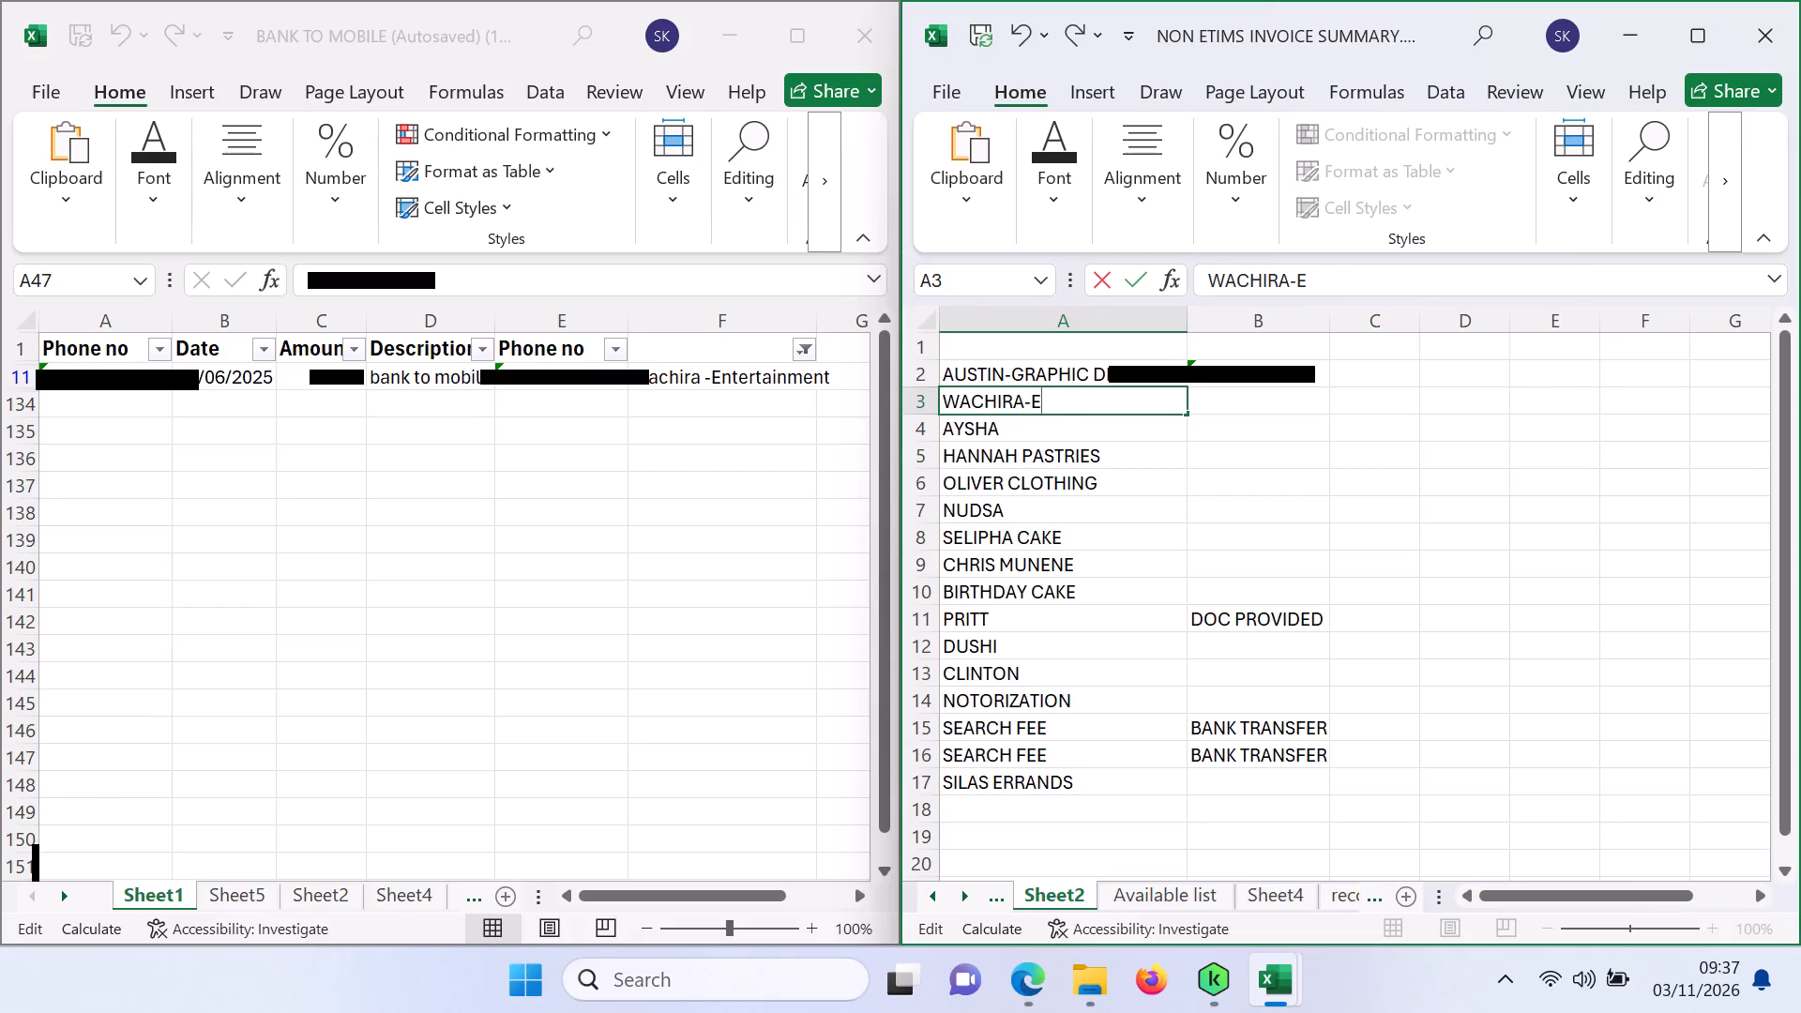
pyautogui.write('NTERTAINMENT')
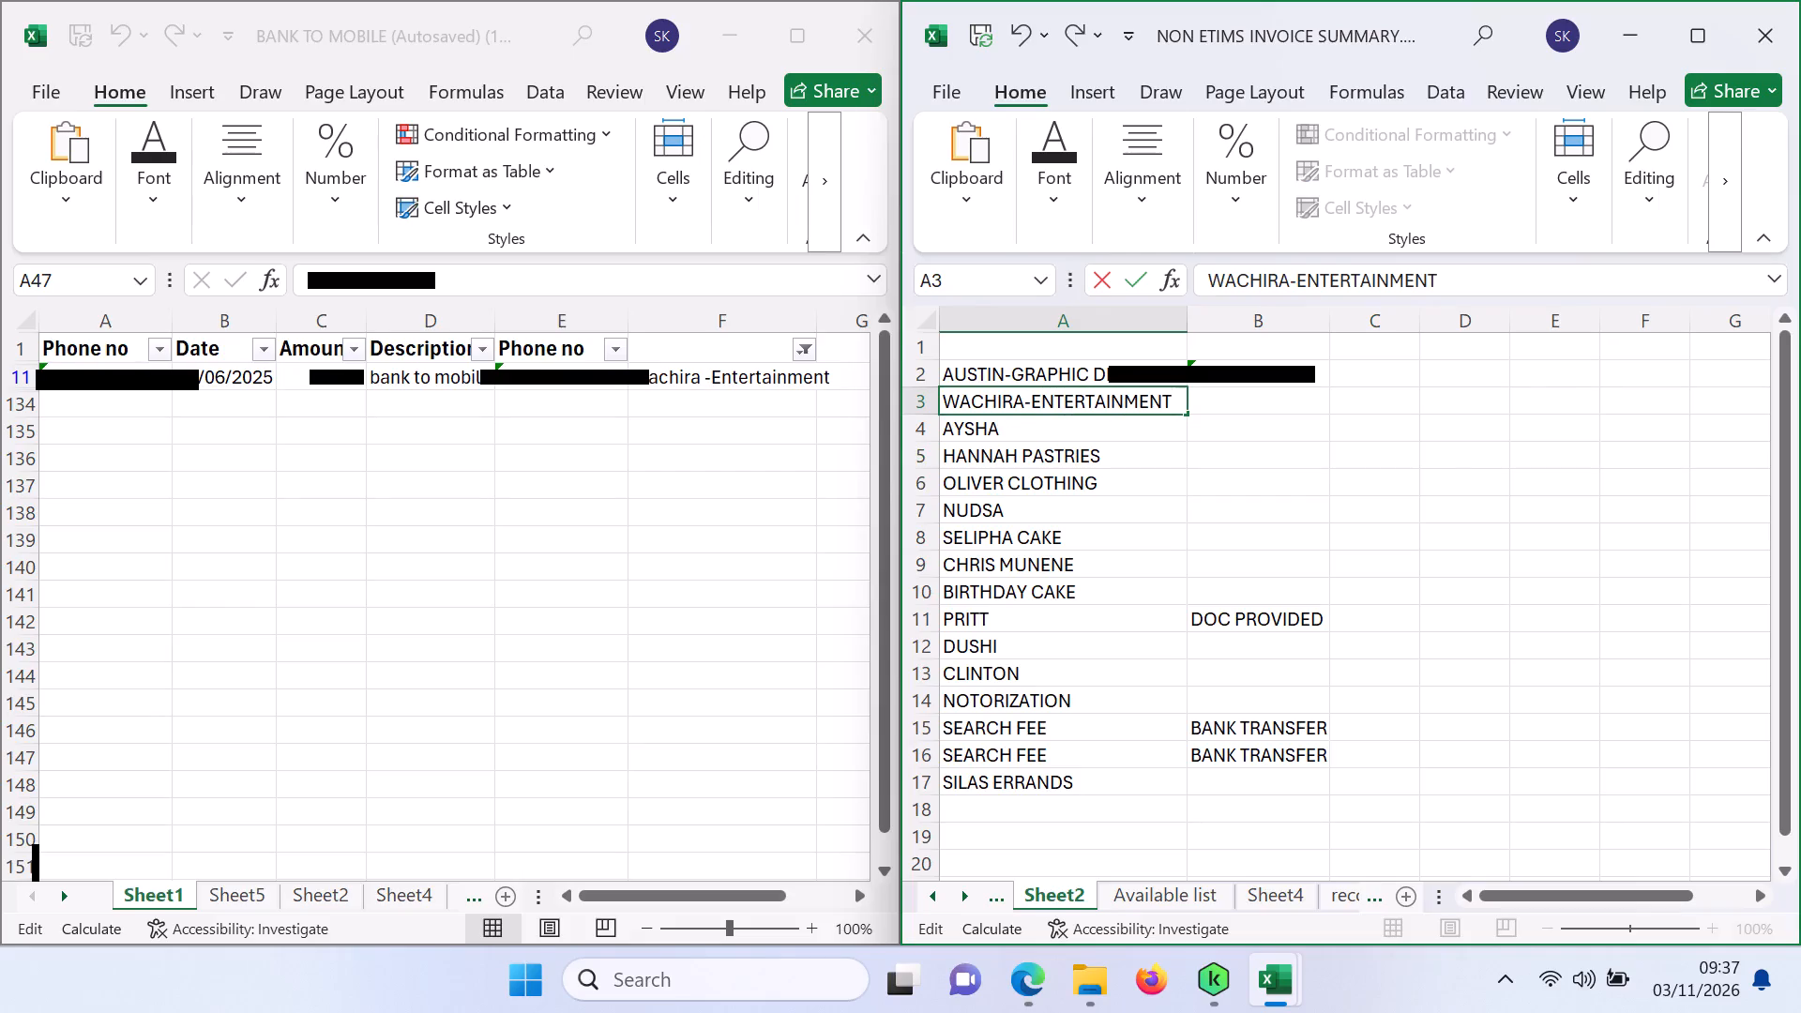
pyautogui.click(619, 521)
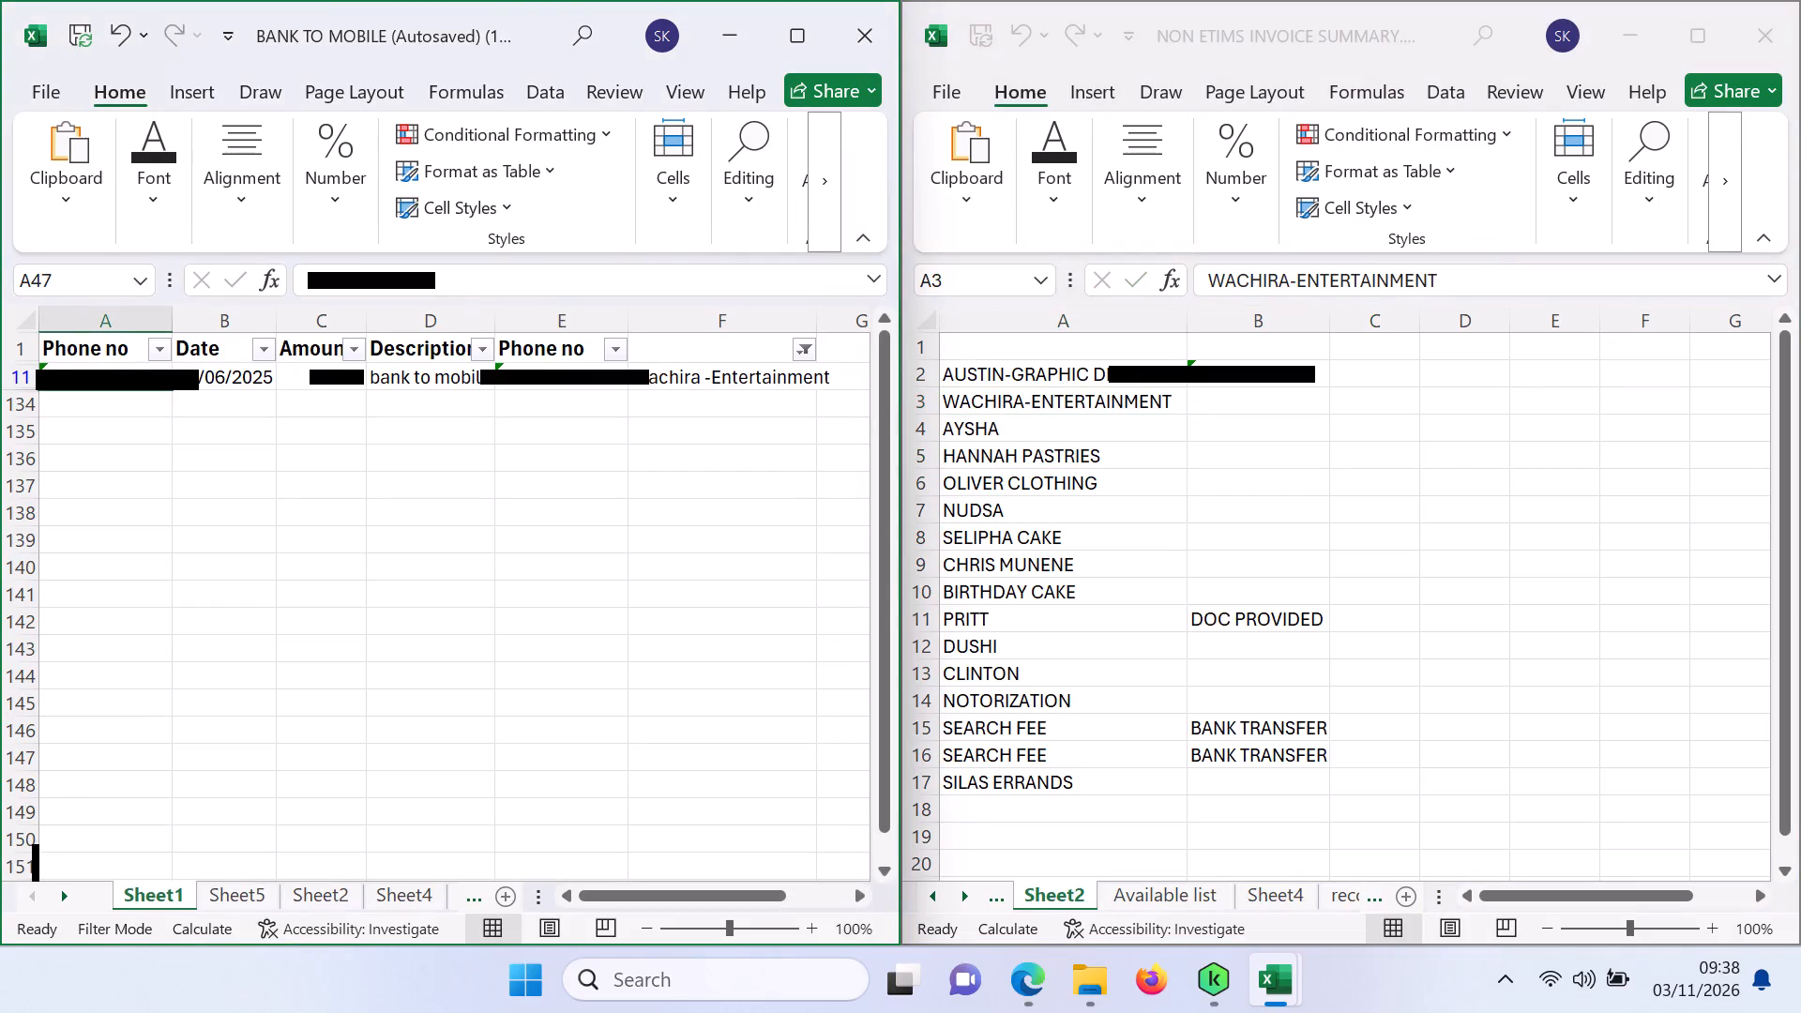
# Copy the Wachira-Entertainment entry's column E phone number into B3 beside WACHIRA-ENTERTAINMENT on Sheet2 of the invoice summary.
pyautogui.click(547, 366)
pyautogui.hotkey('ctrl', 'c')
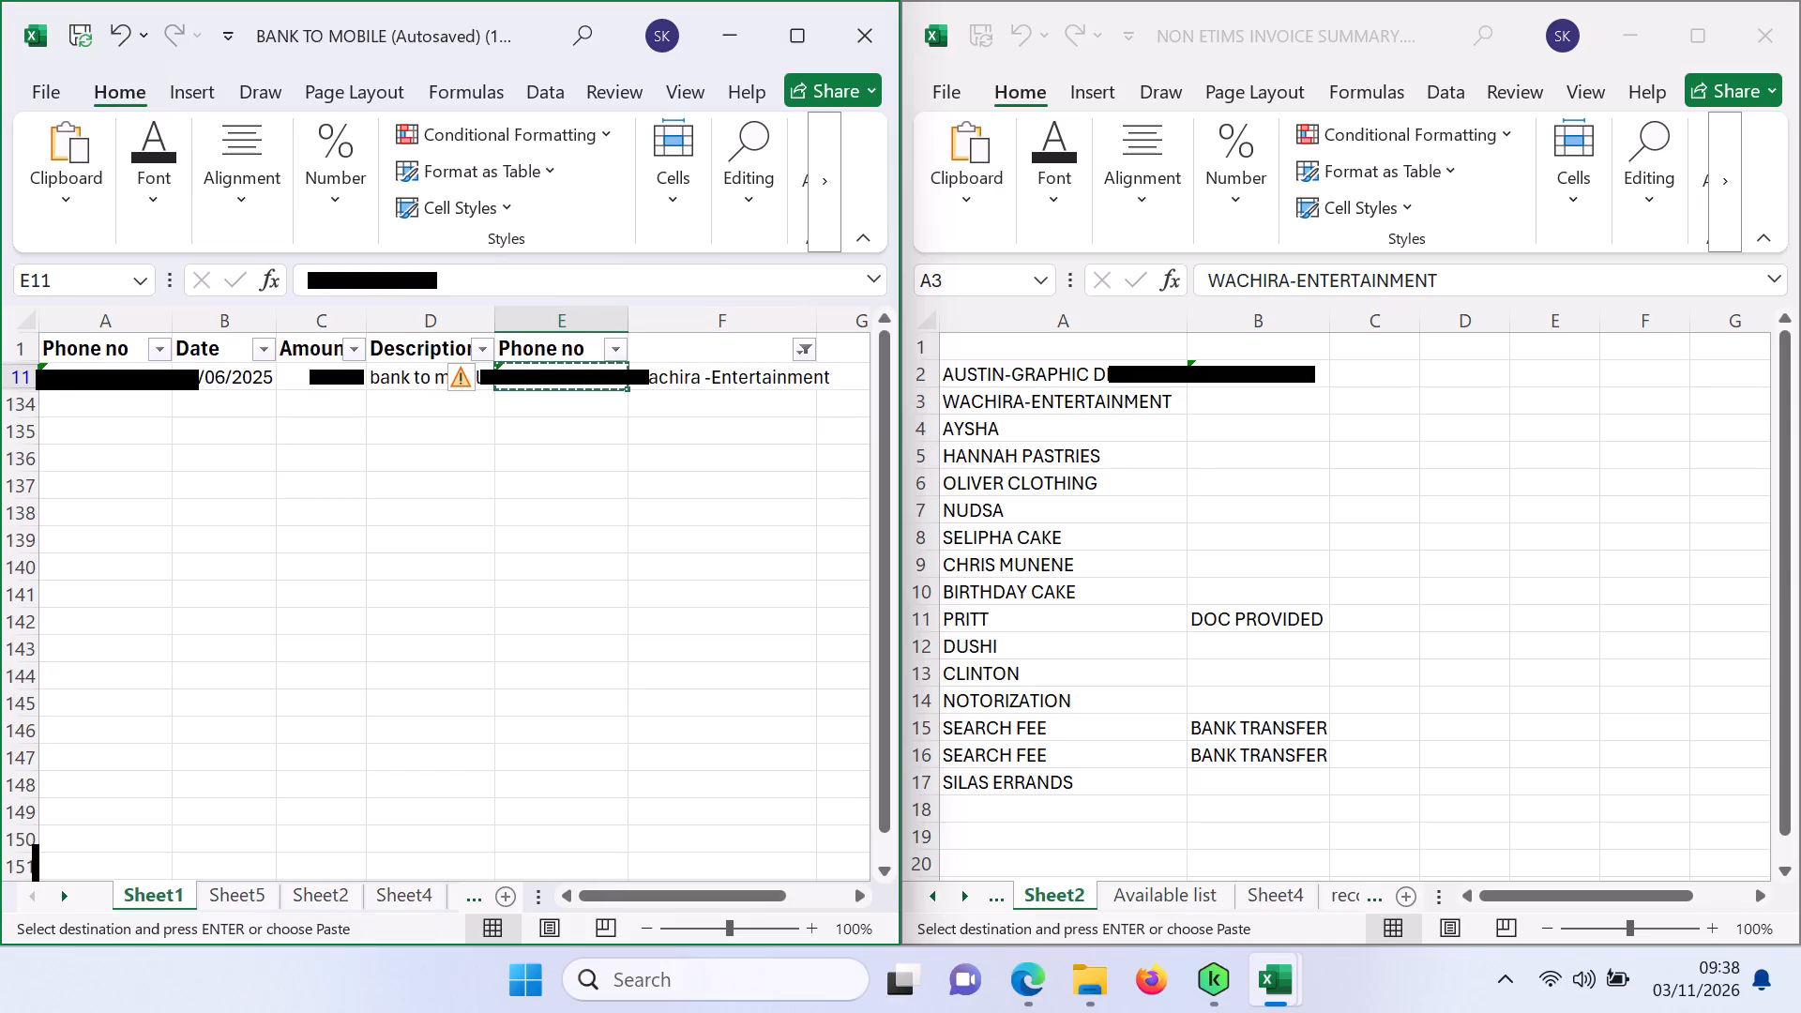
pyautogui.click(1246, 401)
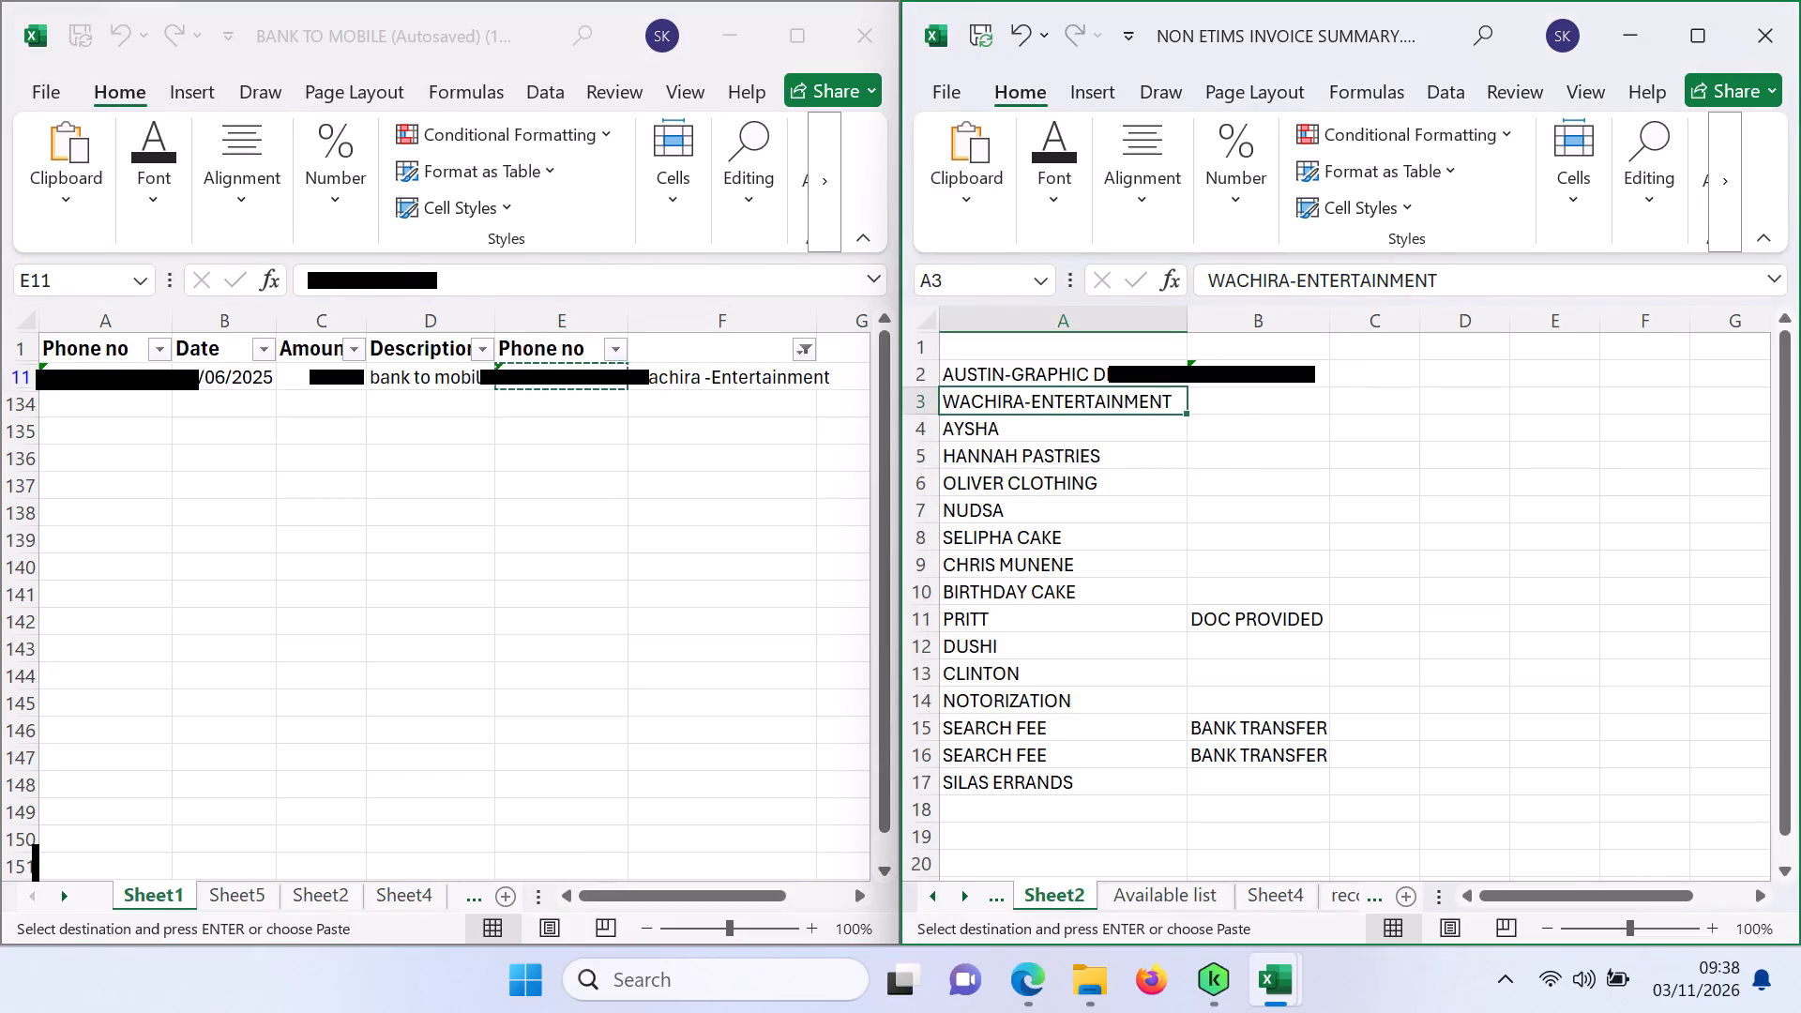
pyautogui.click(1232, 404)
pyautogui.hotkey('ctrl', 'v')
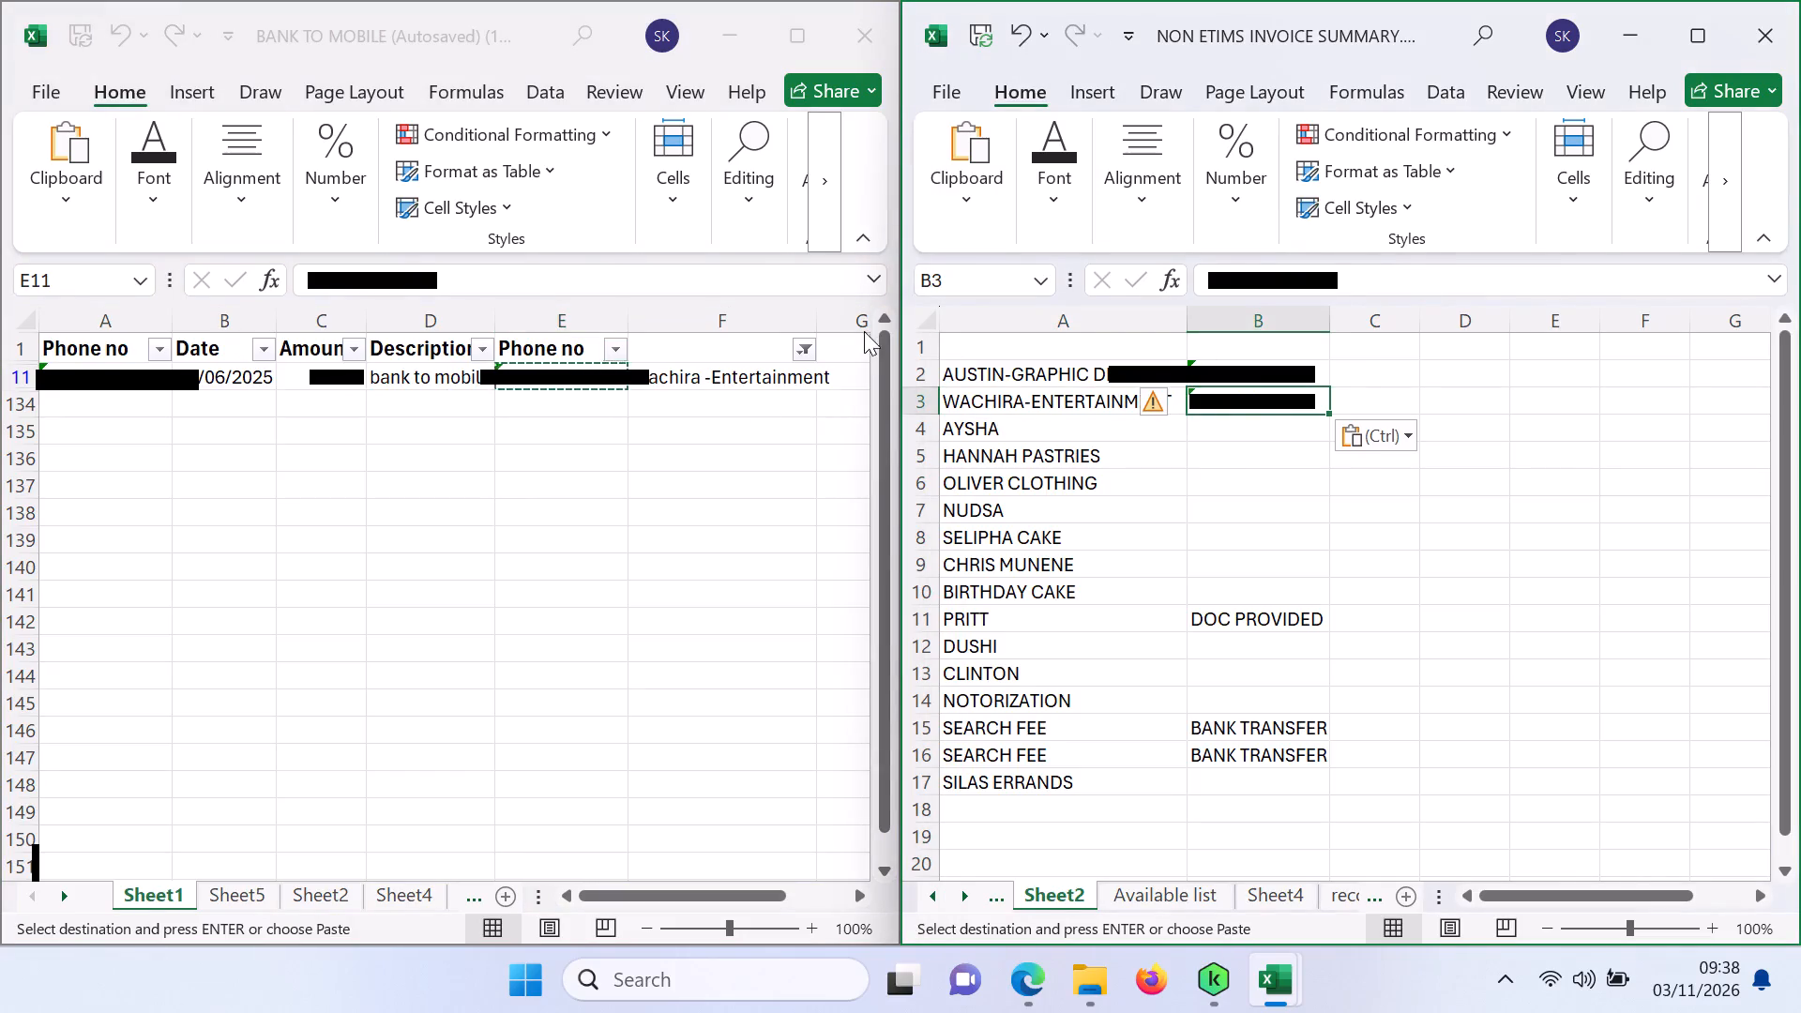
# Change the column F filter in the BANK TO MOBILE workbook to AYSHA.
pyautogui.click(800, 346)
pyautogui.click(800, 346)
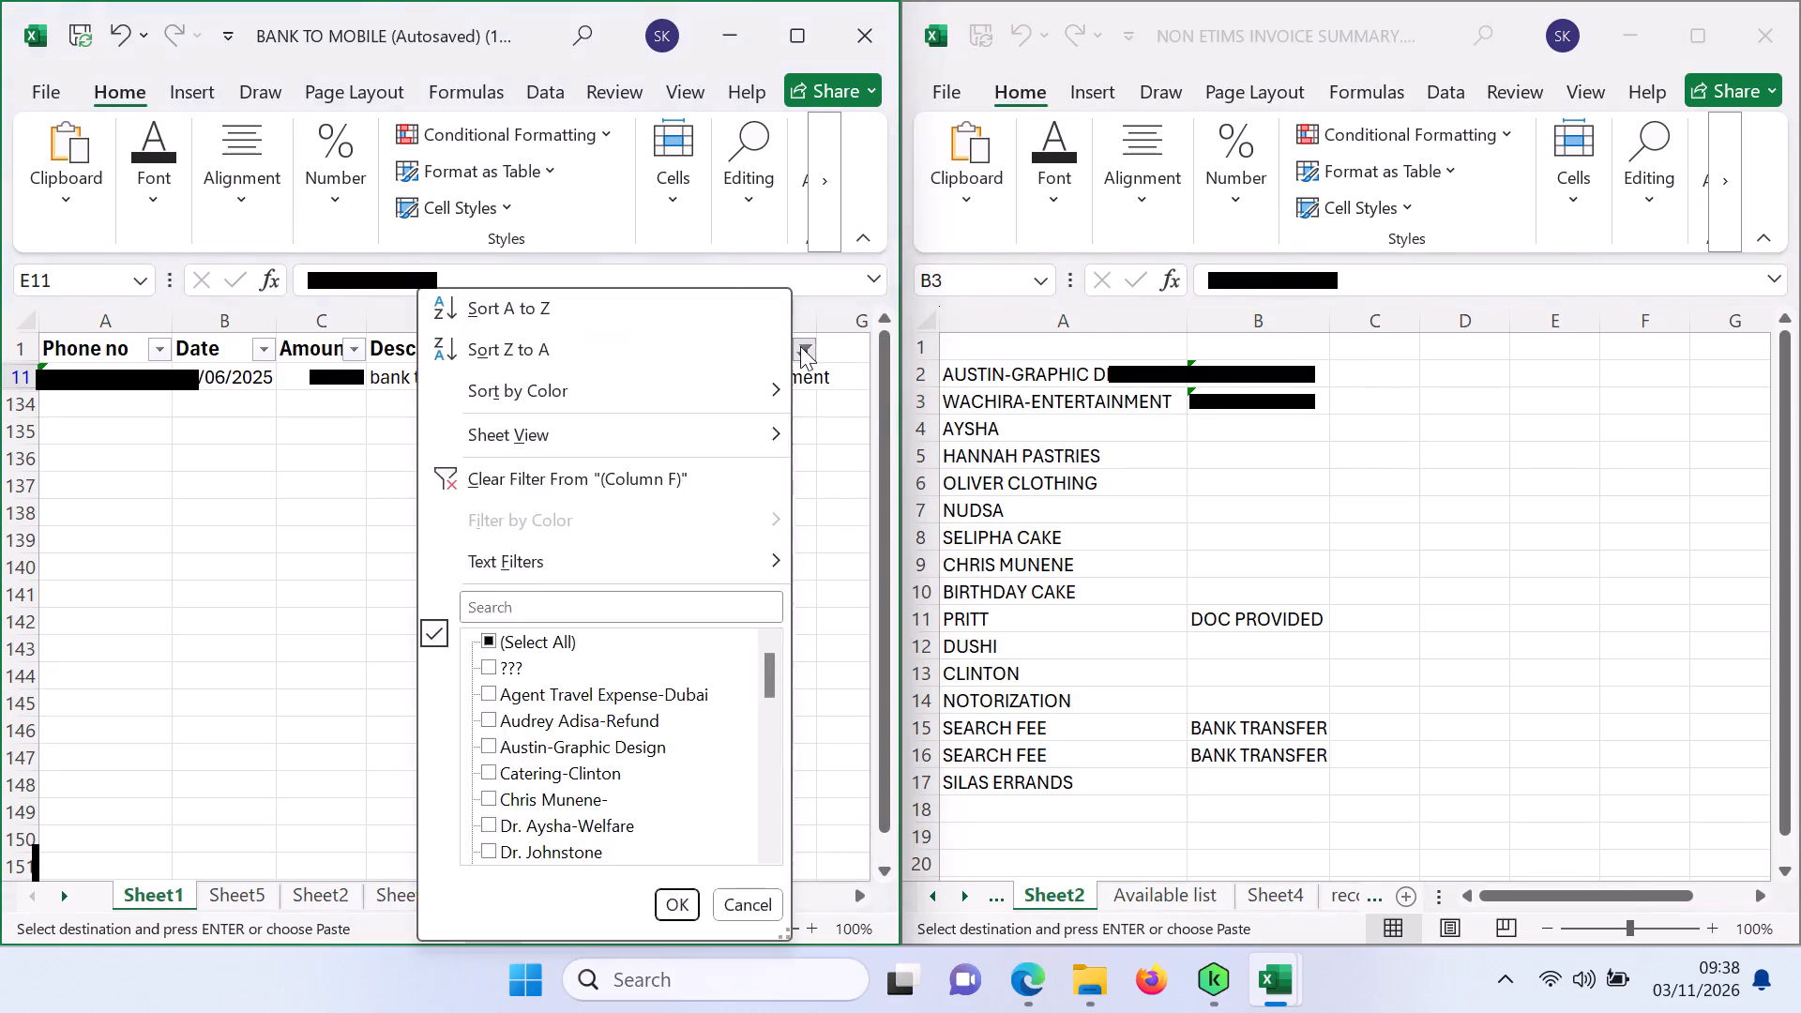
pyautogui.click(547, 595)
pyautogui.click(516, 614)
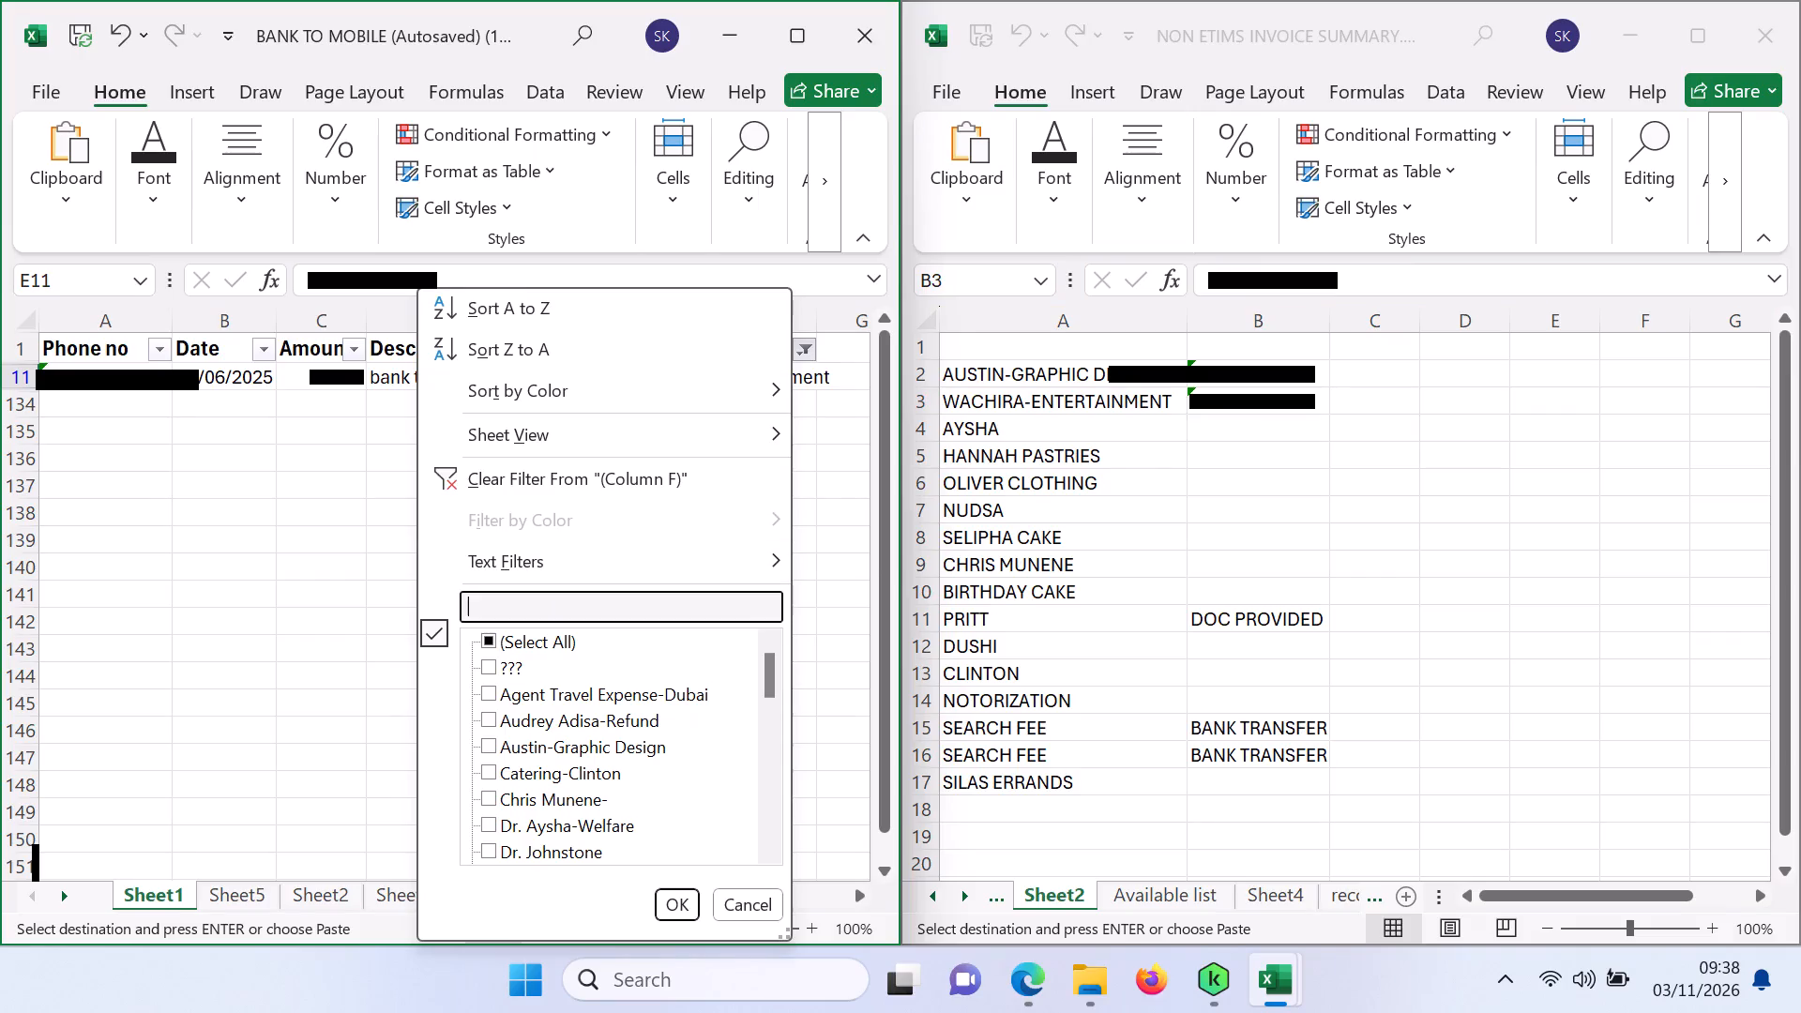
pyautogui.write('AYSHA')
pyautogui.click(672, 901)
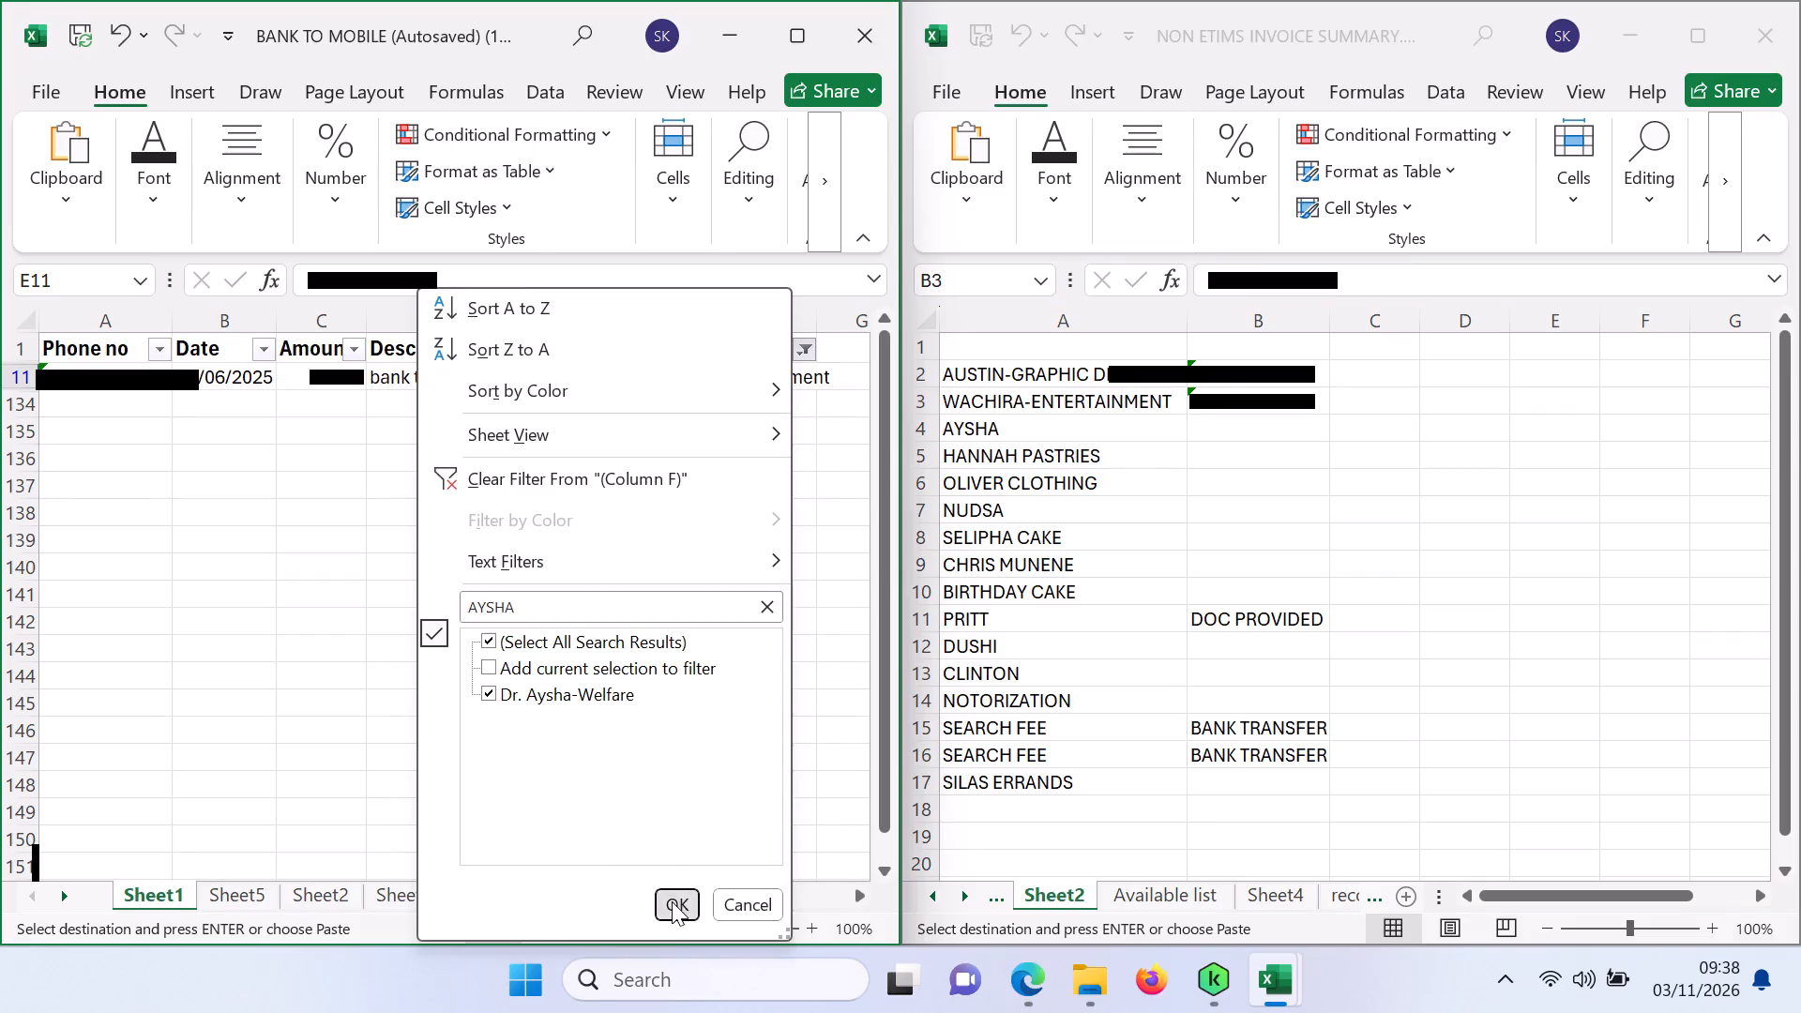
# Copy the Dr. Aysha-Welfare entry's column E phone number into B4 beside AYSHA on Sheet2 of the invoice summary.
pyautogui.click(546, 382)
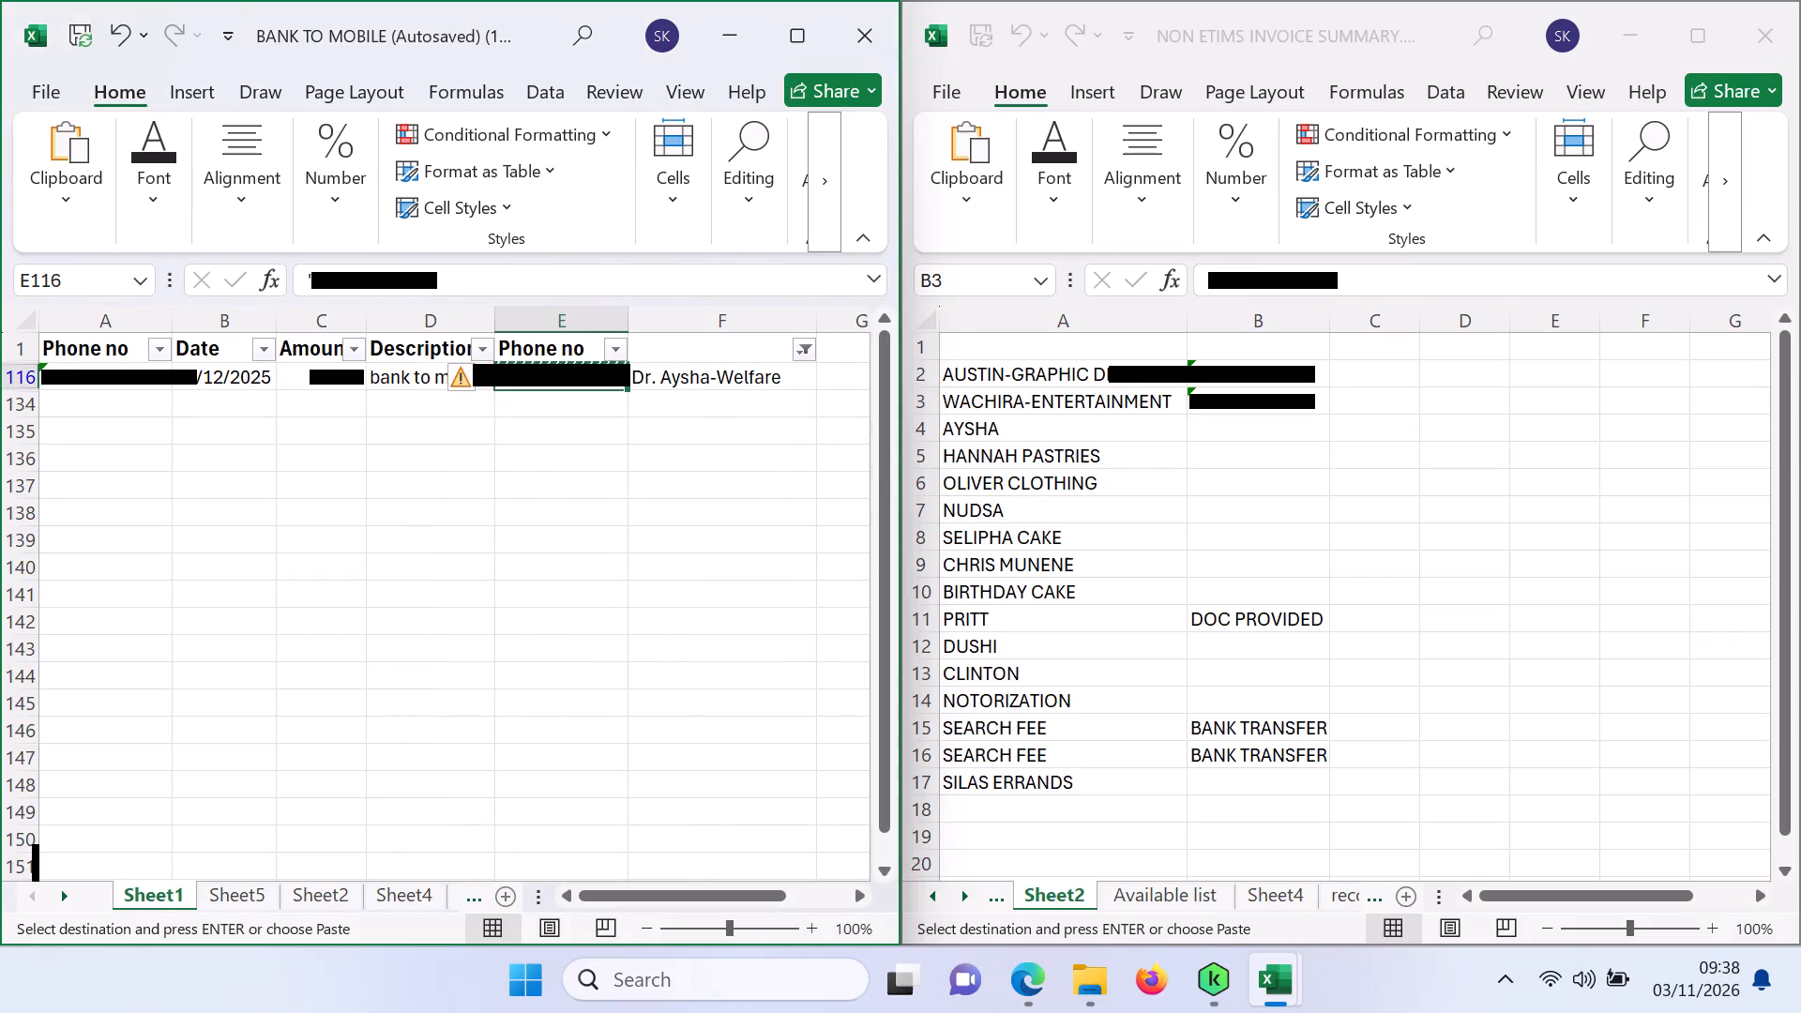
pyautogui.hotkey('ctrl', 'c')
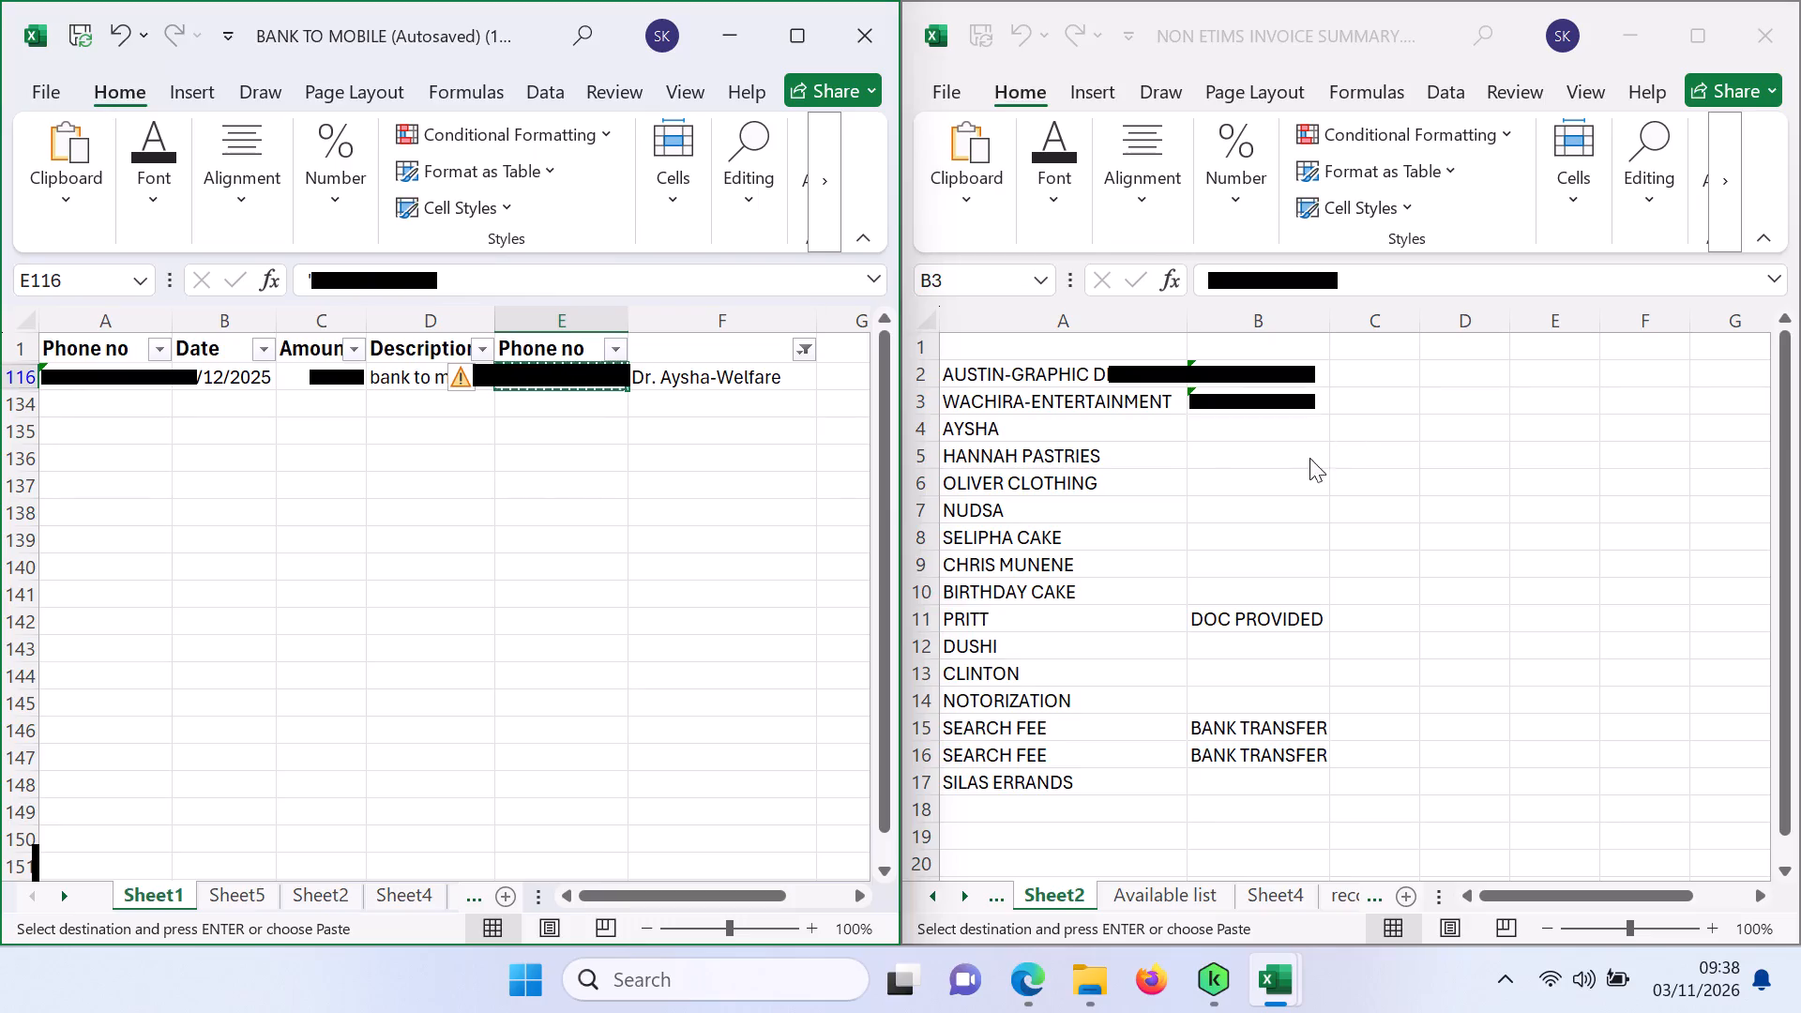
pyautogui.click(1232, 421)
pyautogui.click(1221, 430)
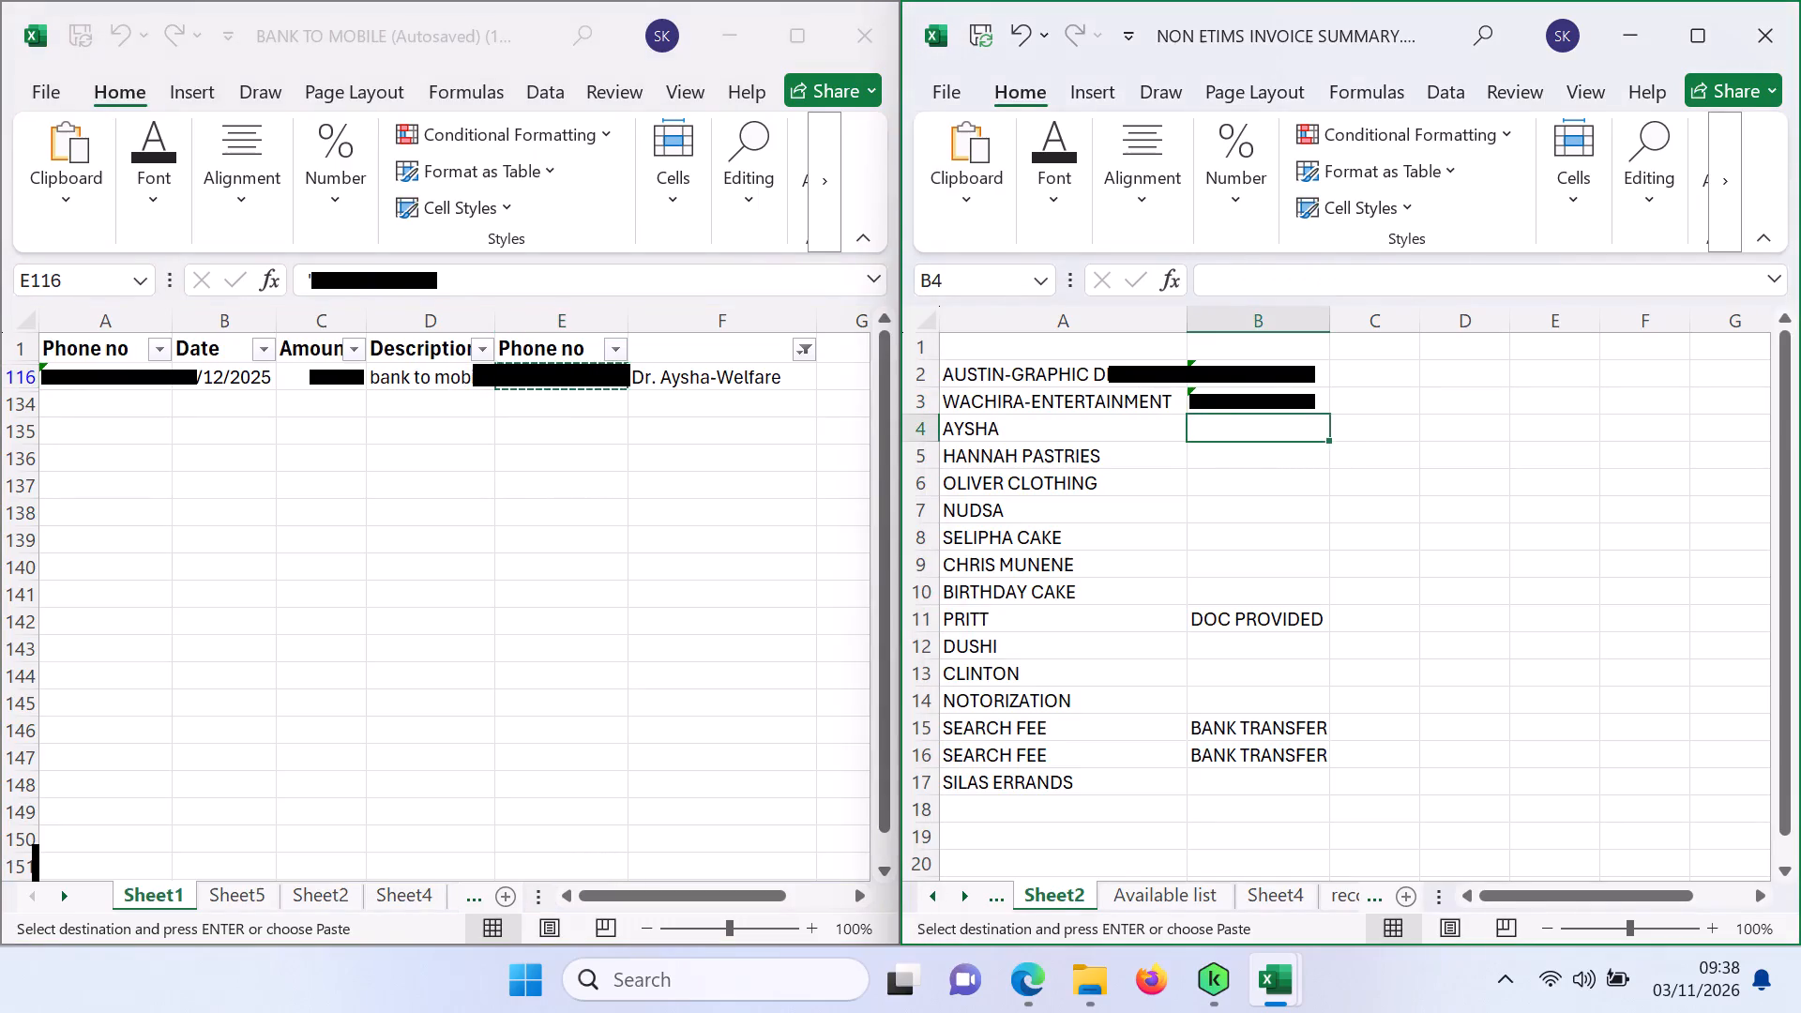
pyautogui.hotkey('ctrl', 'v')
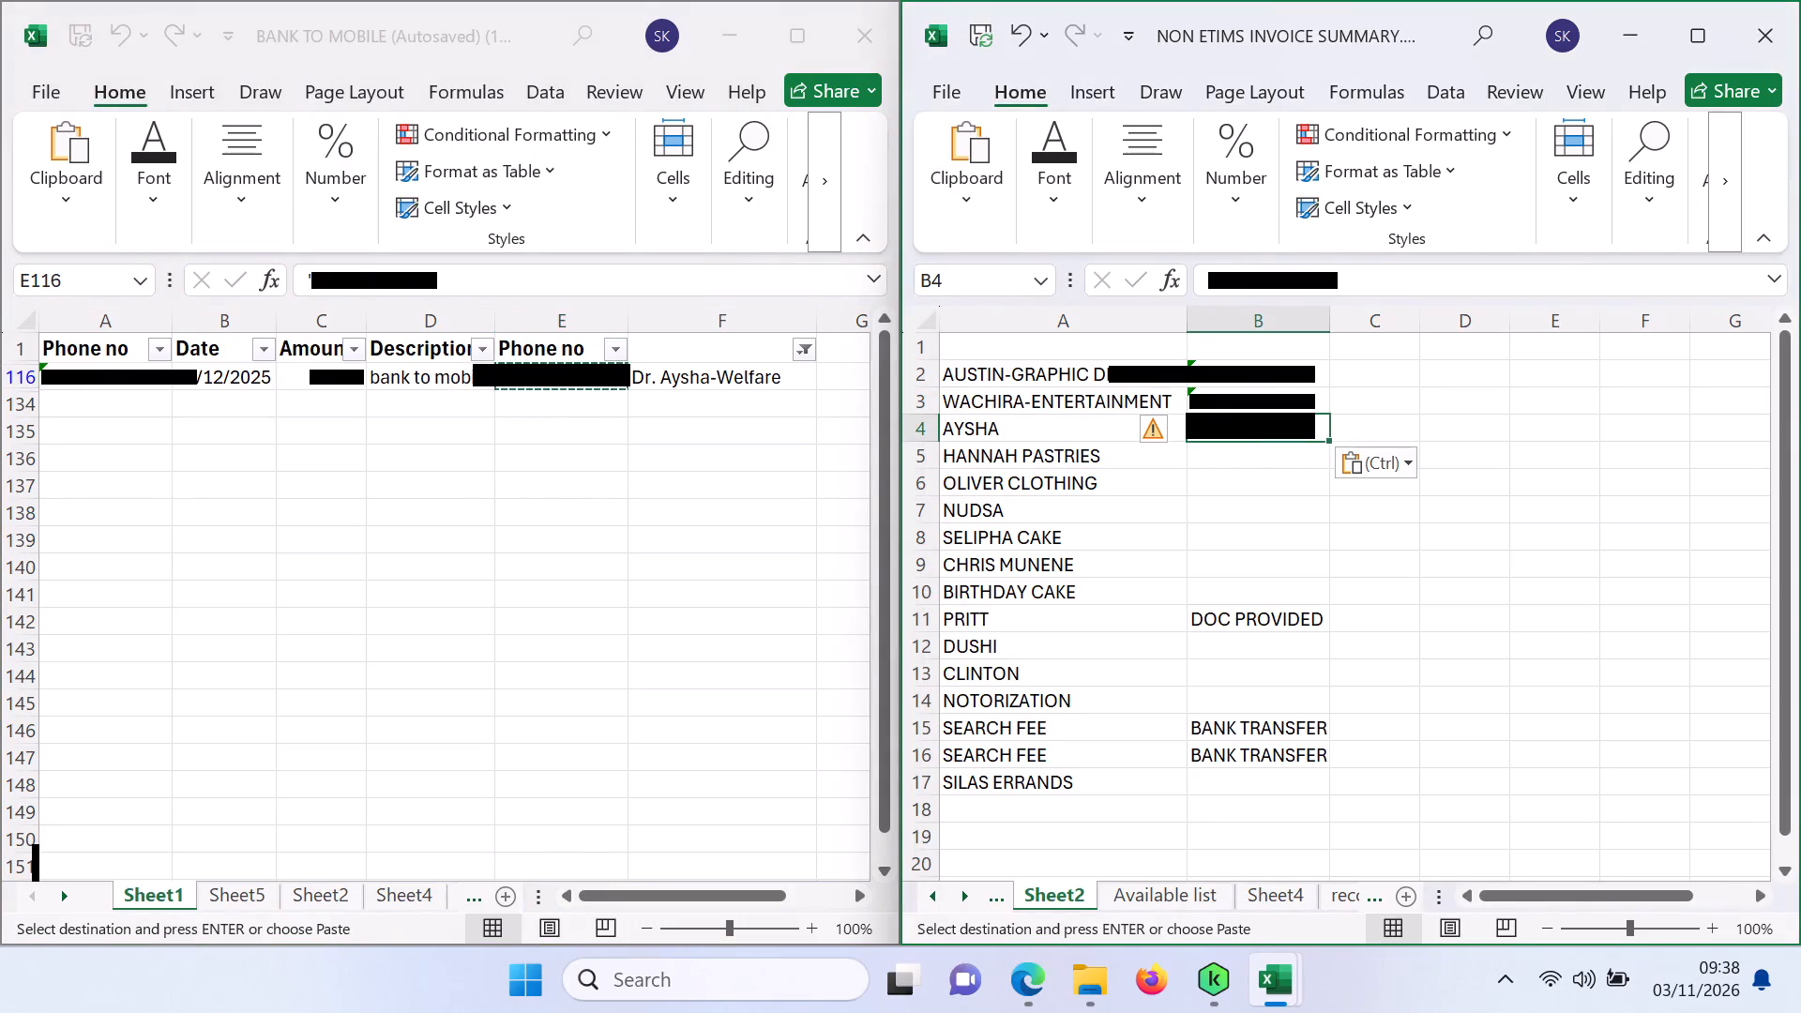
# Change the column F filter in the BANK TO MOBILE workbook to HANN.
pyautogui.click(796, 349)
pyautogui.click(796, 349)
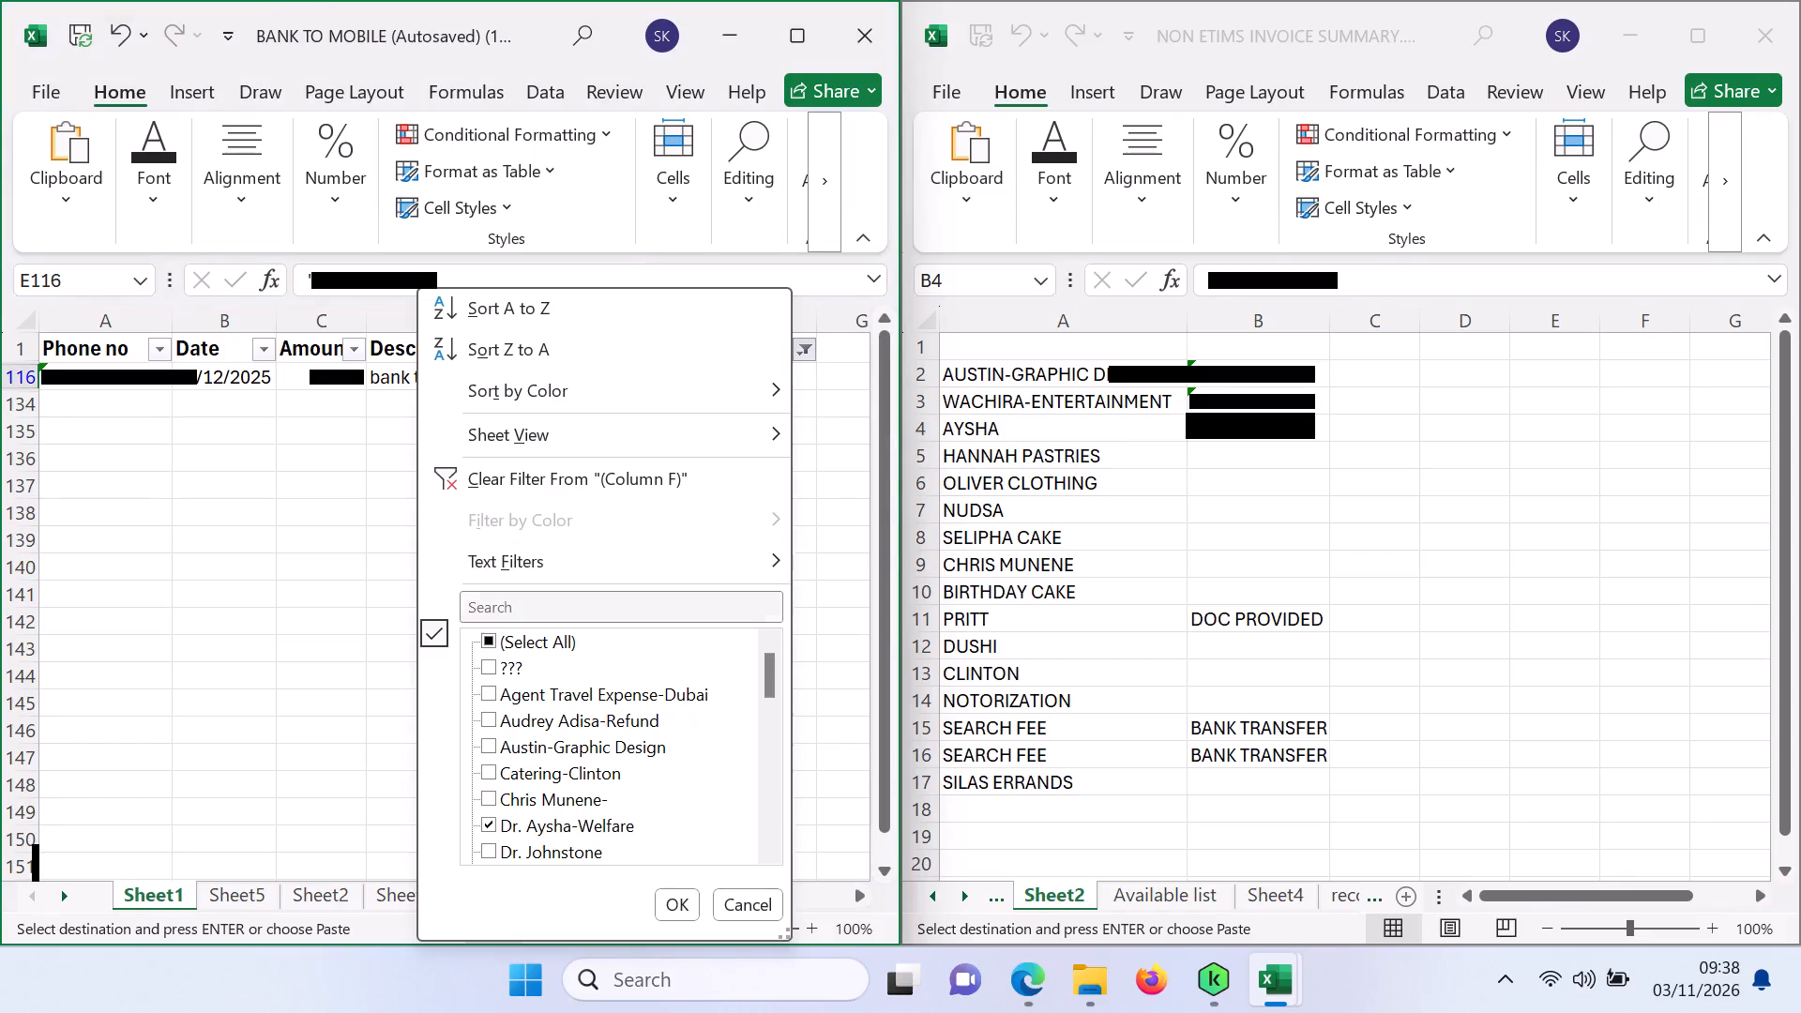
pyautogui.click(531, 607)
pyautogui.write('HANN')
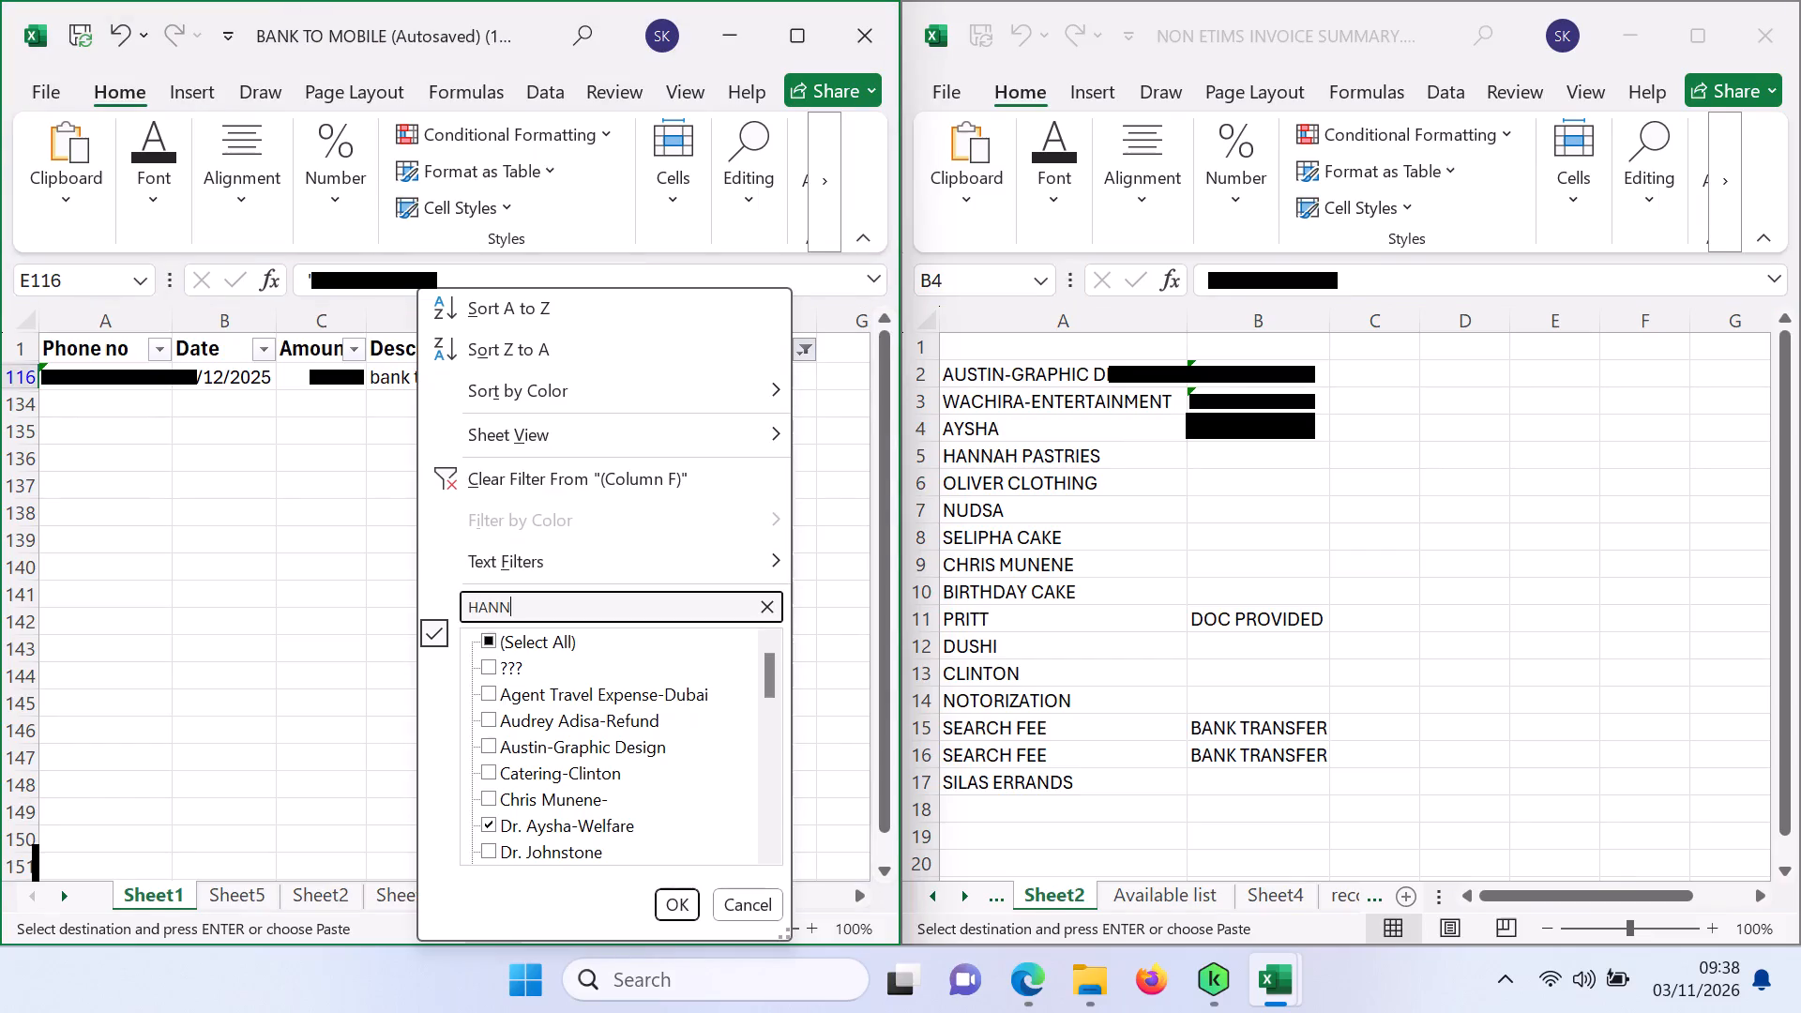
pyautogui.click(675, 908)
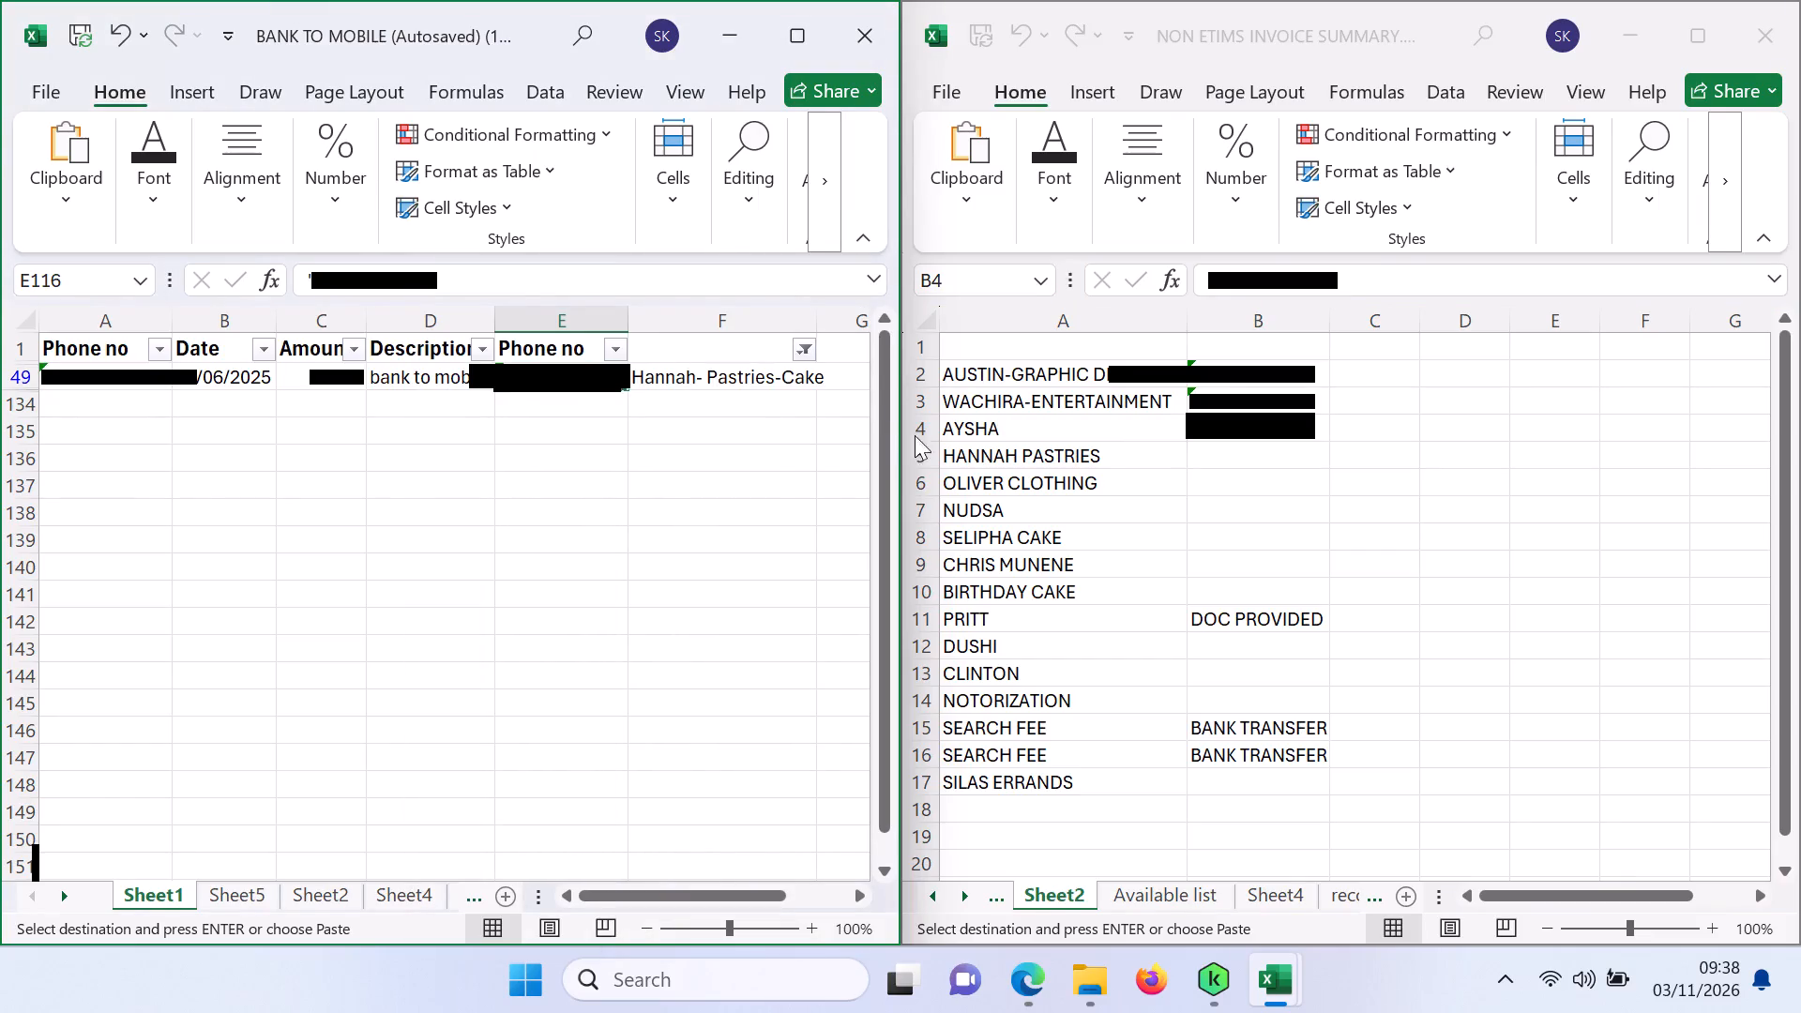
# Extend the label in A5 of Sheet2 to HANNAH PASTRIES CAKE.
pyautogui.doubleClick(1112, 455)
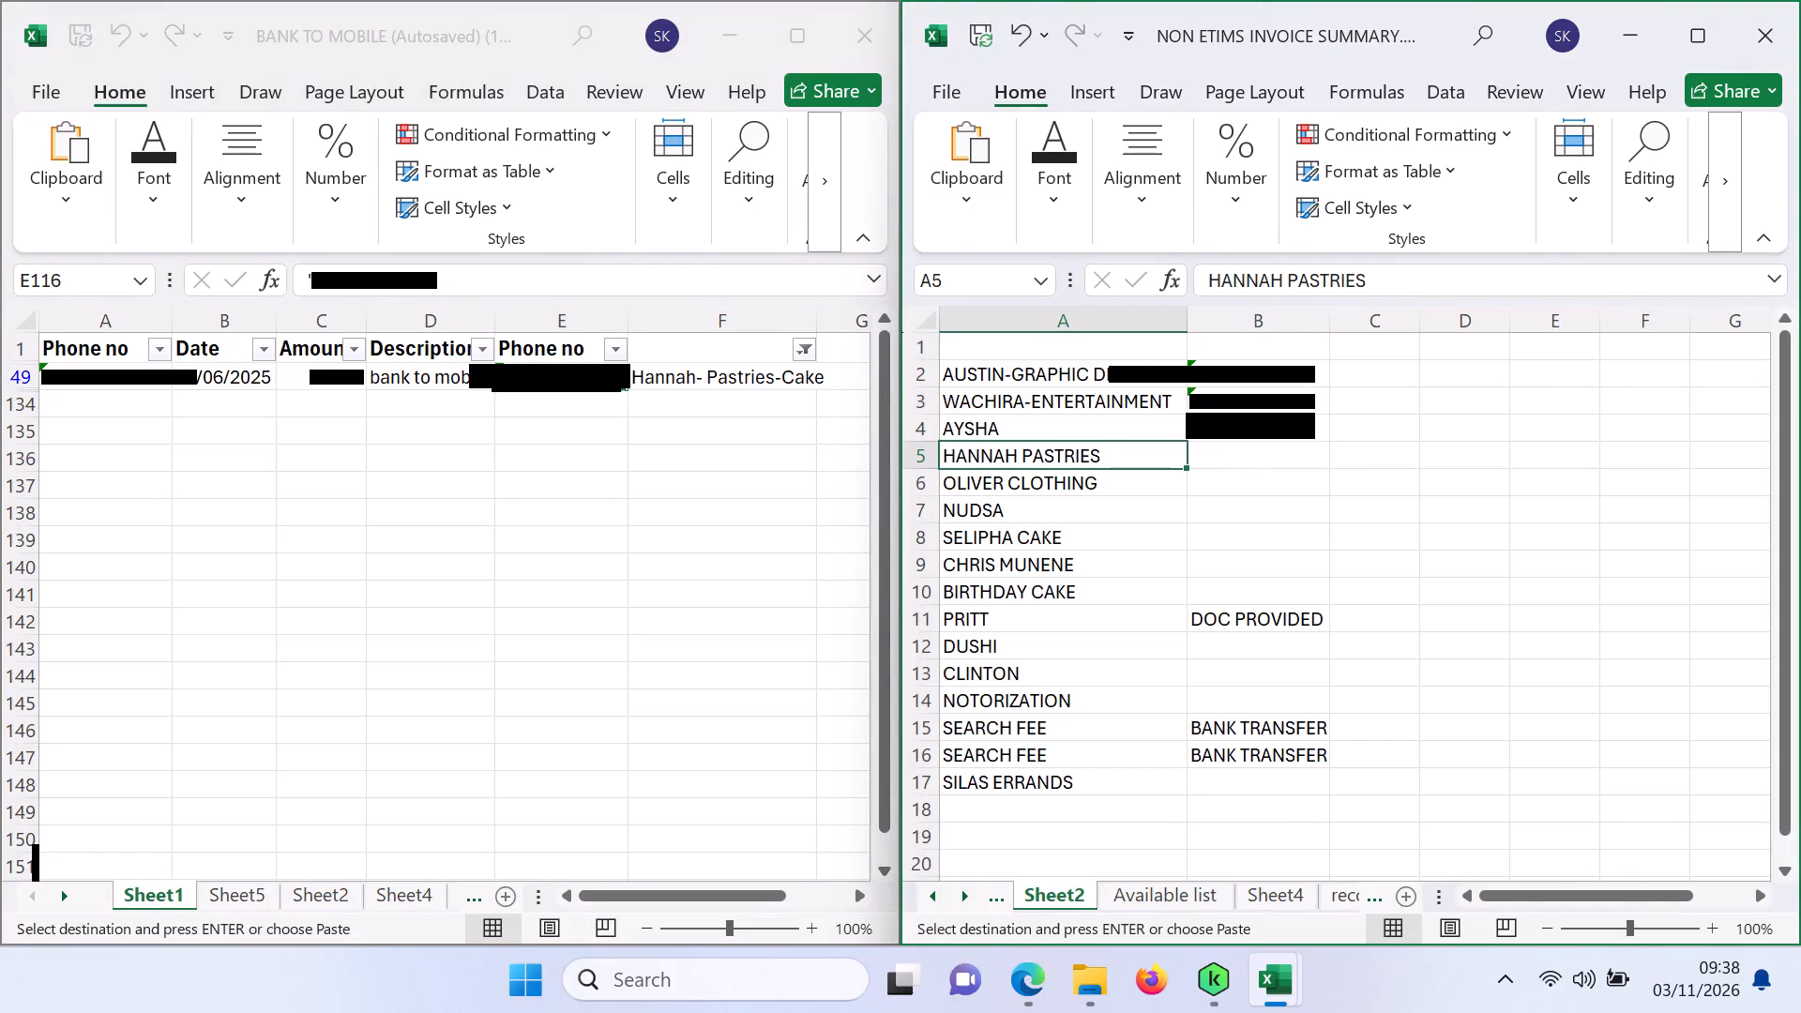
pyautogui.doubleClick(1108, 461)
pyautogui.press('space')
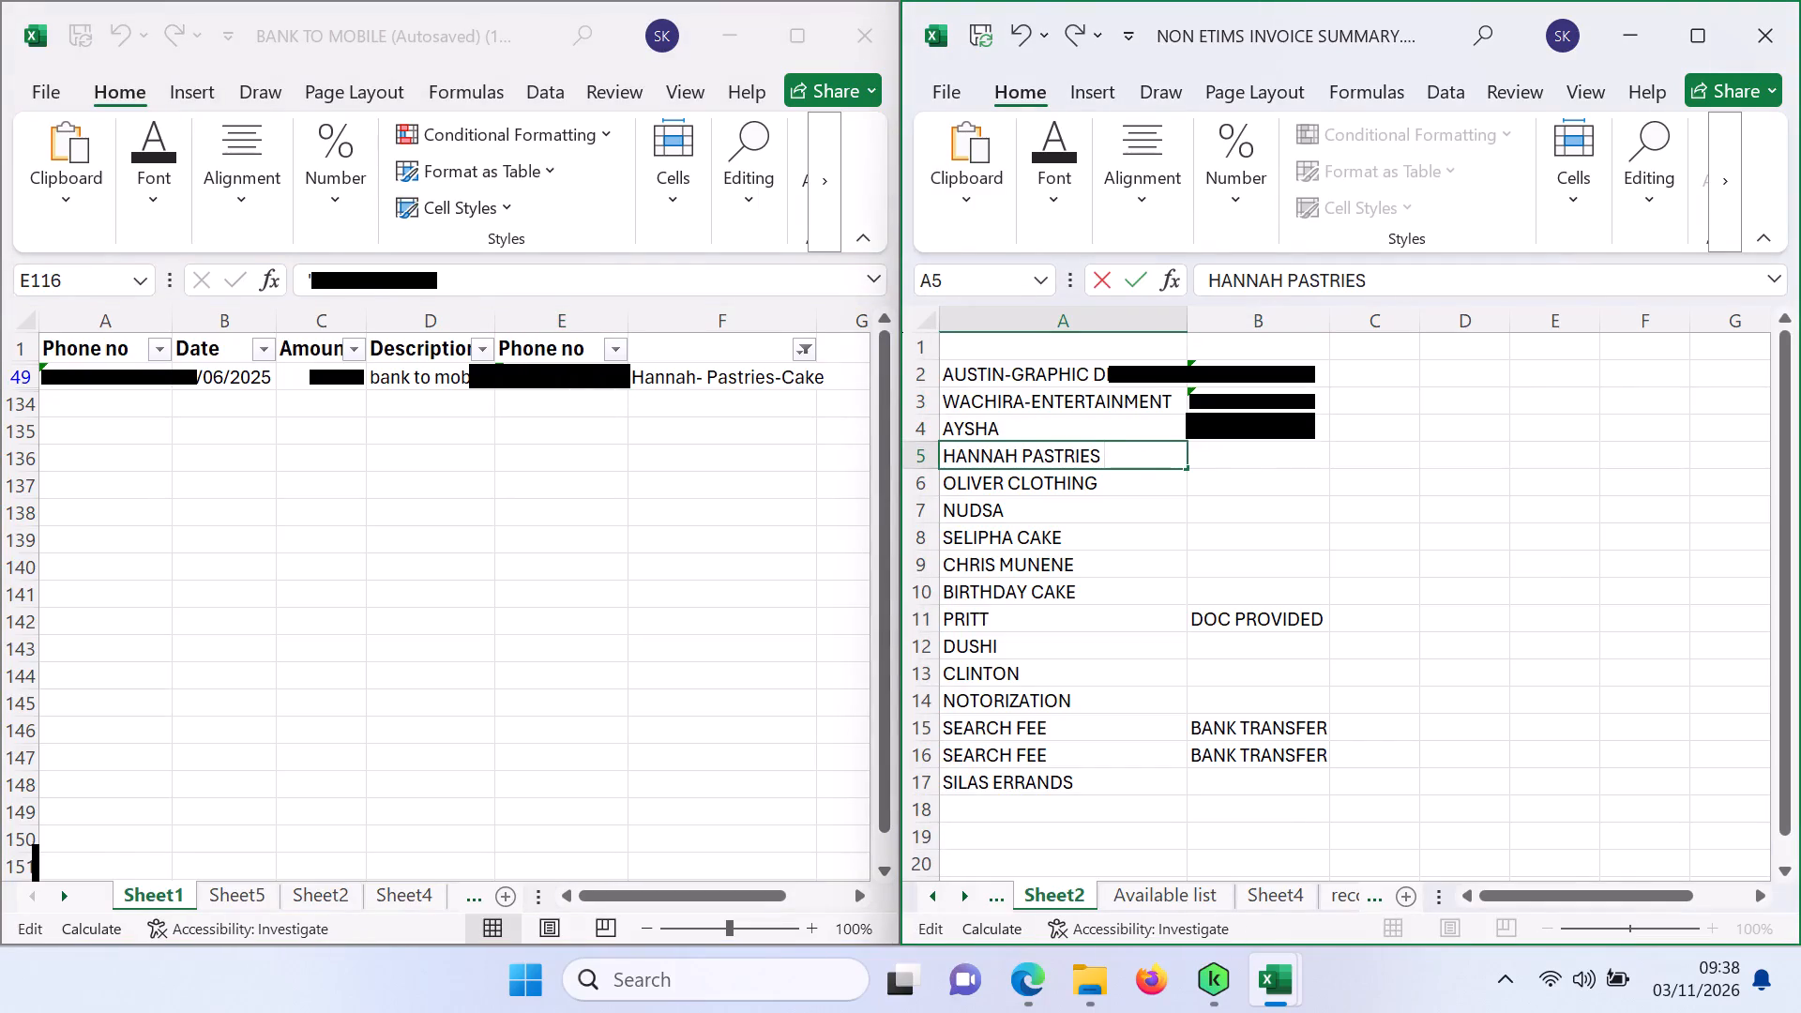
pyautogui.write('CAKE')
pyautogui.click(696, 498)
# Copy the Hannah pastries payment's column E phone number into B5 beside its name on Sheet2.
pyautogui.click(561, 377)
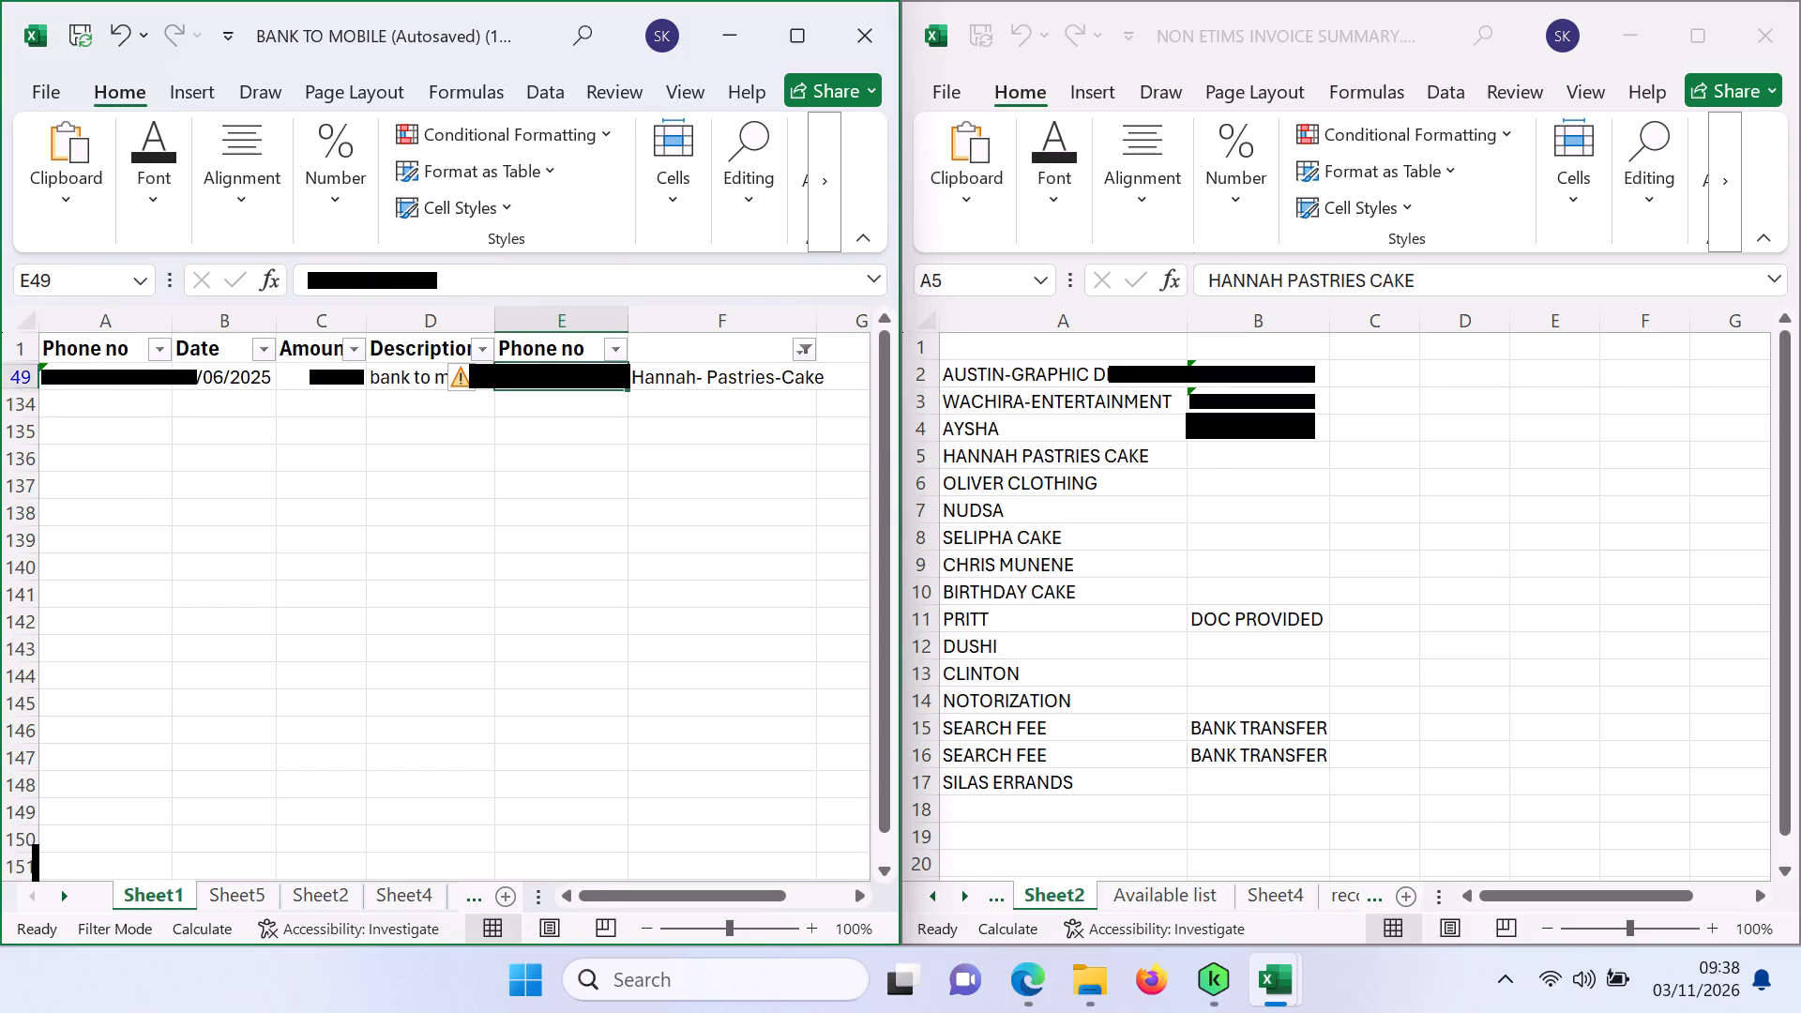
pyautogui.hotkey('ctrl', 'c')
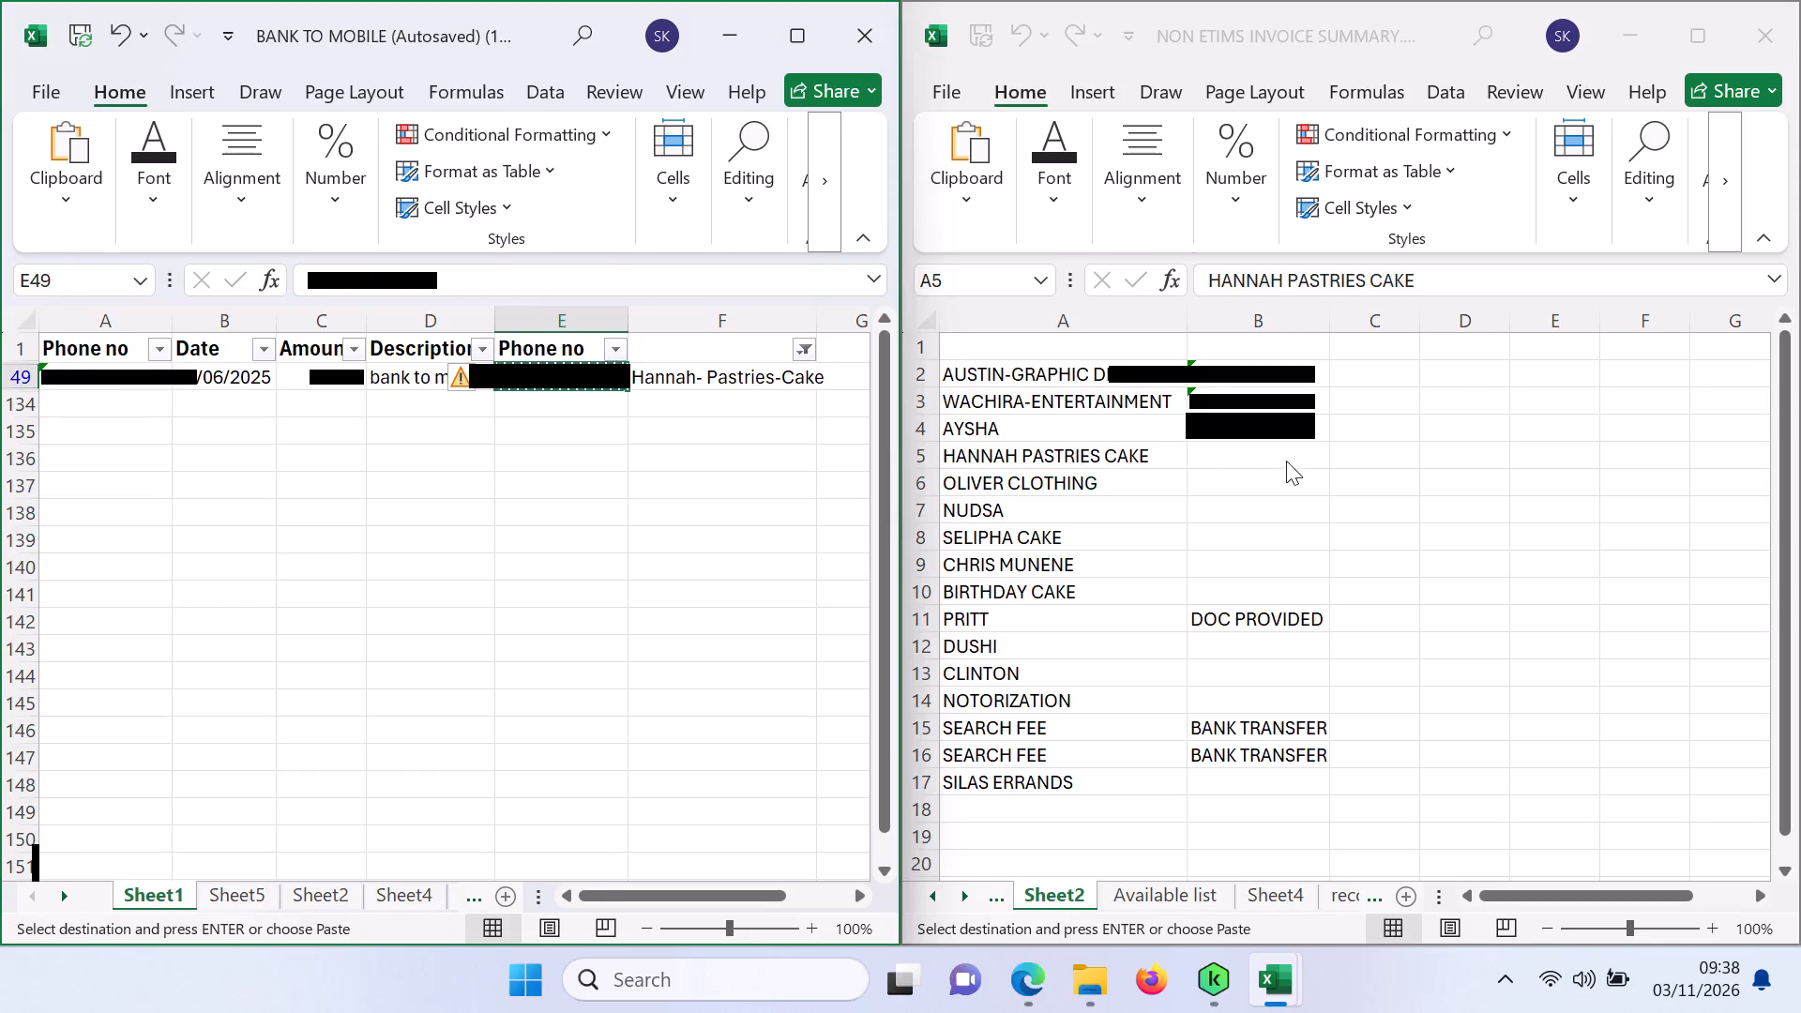
pyautogui.click(1257, 458)
pyautogui.click(1225, 455)
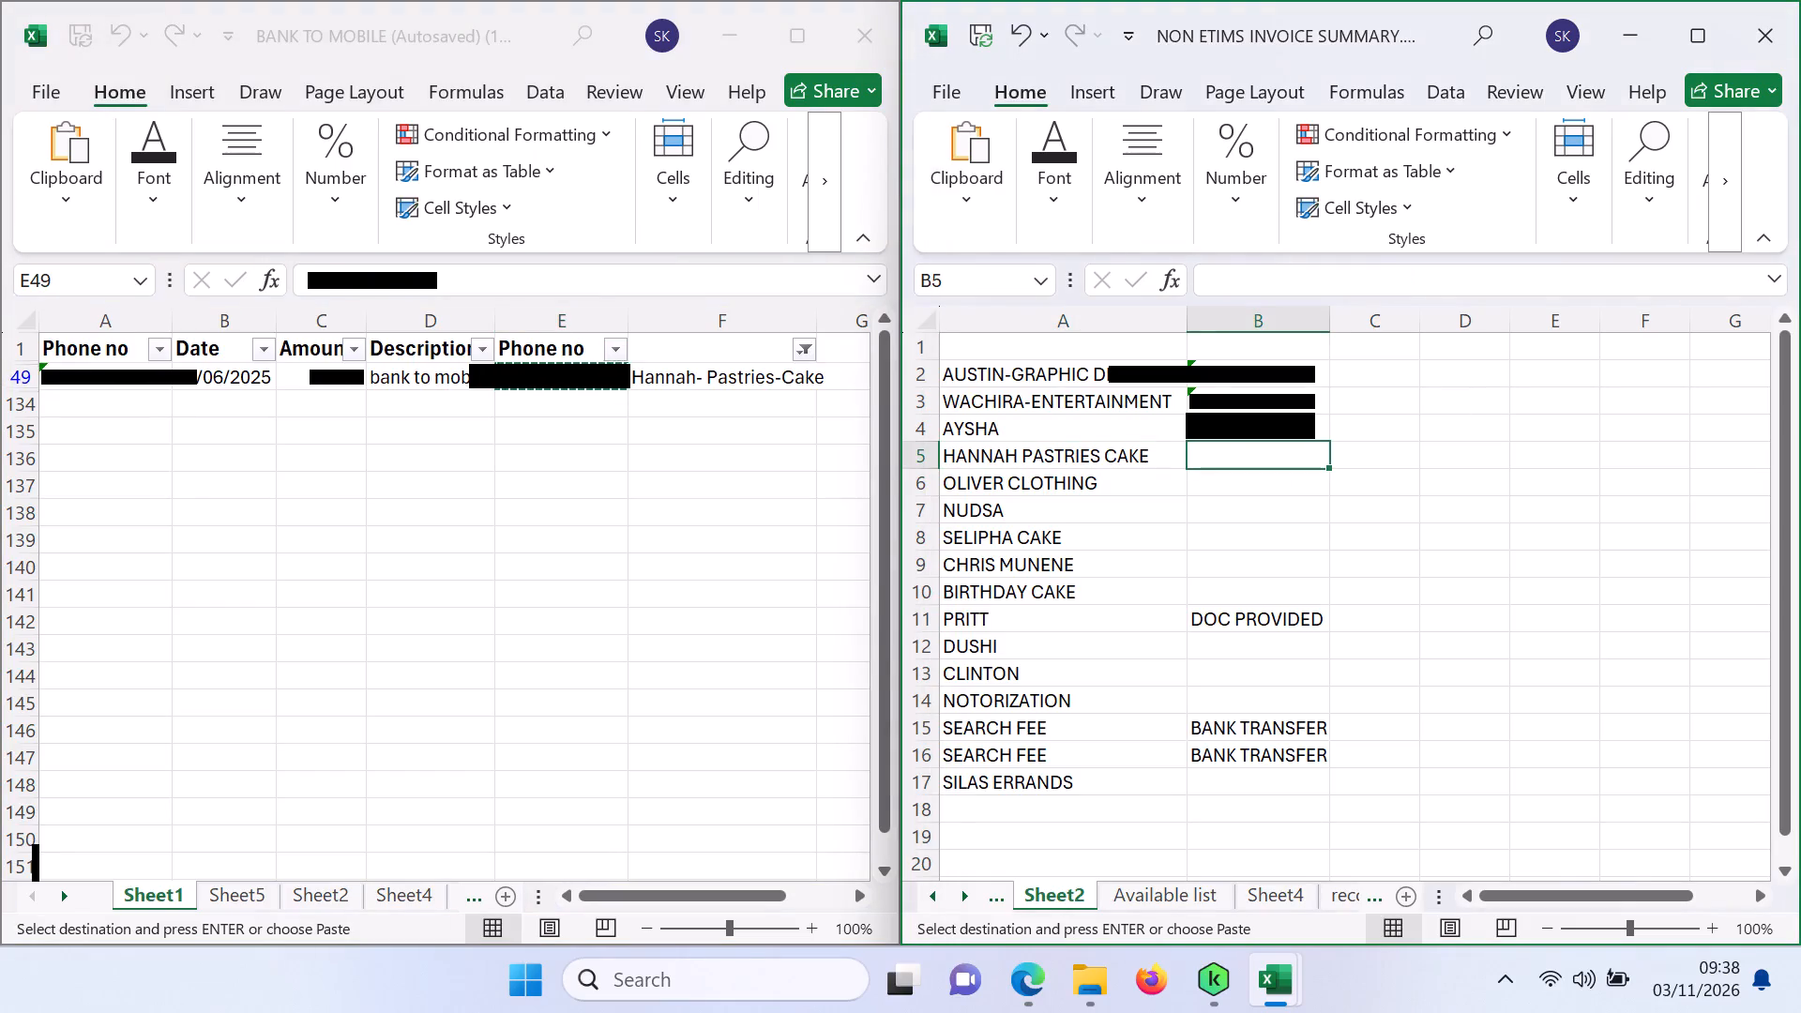
pyautogui.hotkey('ctrl', 'v')
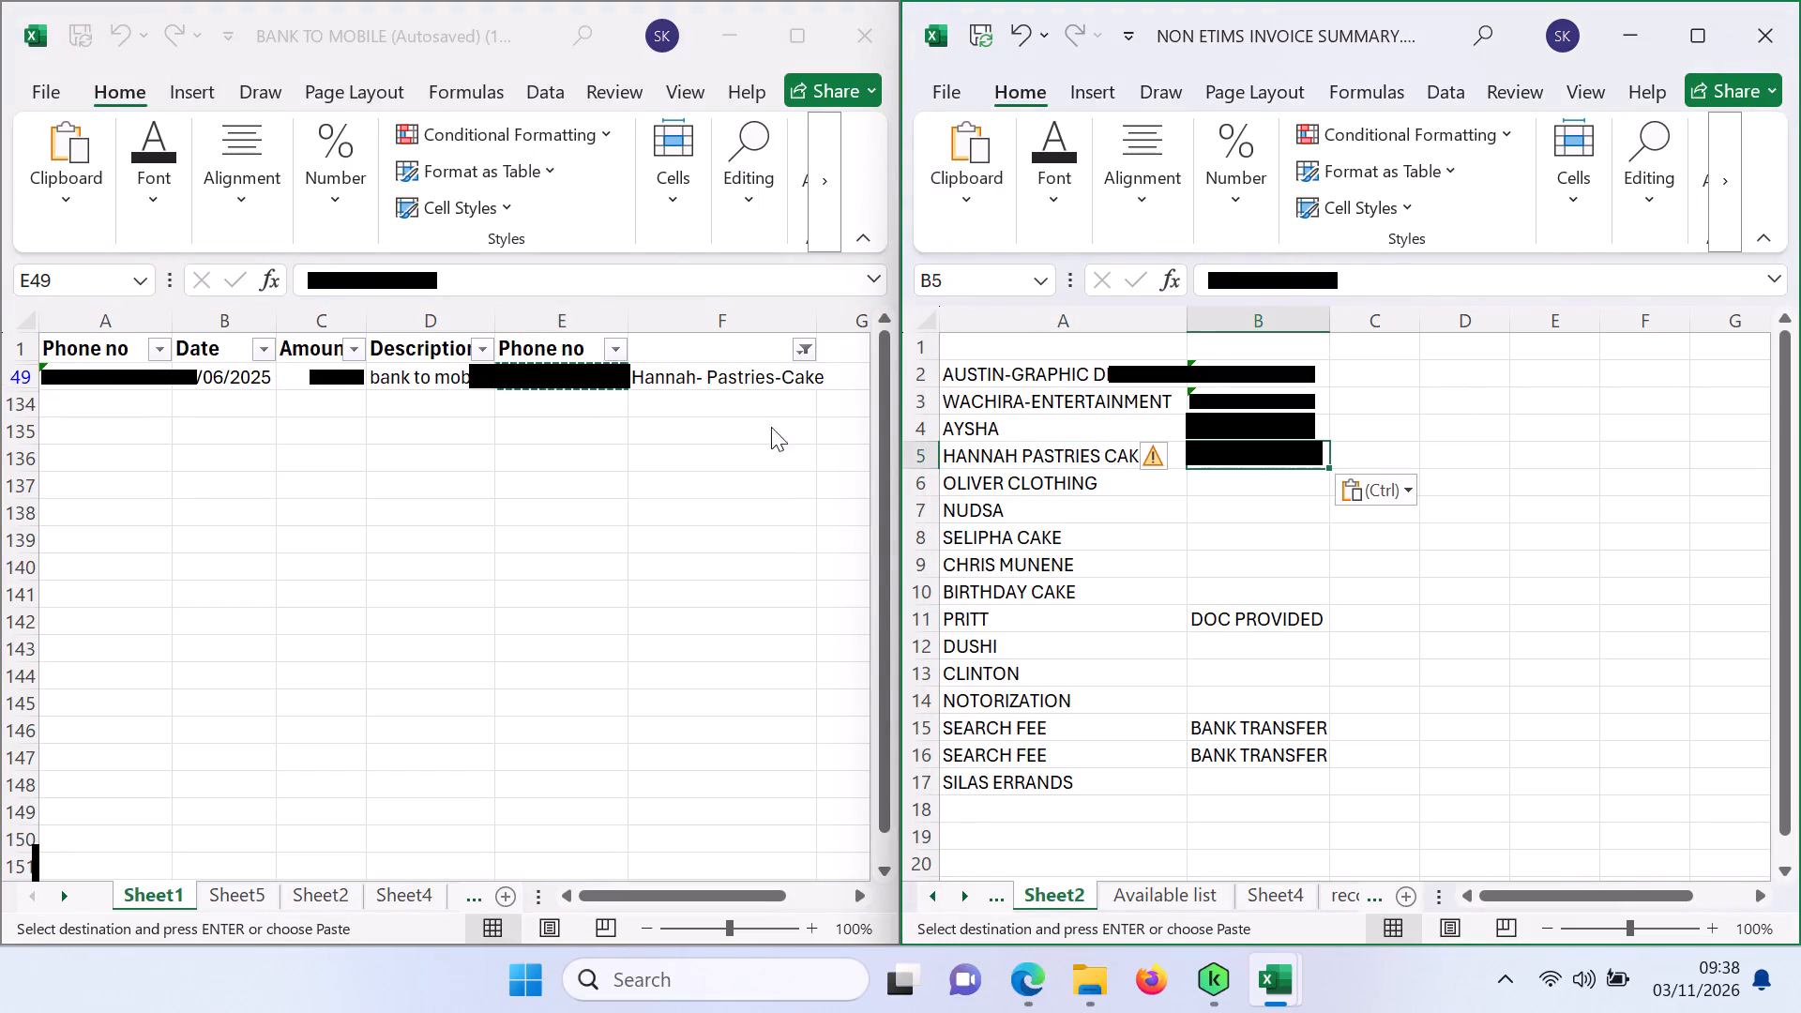
# Search the column F filter values in the BANK TO MOBILE workbook for OLIVER.
pyautogui.click(808, 353)
pyautogui.click(808, 353)
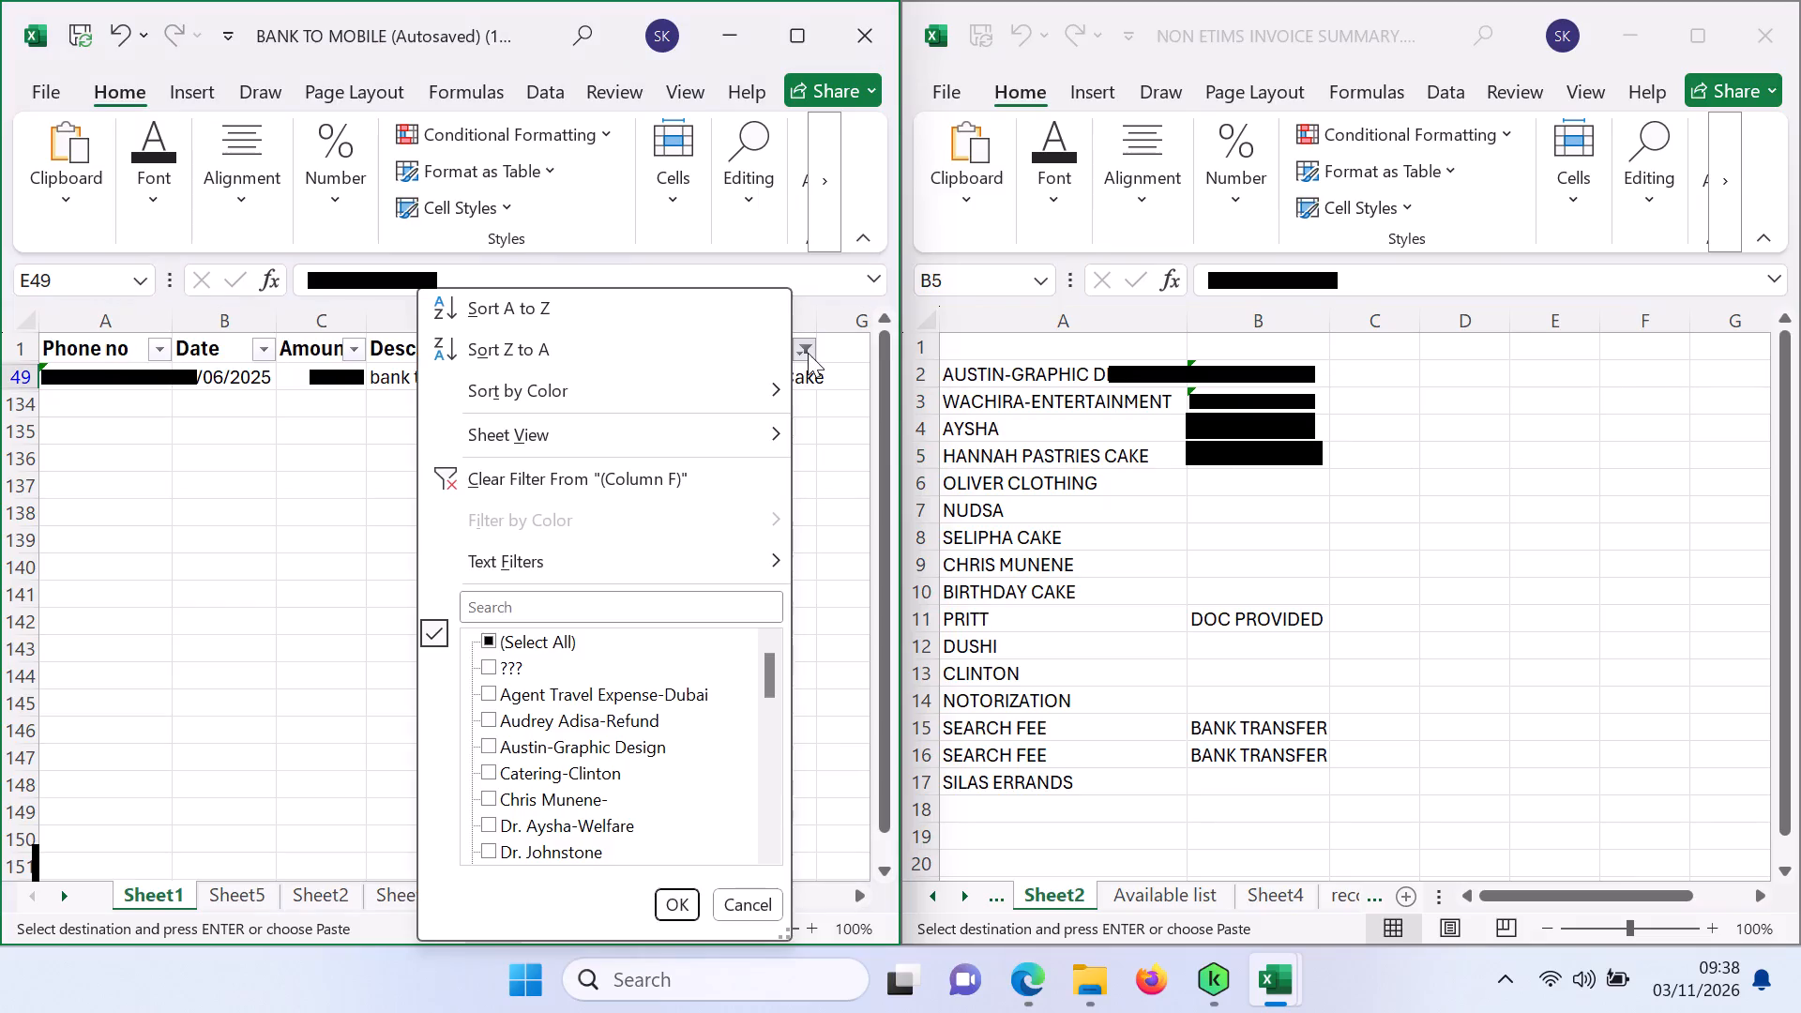
pyautogui.click(522, 608)
pyautogui.write('OLIVER')
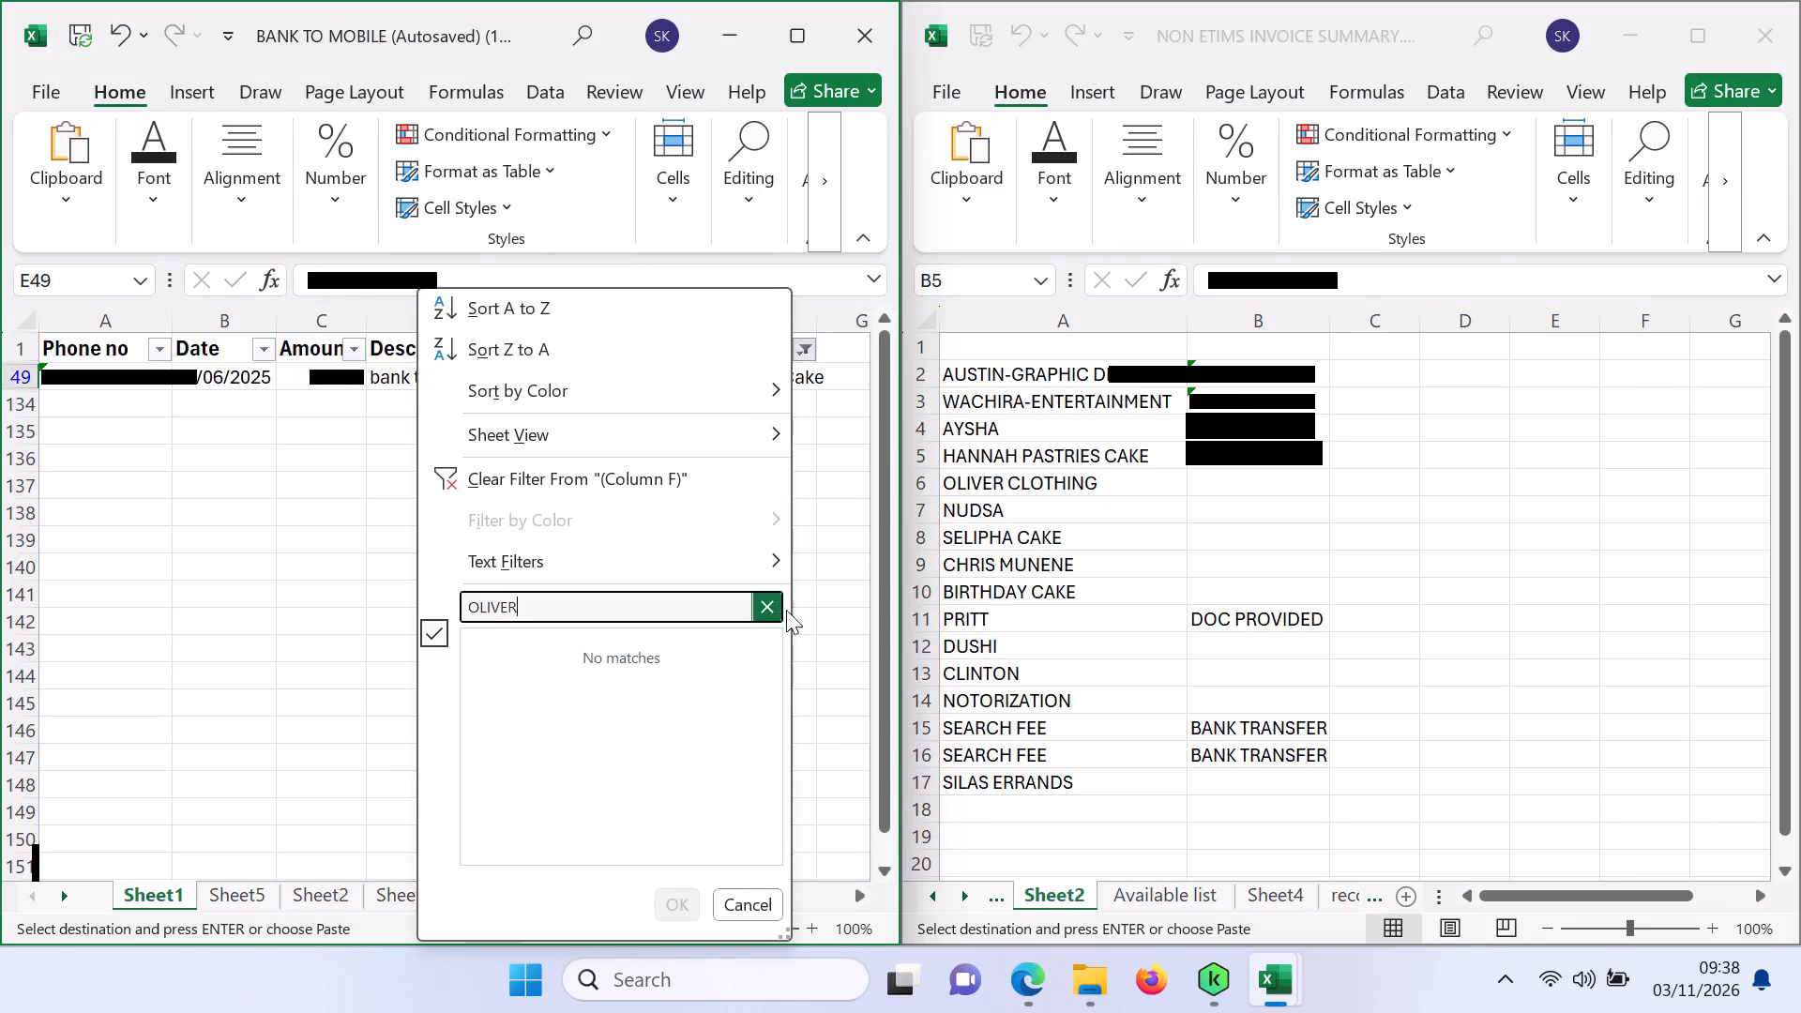
pyautogui.click(325, 597)
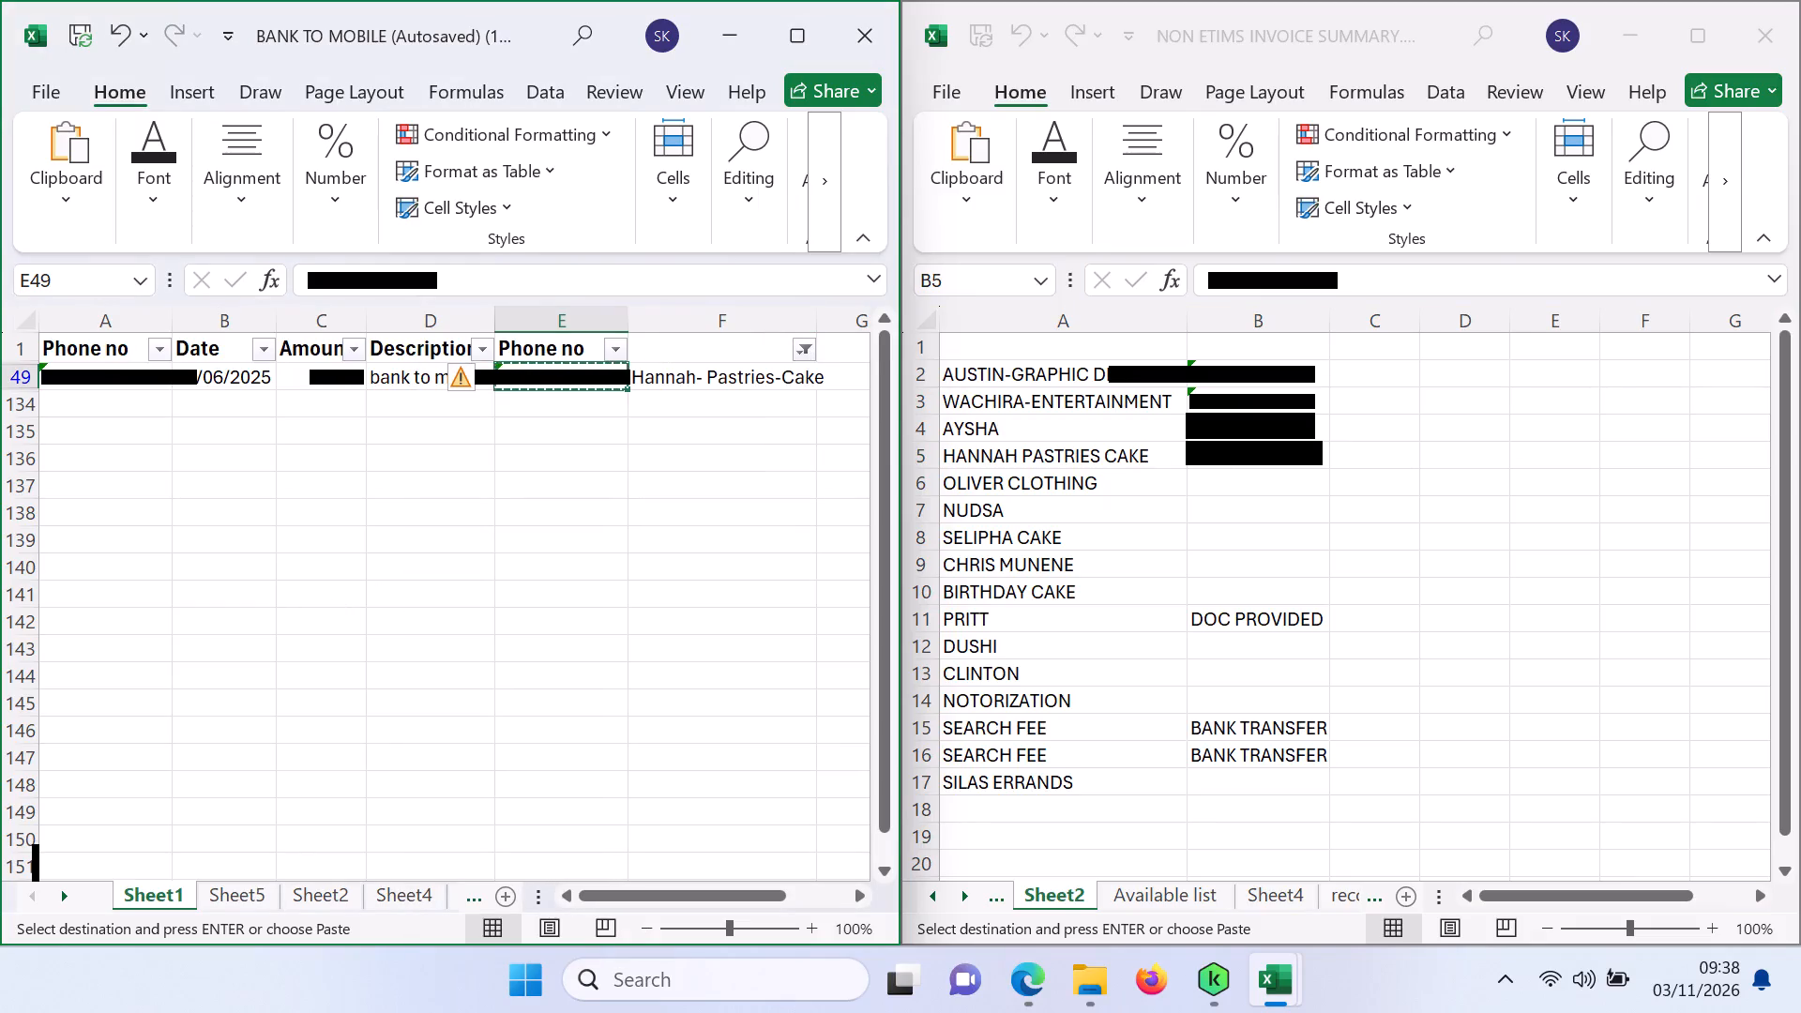
# Search the column F filter values in the BANK TO MOBILE workbook for NUDSA and for SELIP.
pyautogui.click(802, 359)
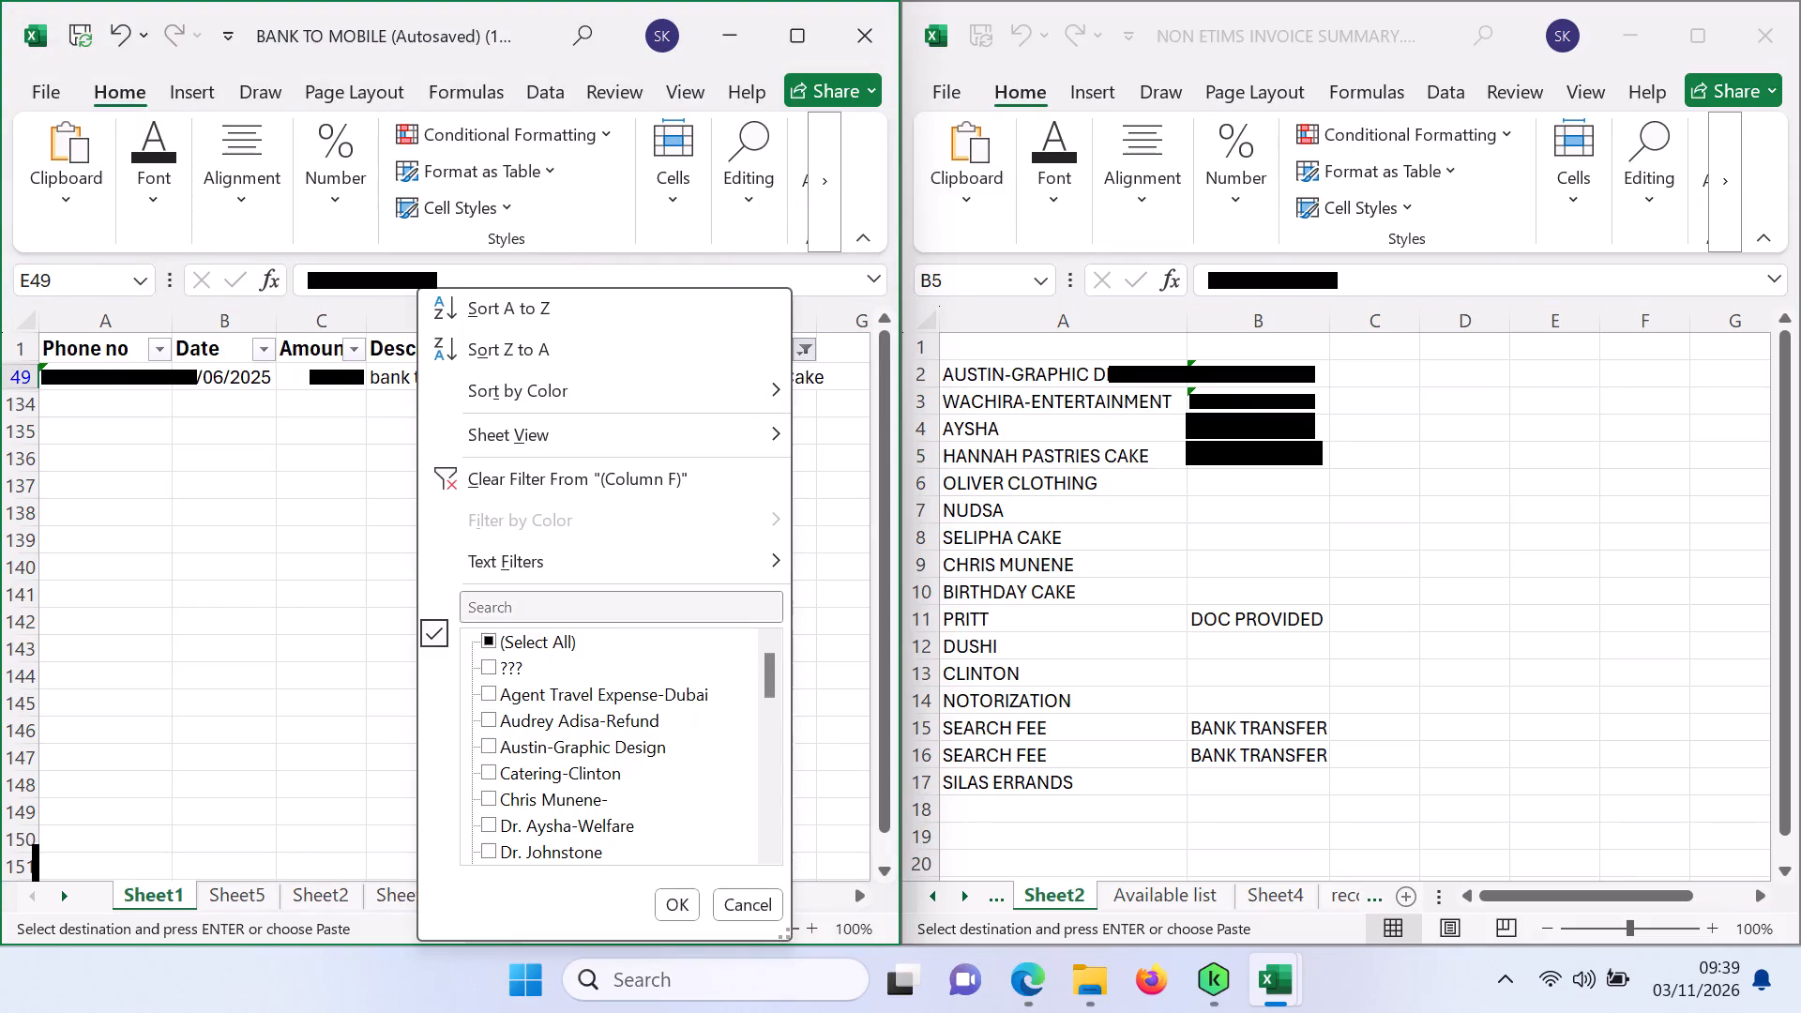
pyautogui.click(533, 614)
pyautogui.write('NUDSA')
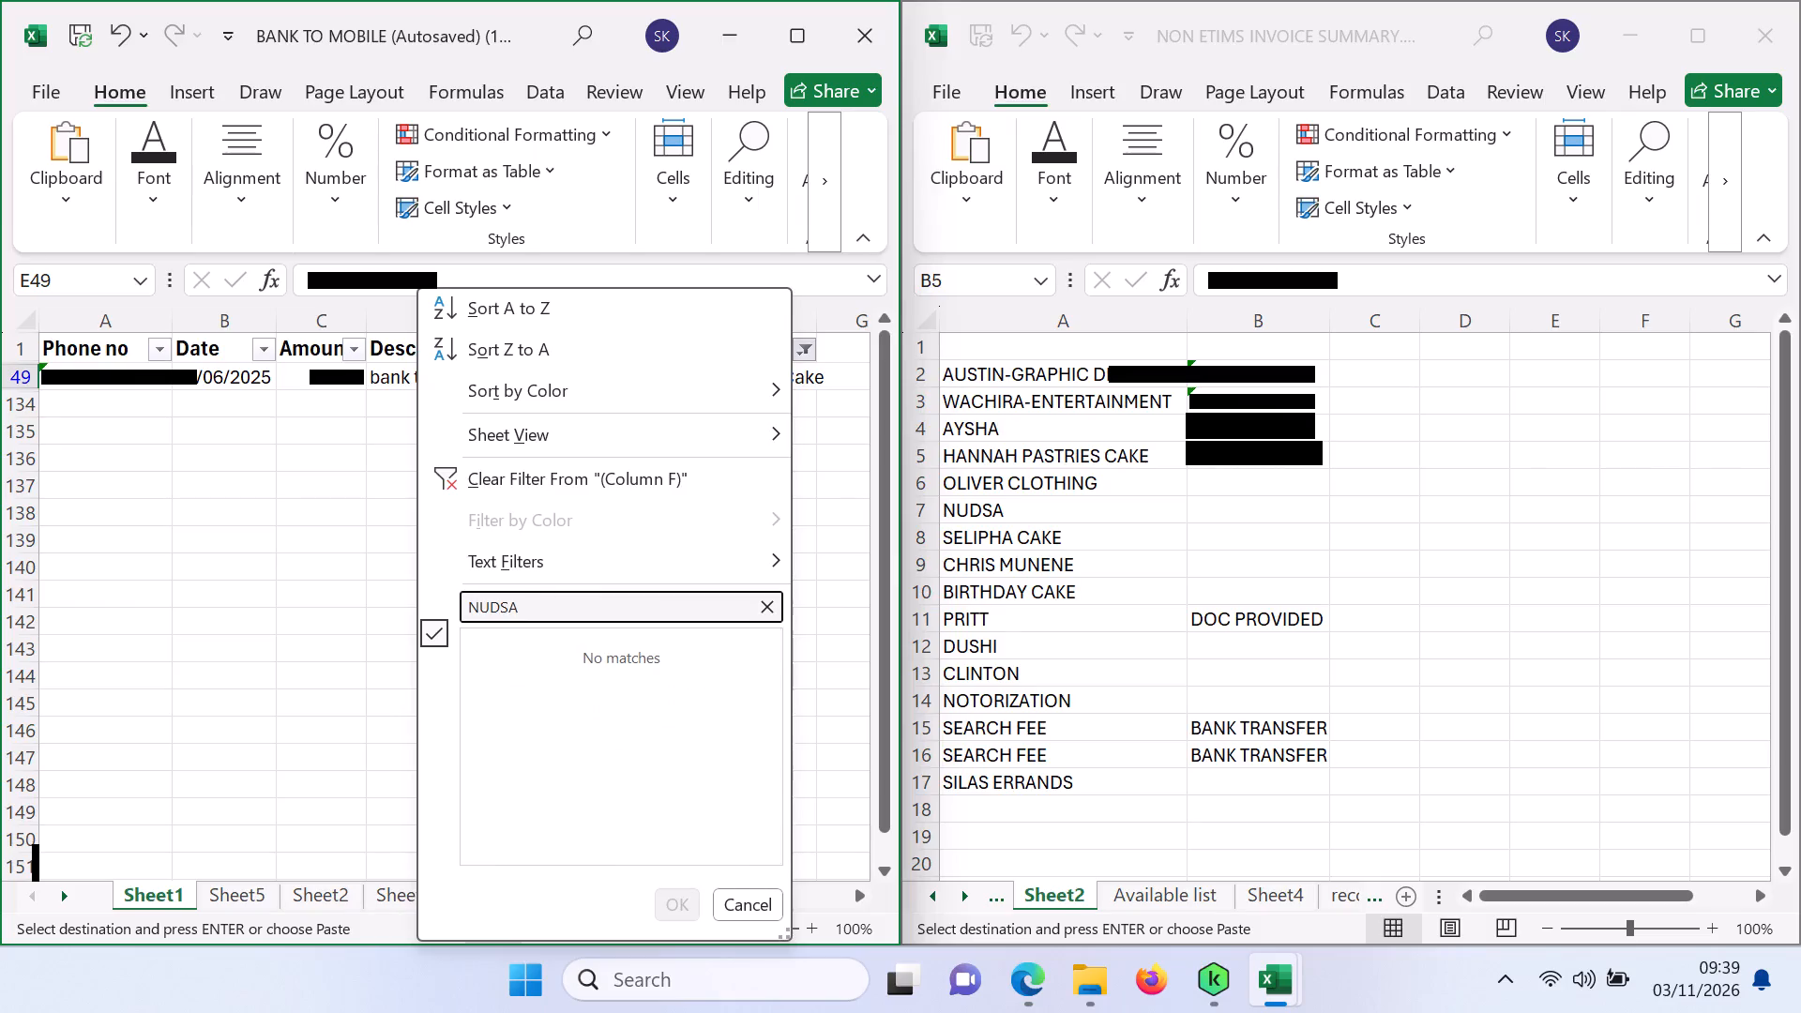
pyautogui.press('BackSpace')
pyautogui.press('BackSpace')
pyautogui.press('BackSpace')
pyautogui.press('BackSpace')
pyautogui.press('BackSpace')
pyautogui.write('SELIP')
# Change the column F filter in the BANK TO MOBILE workbook to CHRIS.
pyautogui.press('BackSpace')
pyautogui.press('BackSpace')
pyautogui.press('BackSpace')
pyautogui.press('BackSpace')
pyautogui.press('BackSpace')
pyautogui.write('CHRIS')
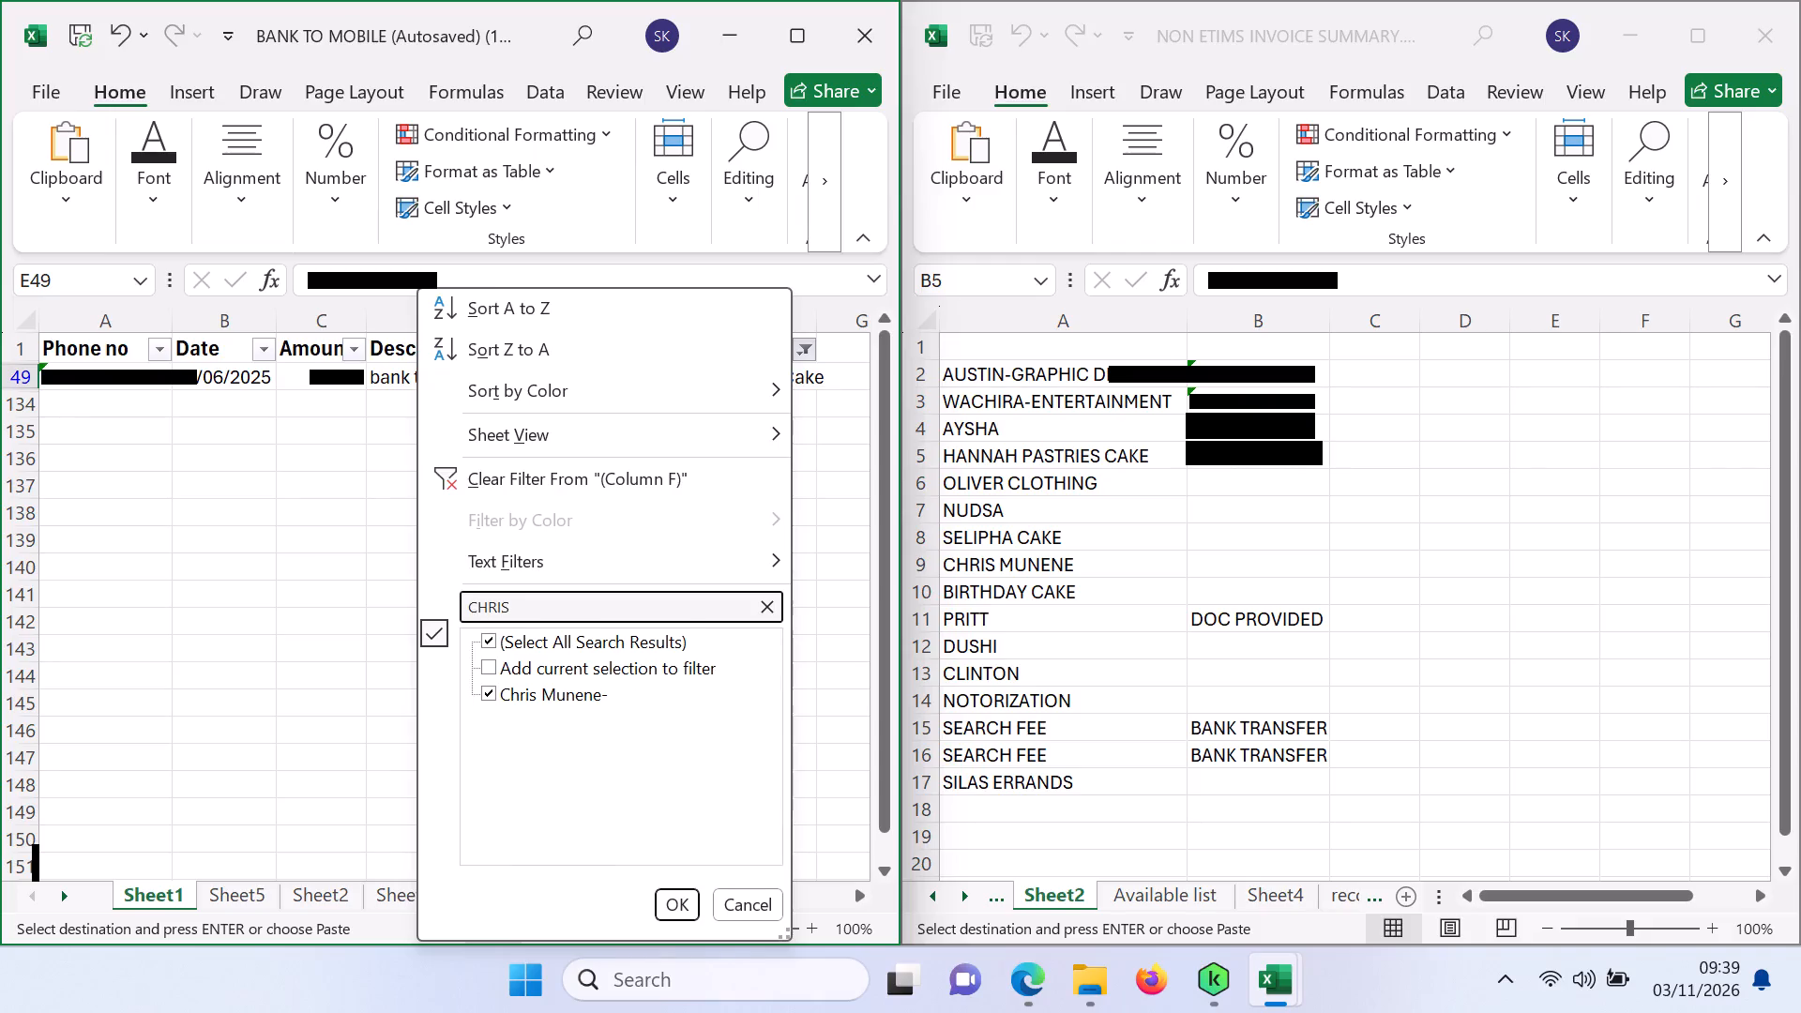
pyautogui.click(679, 897)
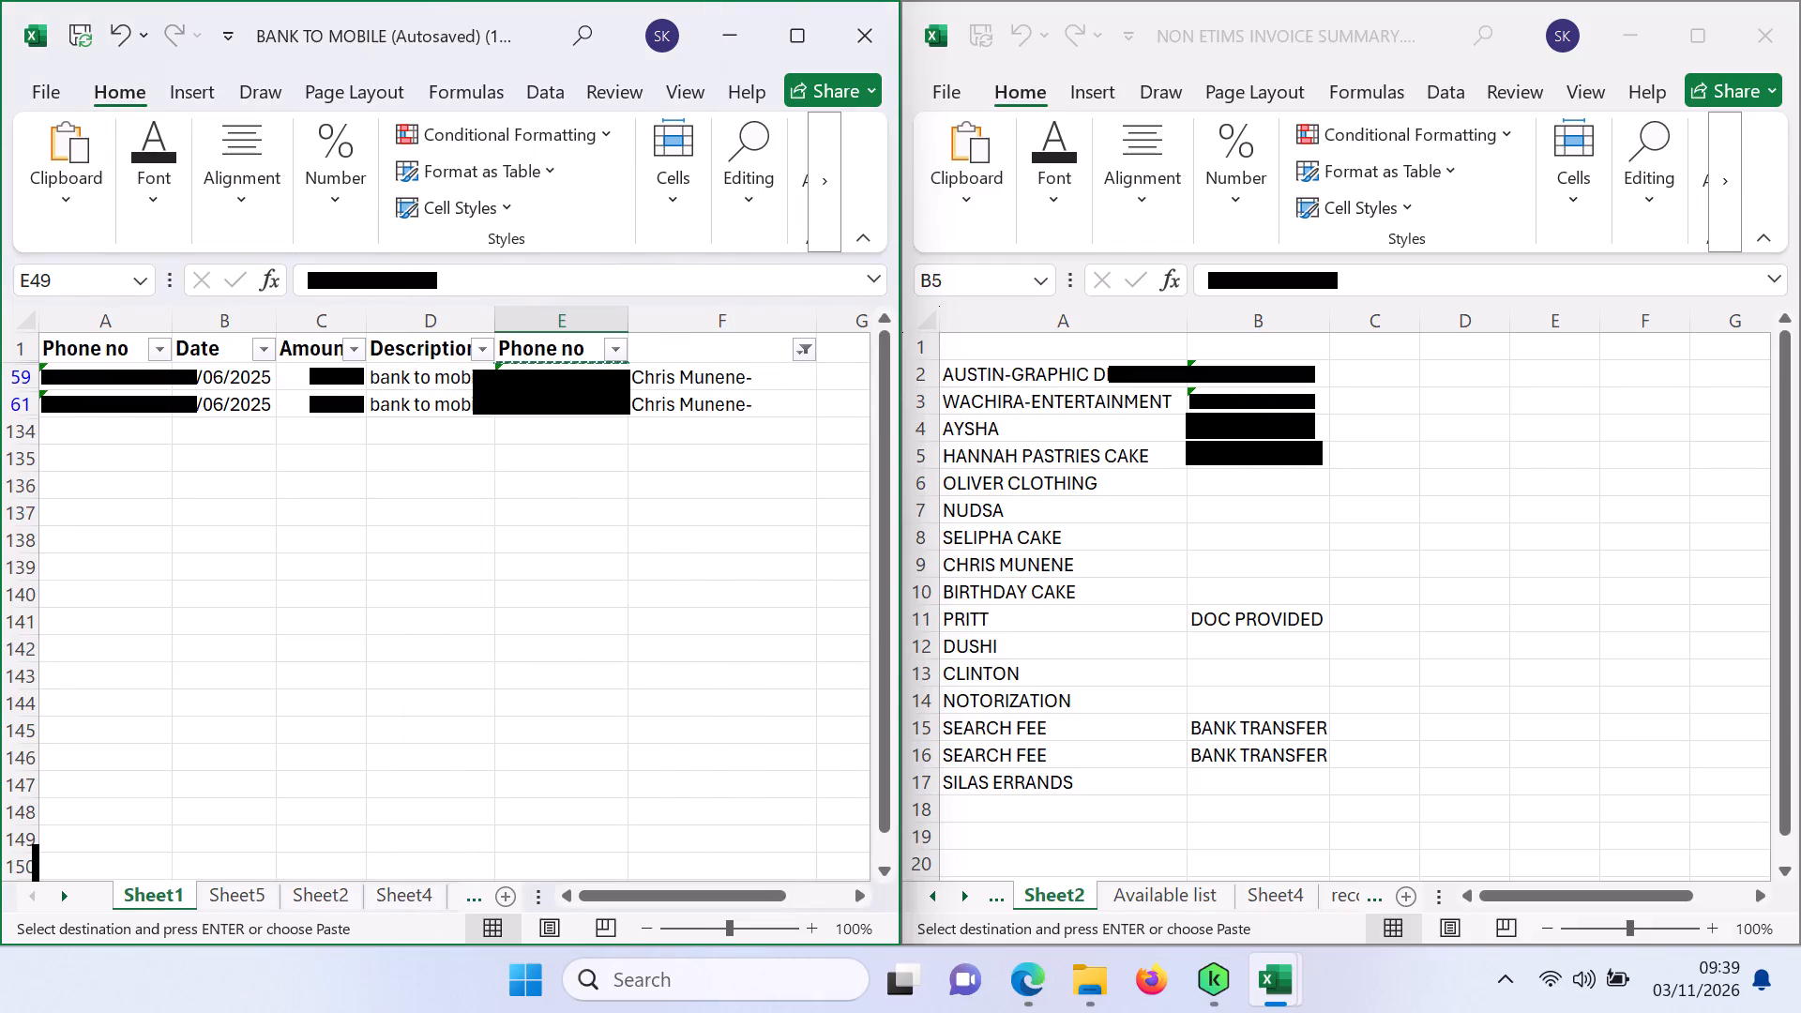
# Copy the phone number in E61 of the Chris payments into B9 beside the matching name on Sheet2.
pyautogui.click(540, 400)
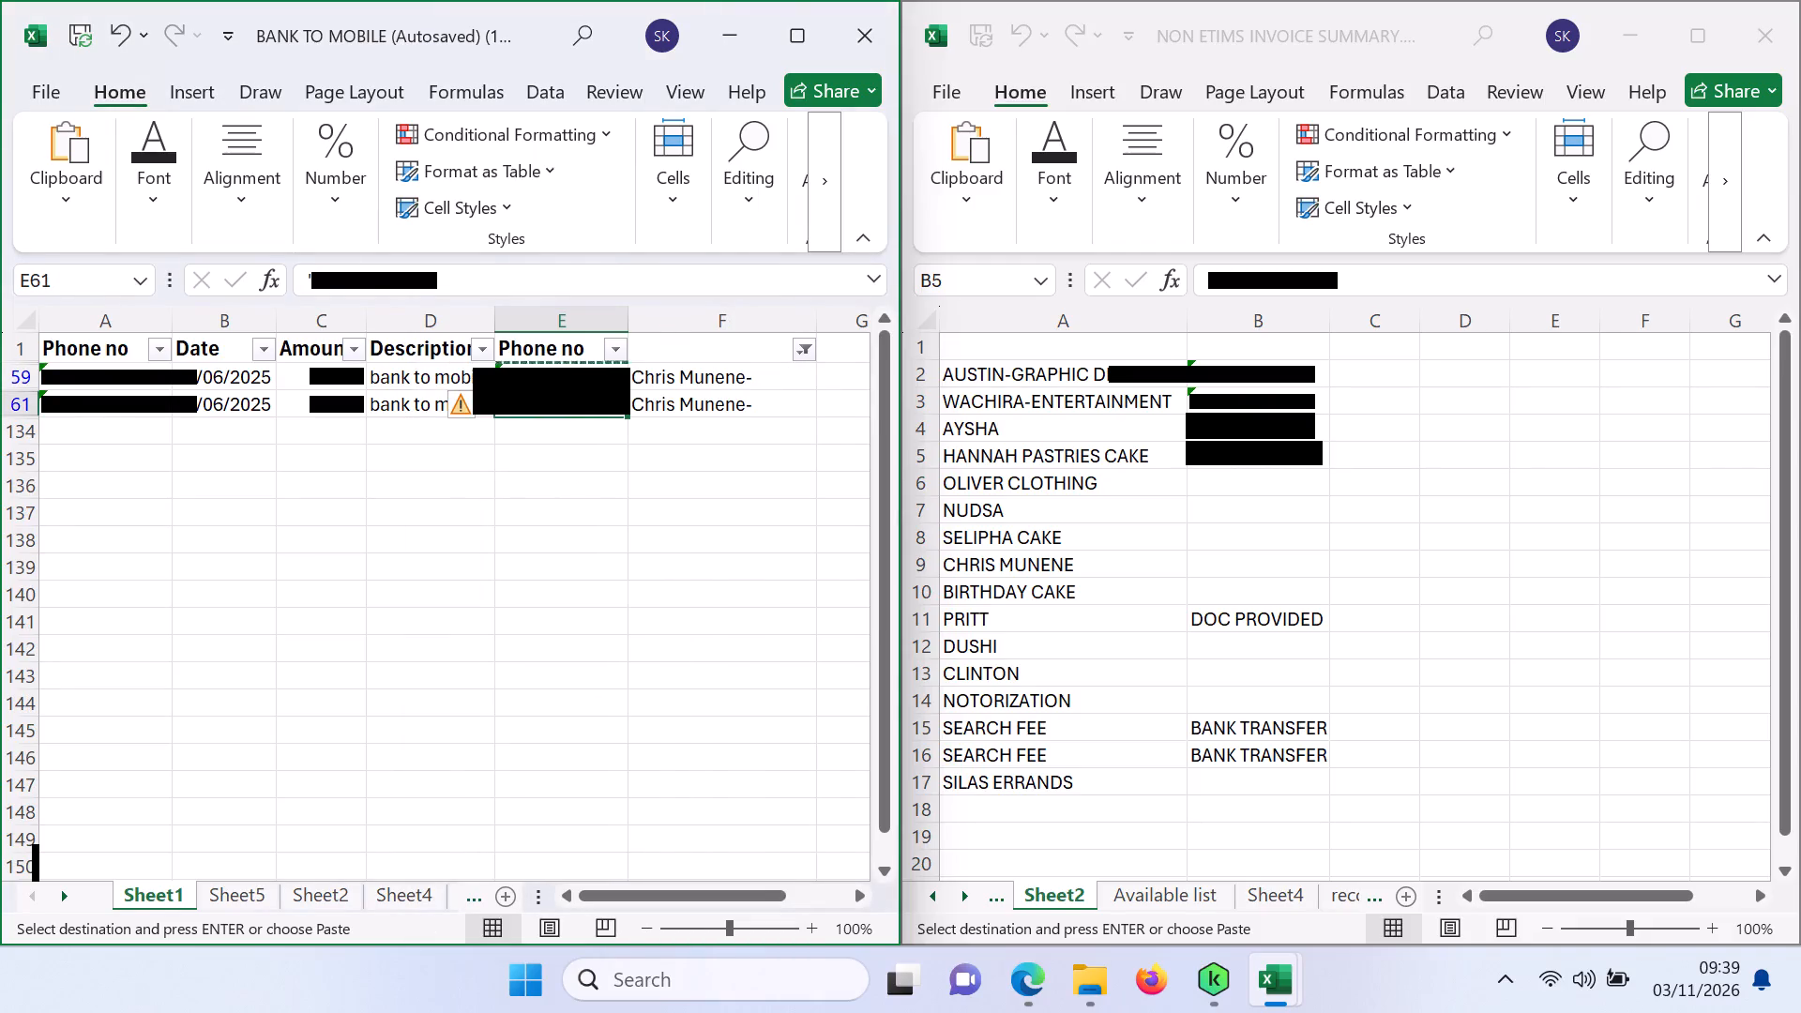
pyautogui.hotkey('ctrl', 'c')
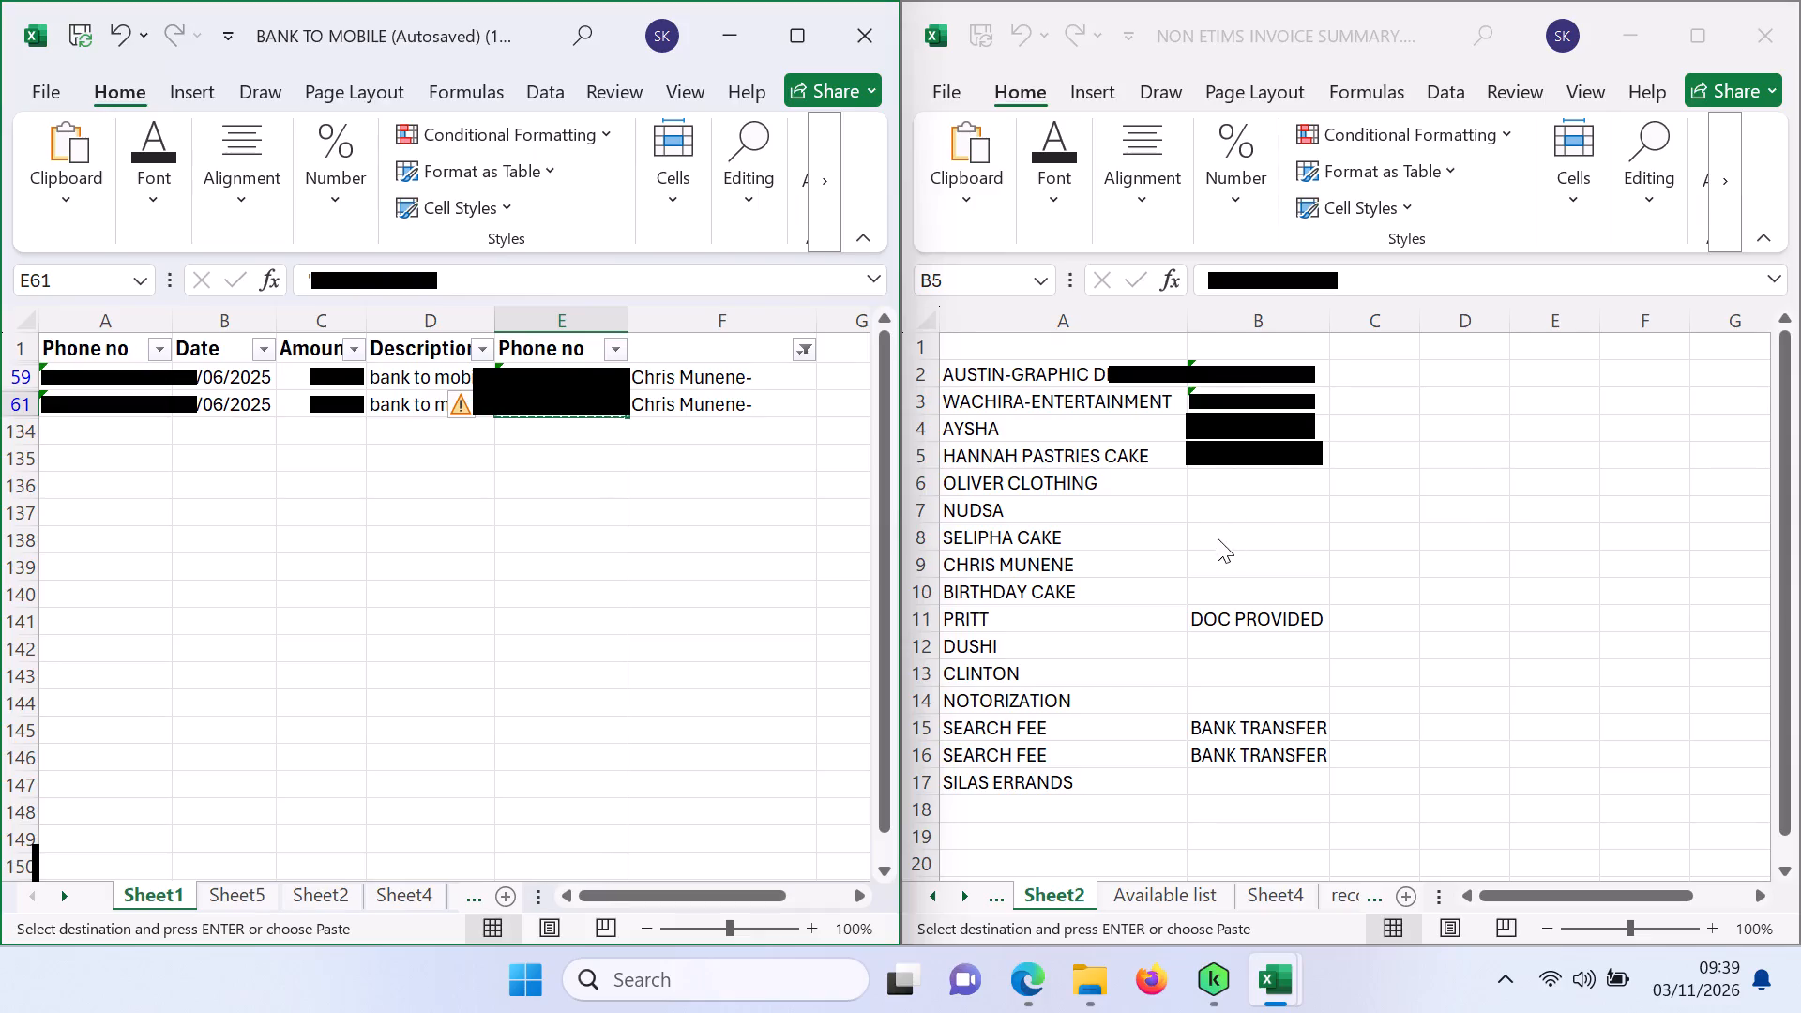
pyautogui.click(1225, 553)
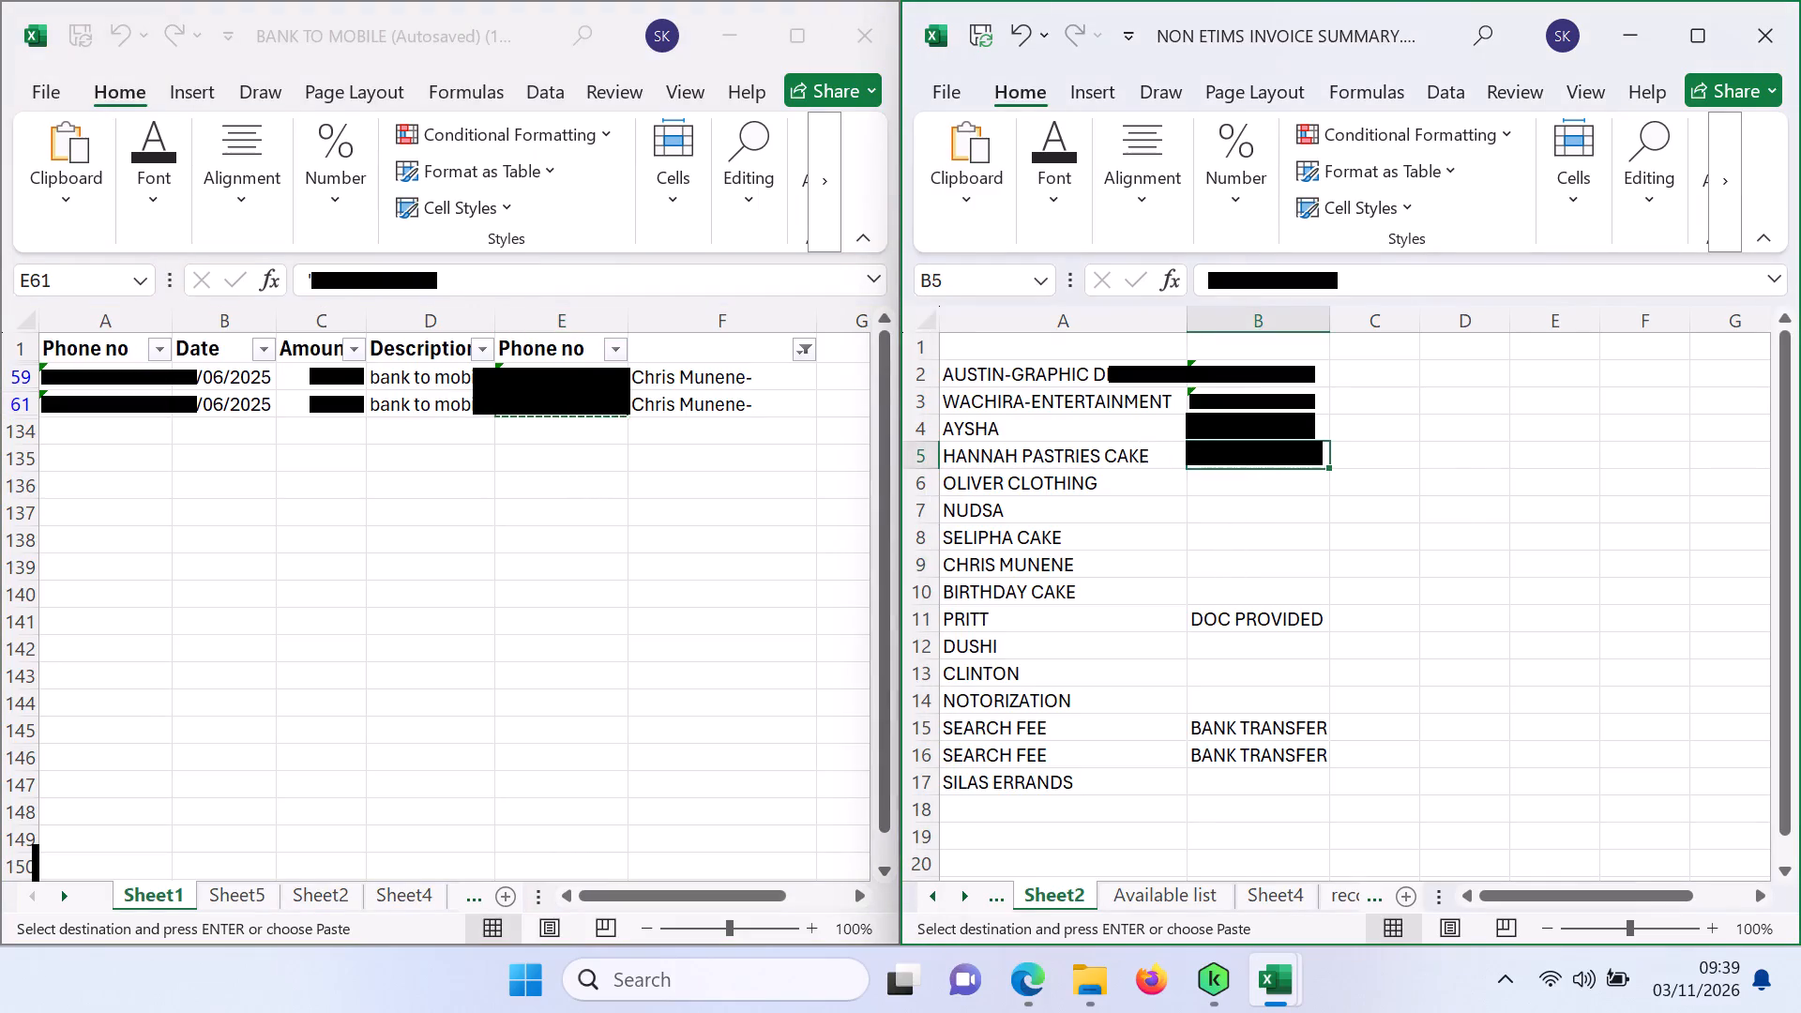
pyautogui.click(1222, 561)
pyautogui.hotkey('ctrl', 'v')
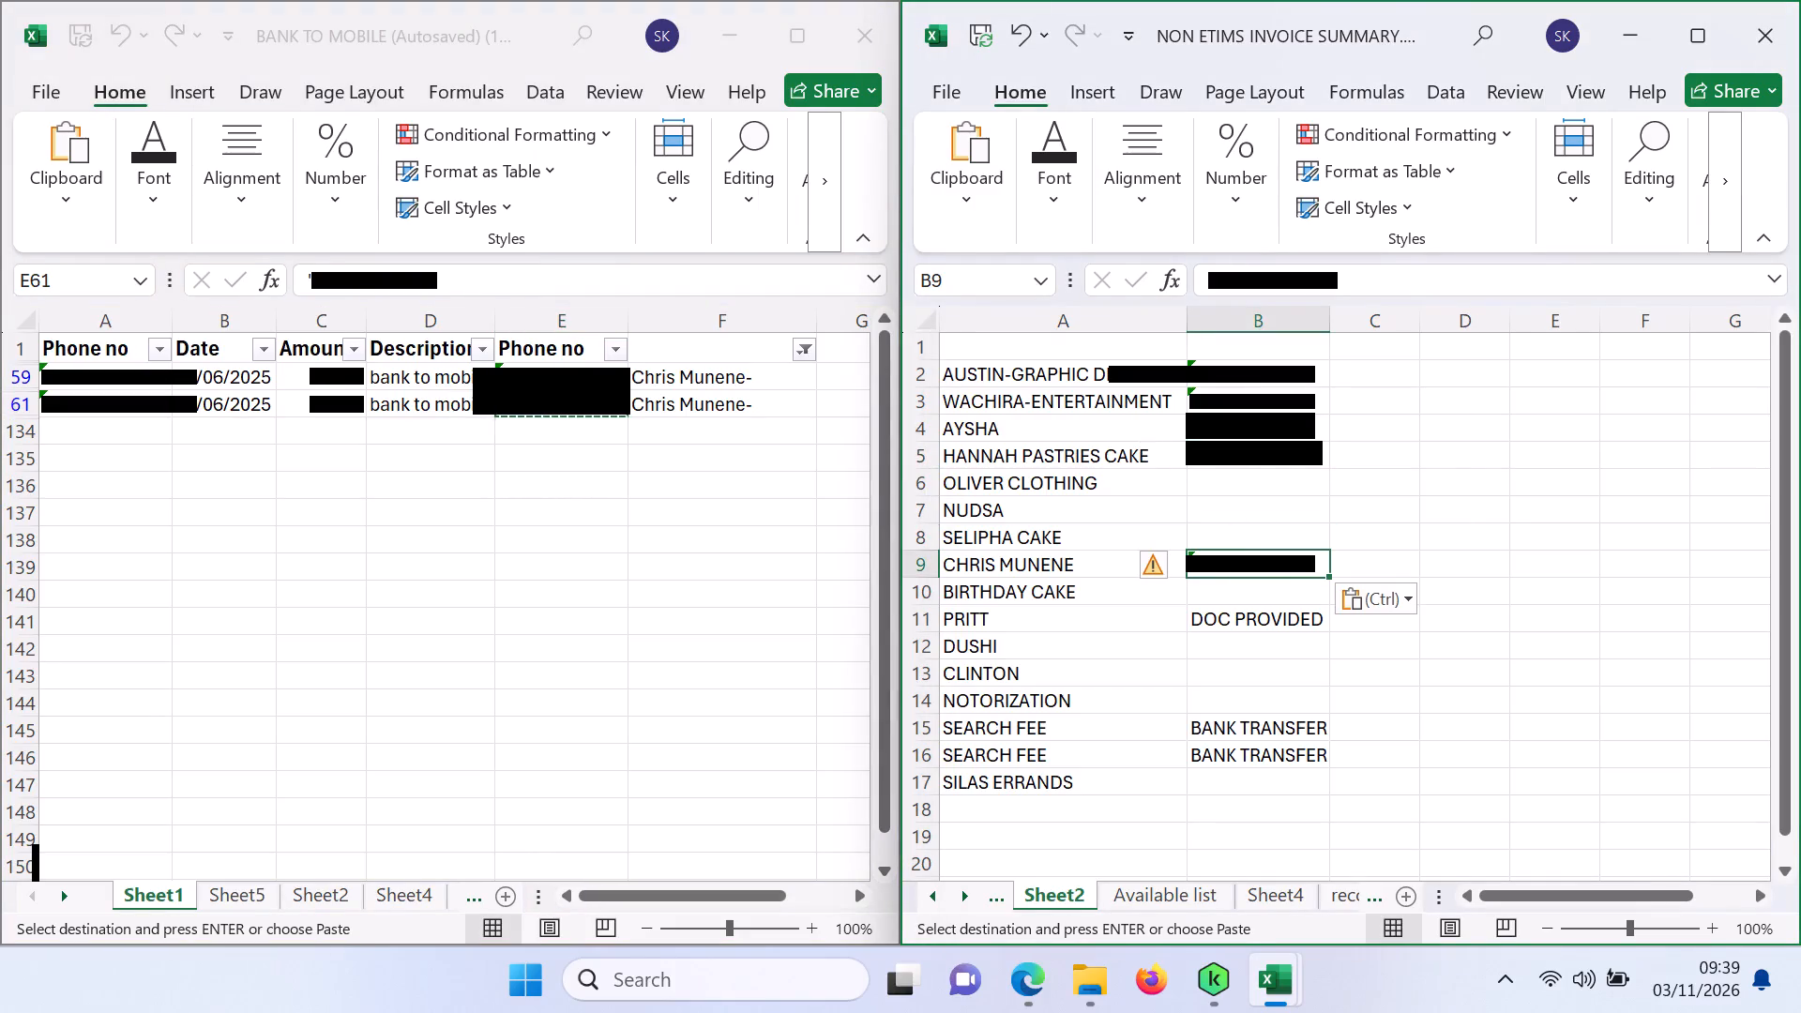
# Change the column F filter in the BANK TO MOBILE workbook to CLINT.
pyautogui.click(797, 343)
pyautogui.click(797, 343)
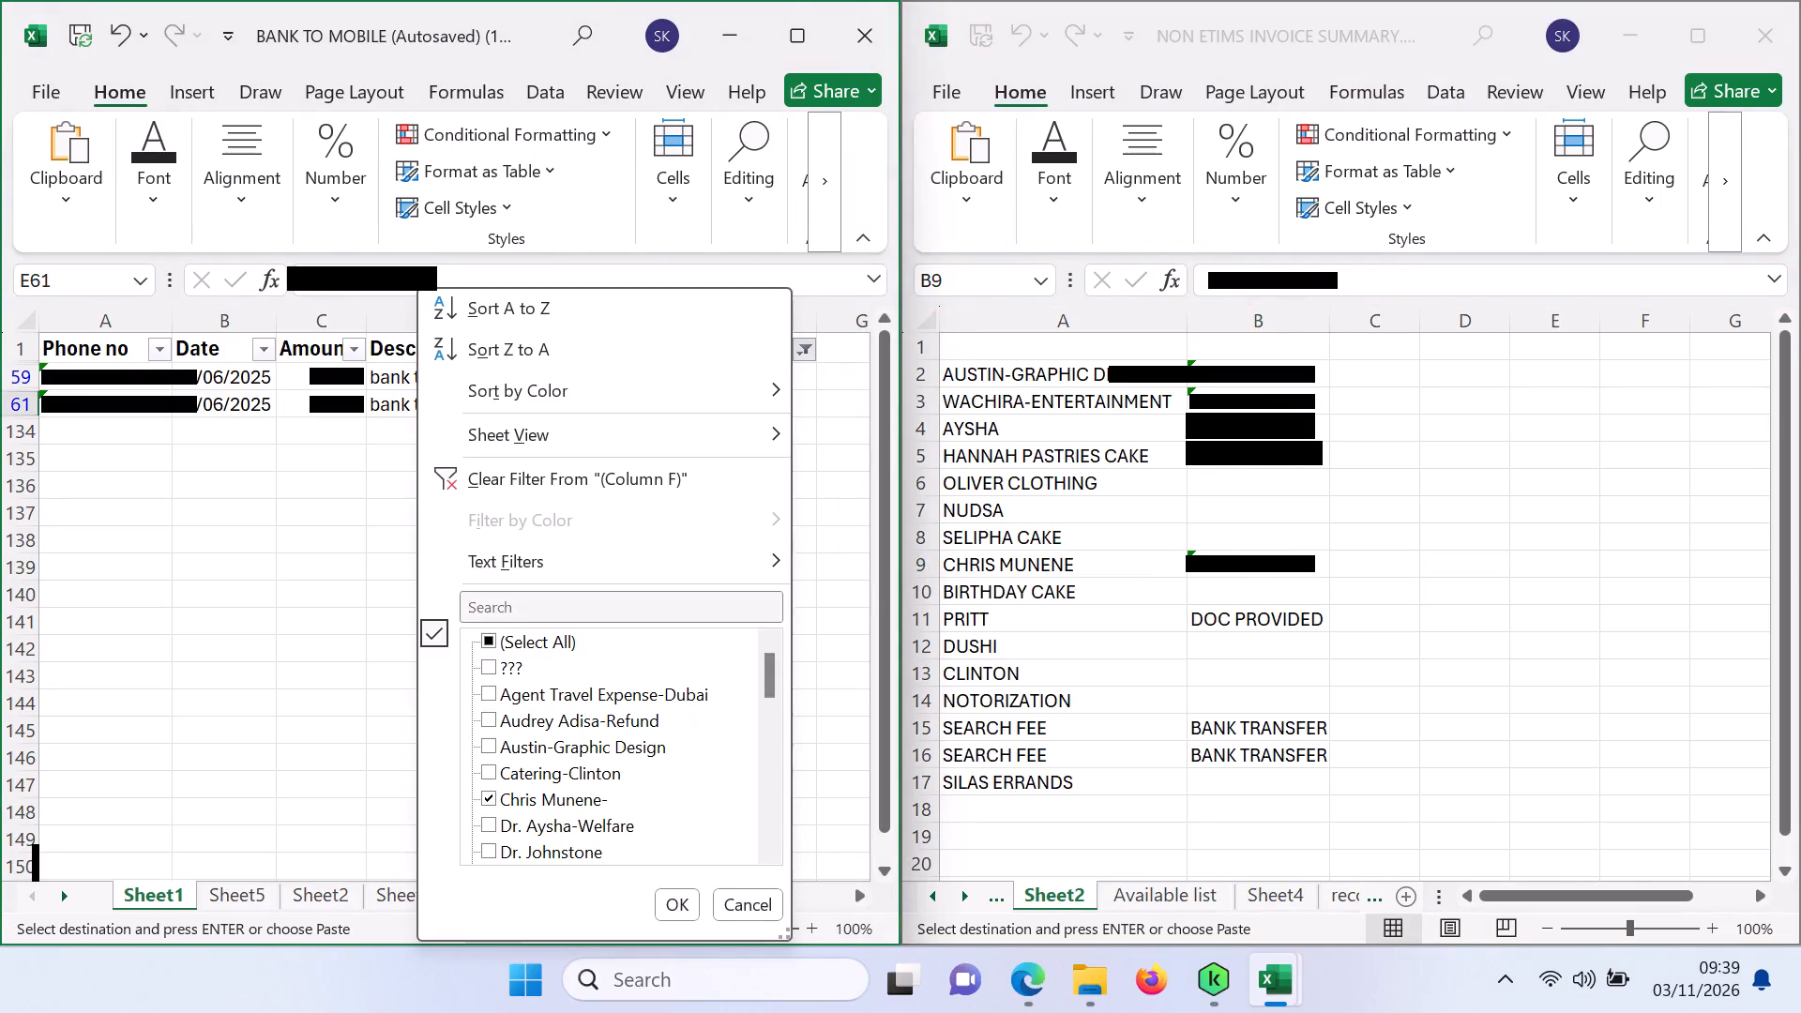
pyautogui.click(550, 610)
pyautogui.write('CLINT')
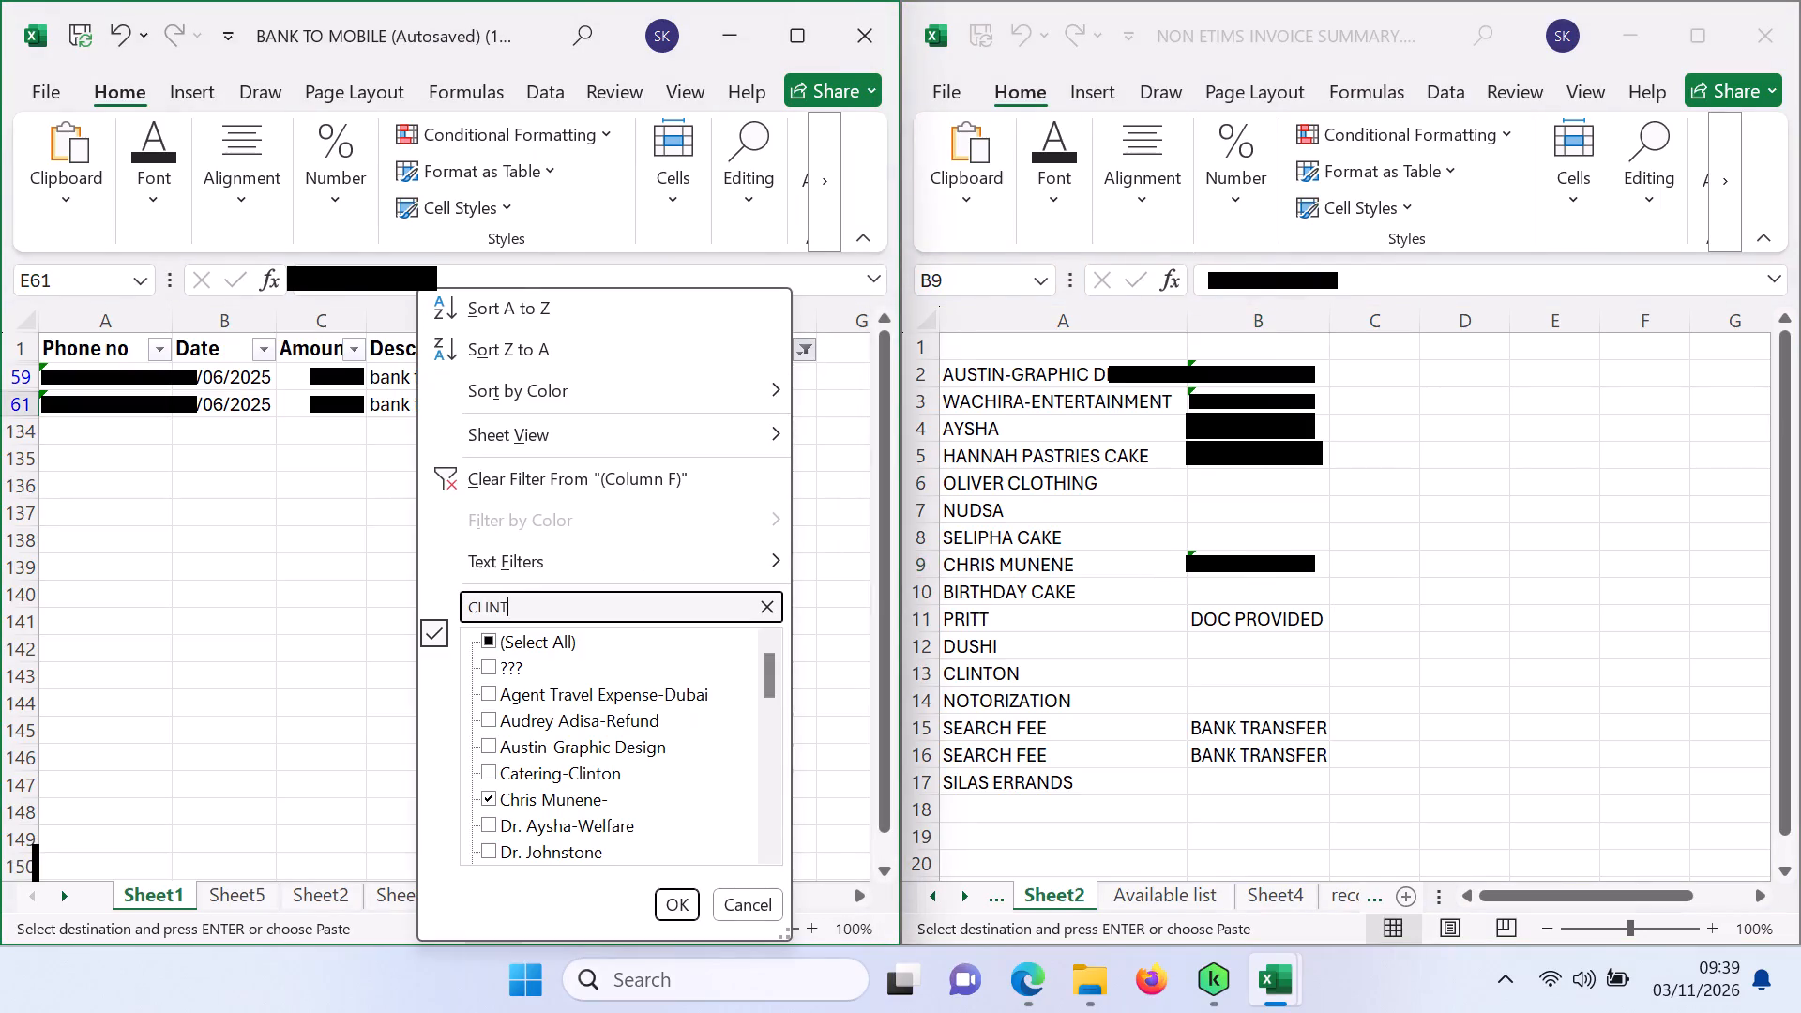
pyautogui.click(661, 900)
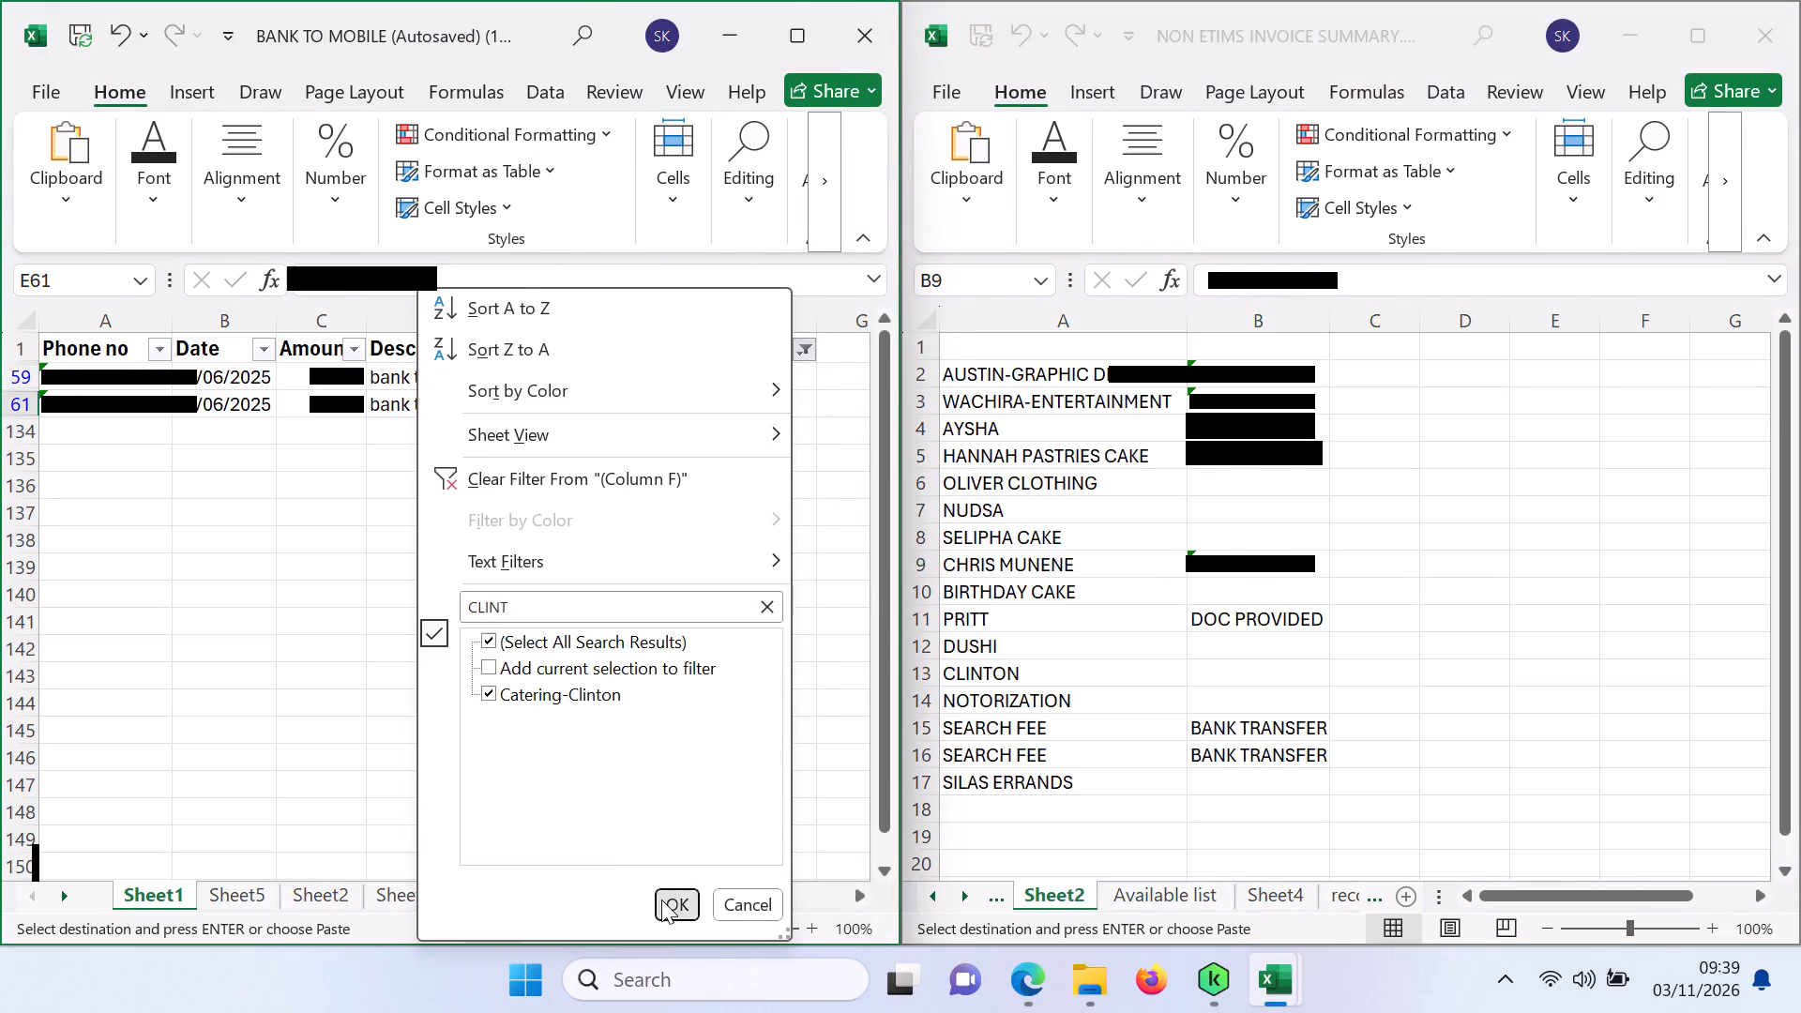
# Extend the label in A13 of Sheet2 to CLINTON-CATERING.
pyautogui.doubleClick(1031, 667)
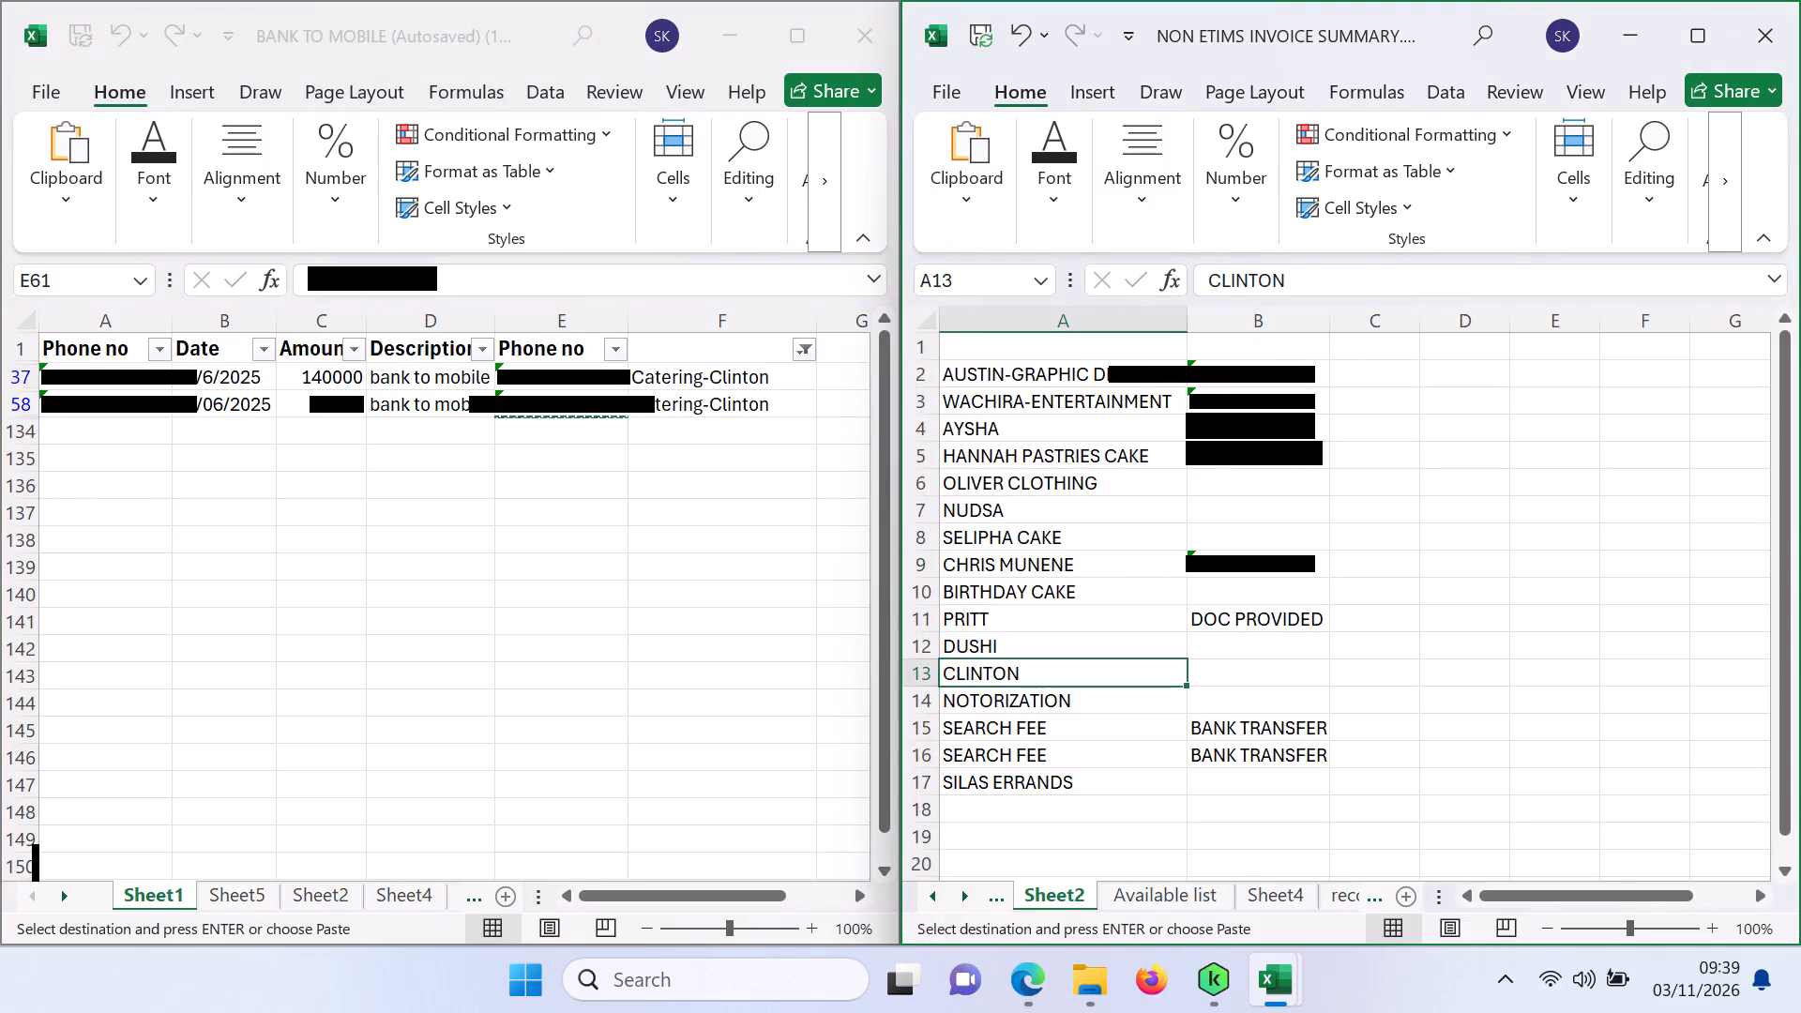
pyautogui.doubleClick(1031, 667)
pyautogui.write('-CATERING')
pyautogui.click(555, 591)
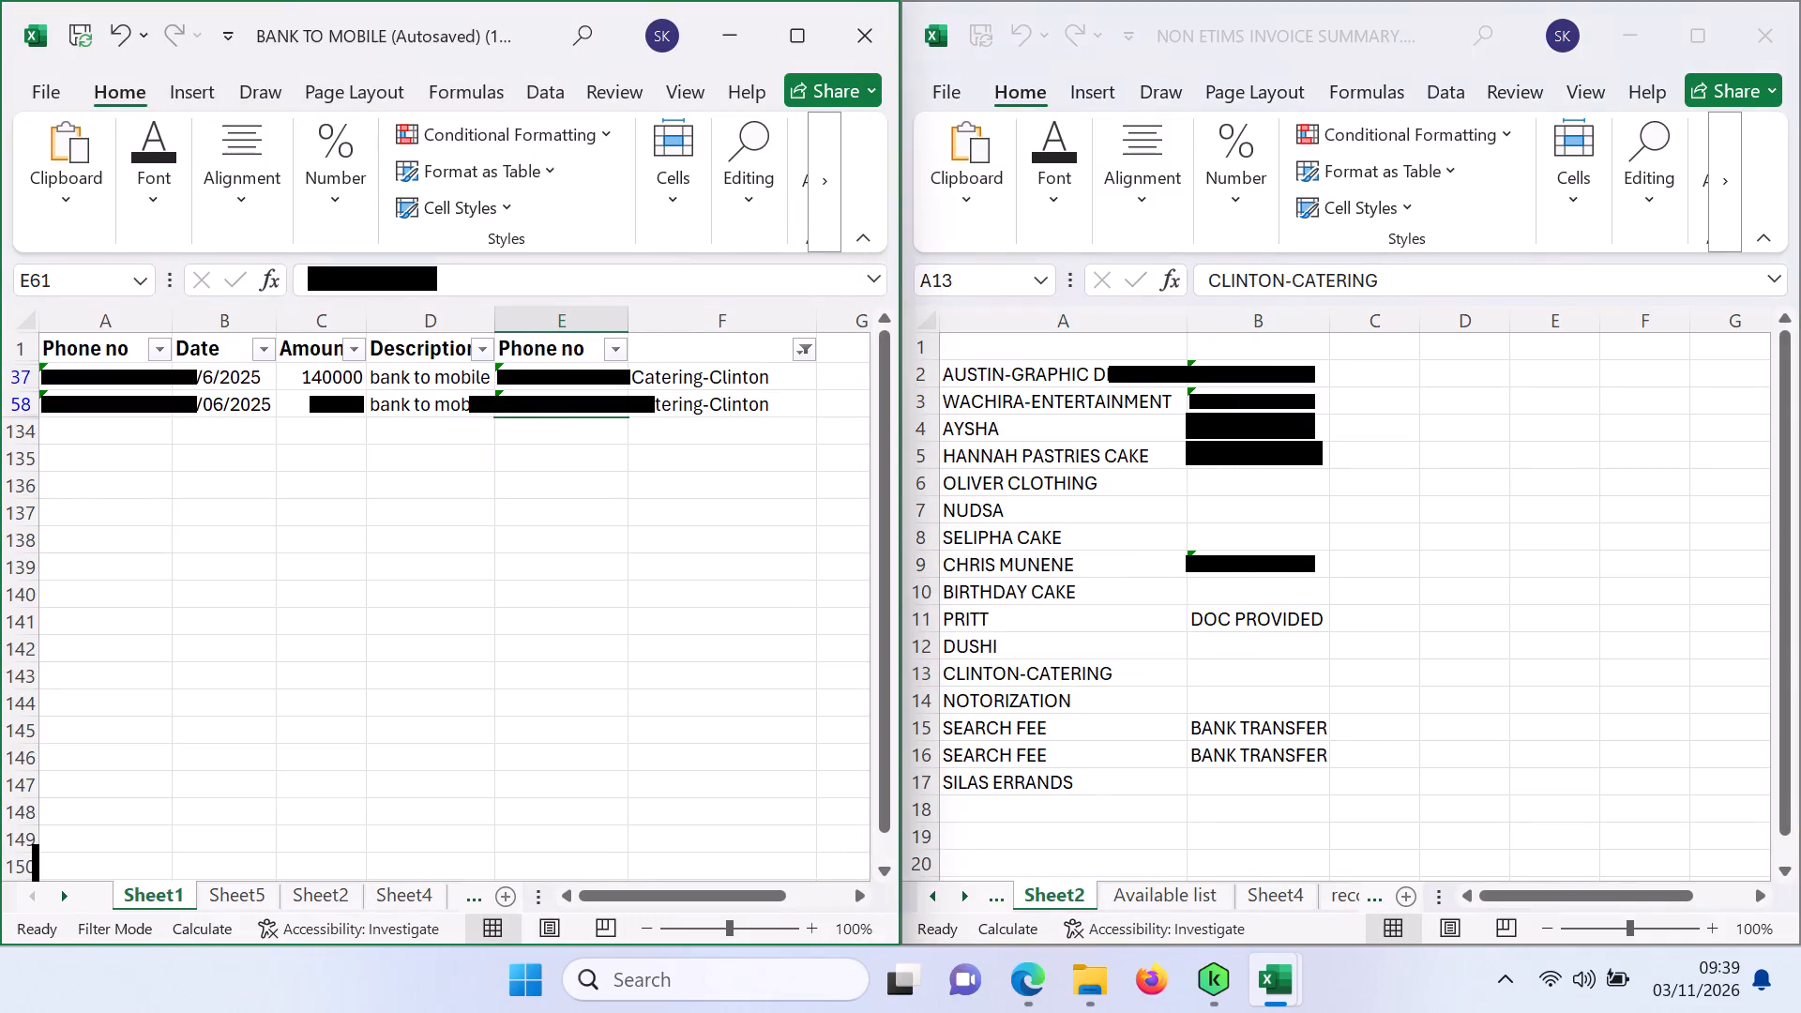
# Copy the phone number in E58 of the Catering-Clinton payments into B13 beside its name on Sheet2.
pyautogui.click(565, 400)
pyautogui.hotkey('ctrl', 'c')
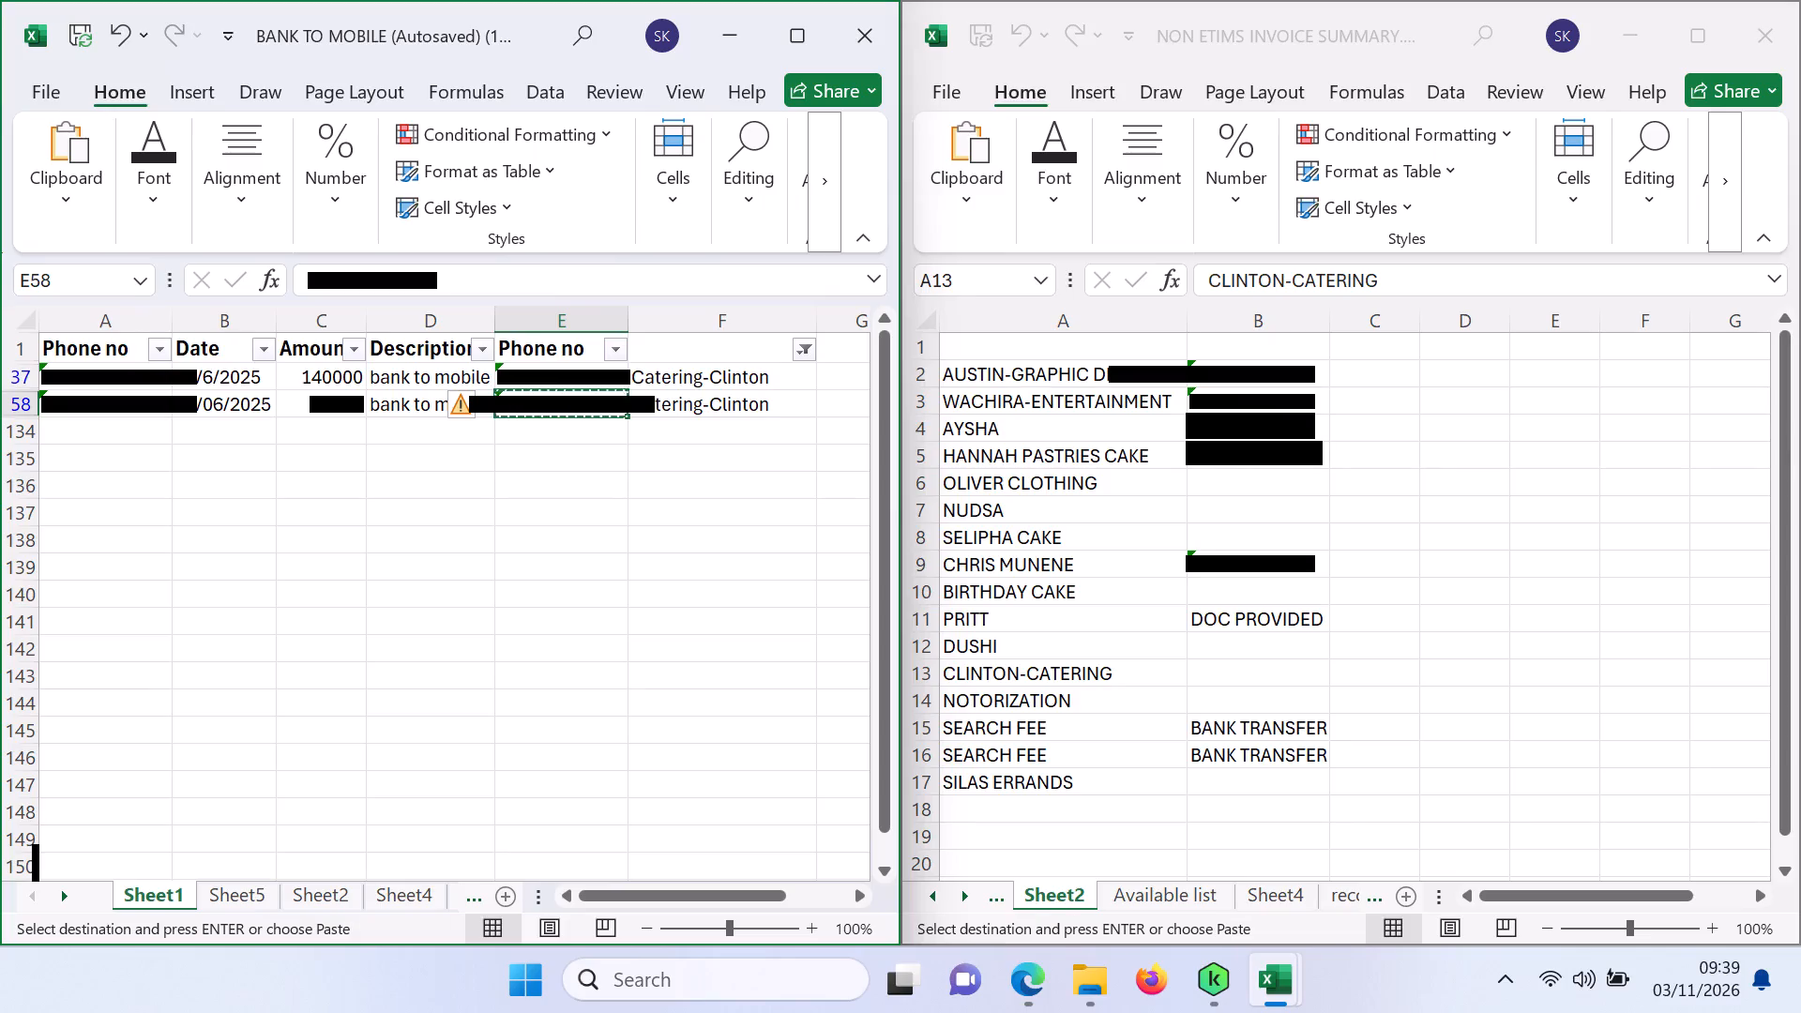
pyautogui.click(1233, 668)
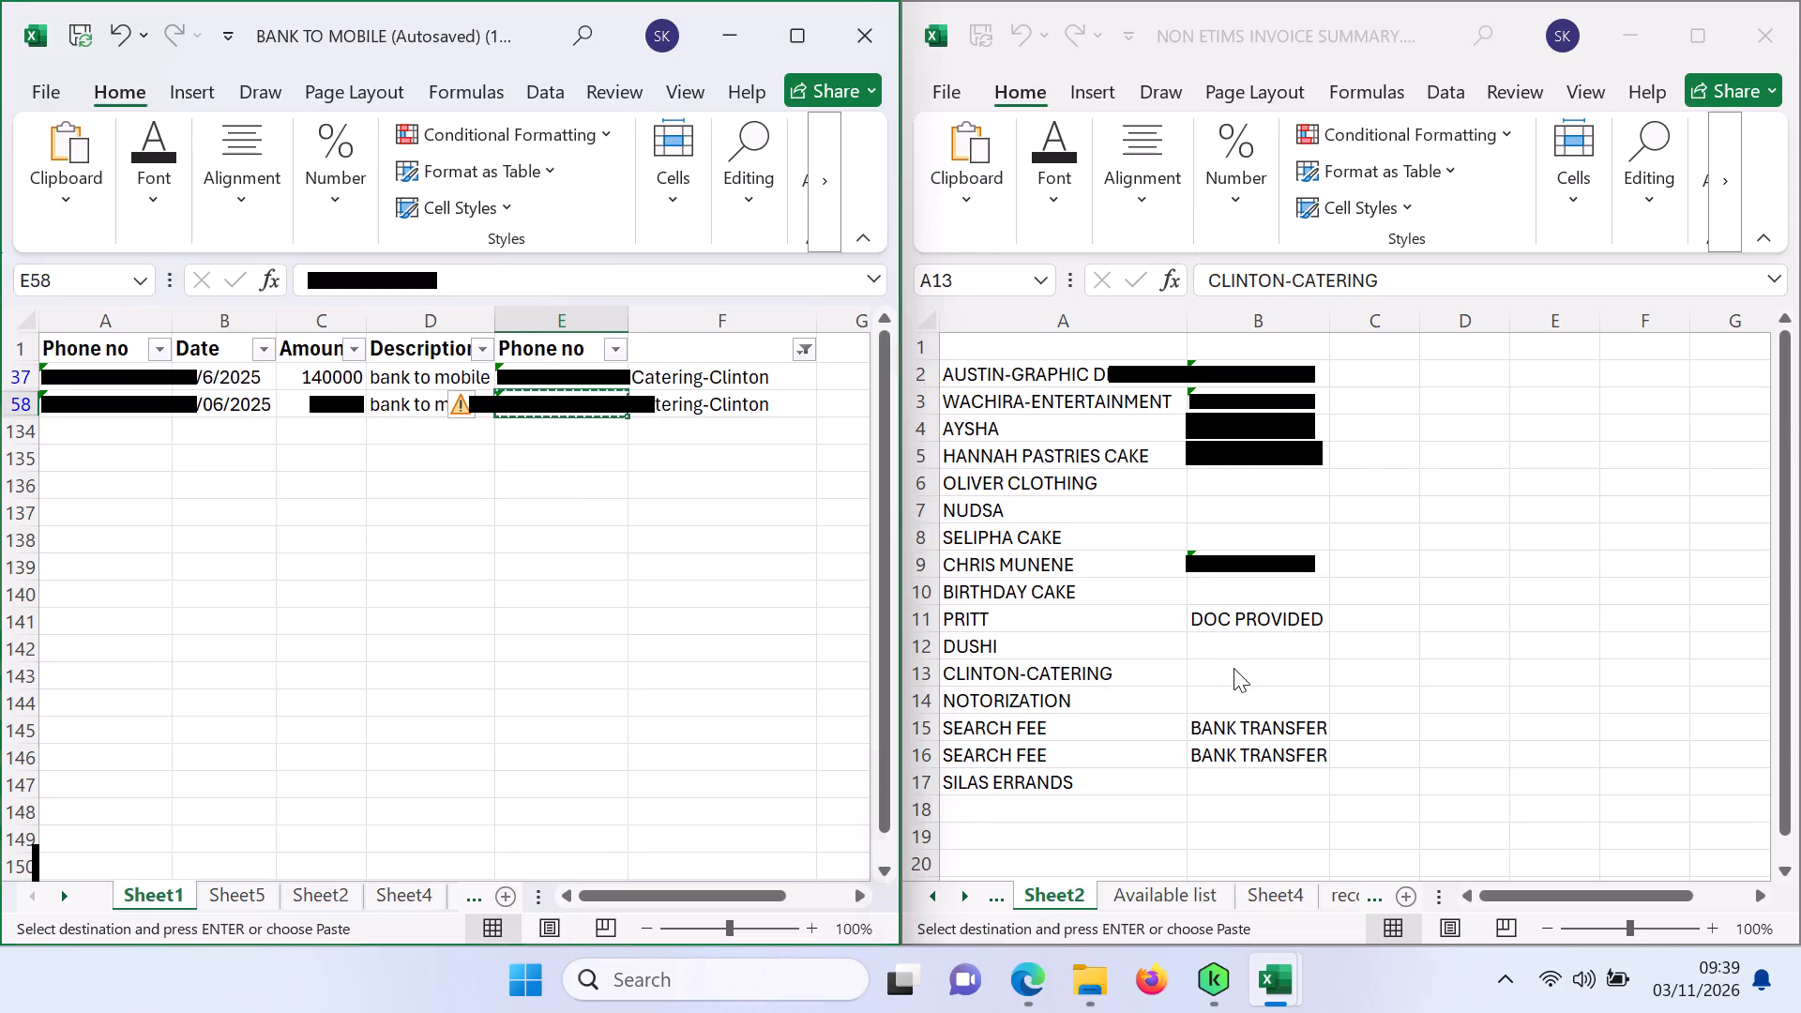
pyautogui.click(1233, 668)
pyautogui.hotkey('ctrl', 'v')
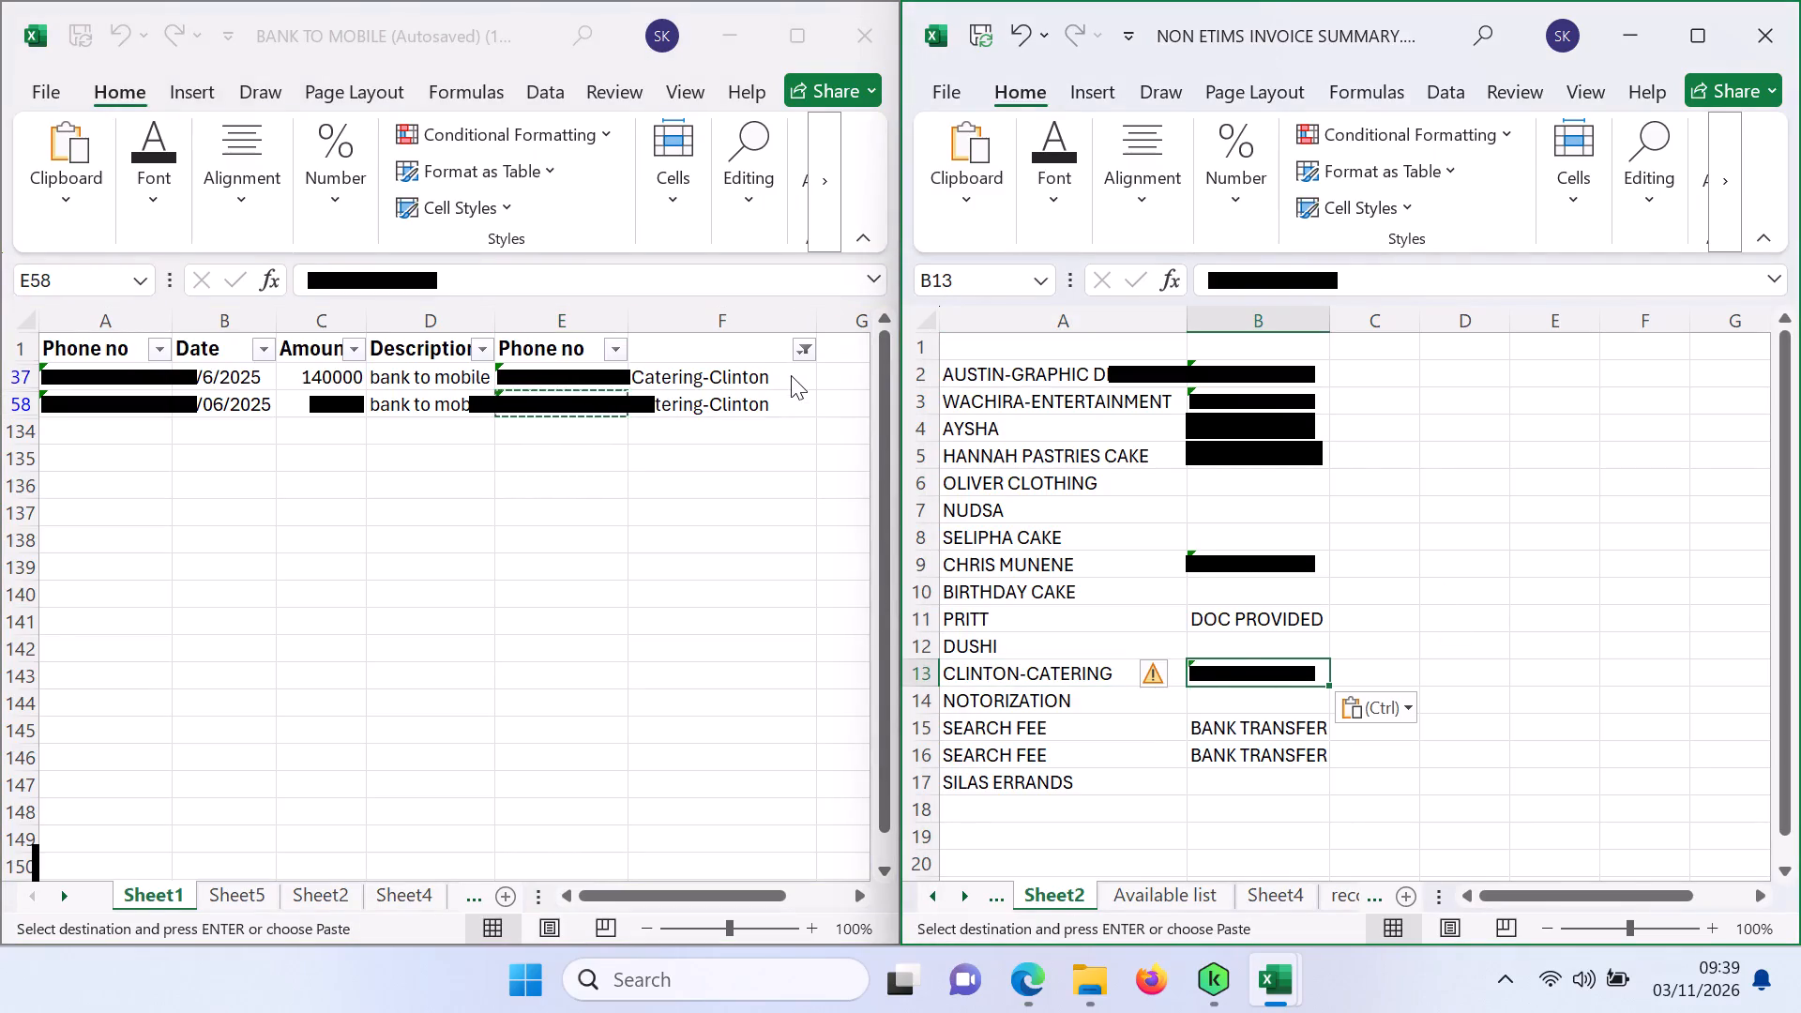
# Change the column F filter in the BANK TO MOBILE workbook to DUSHI.
pyautogui.click(800, 349)
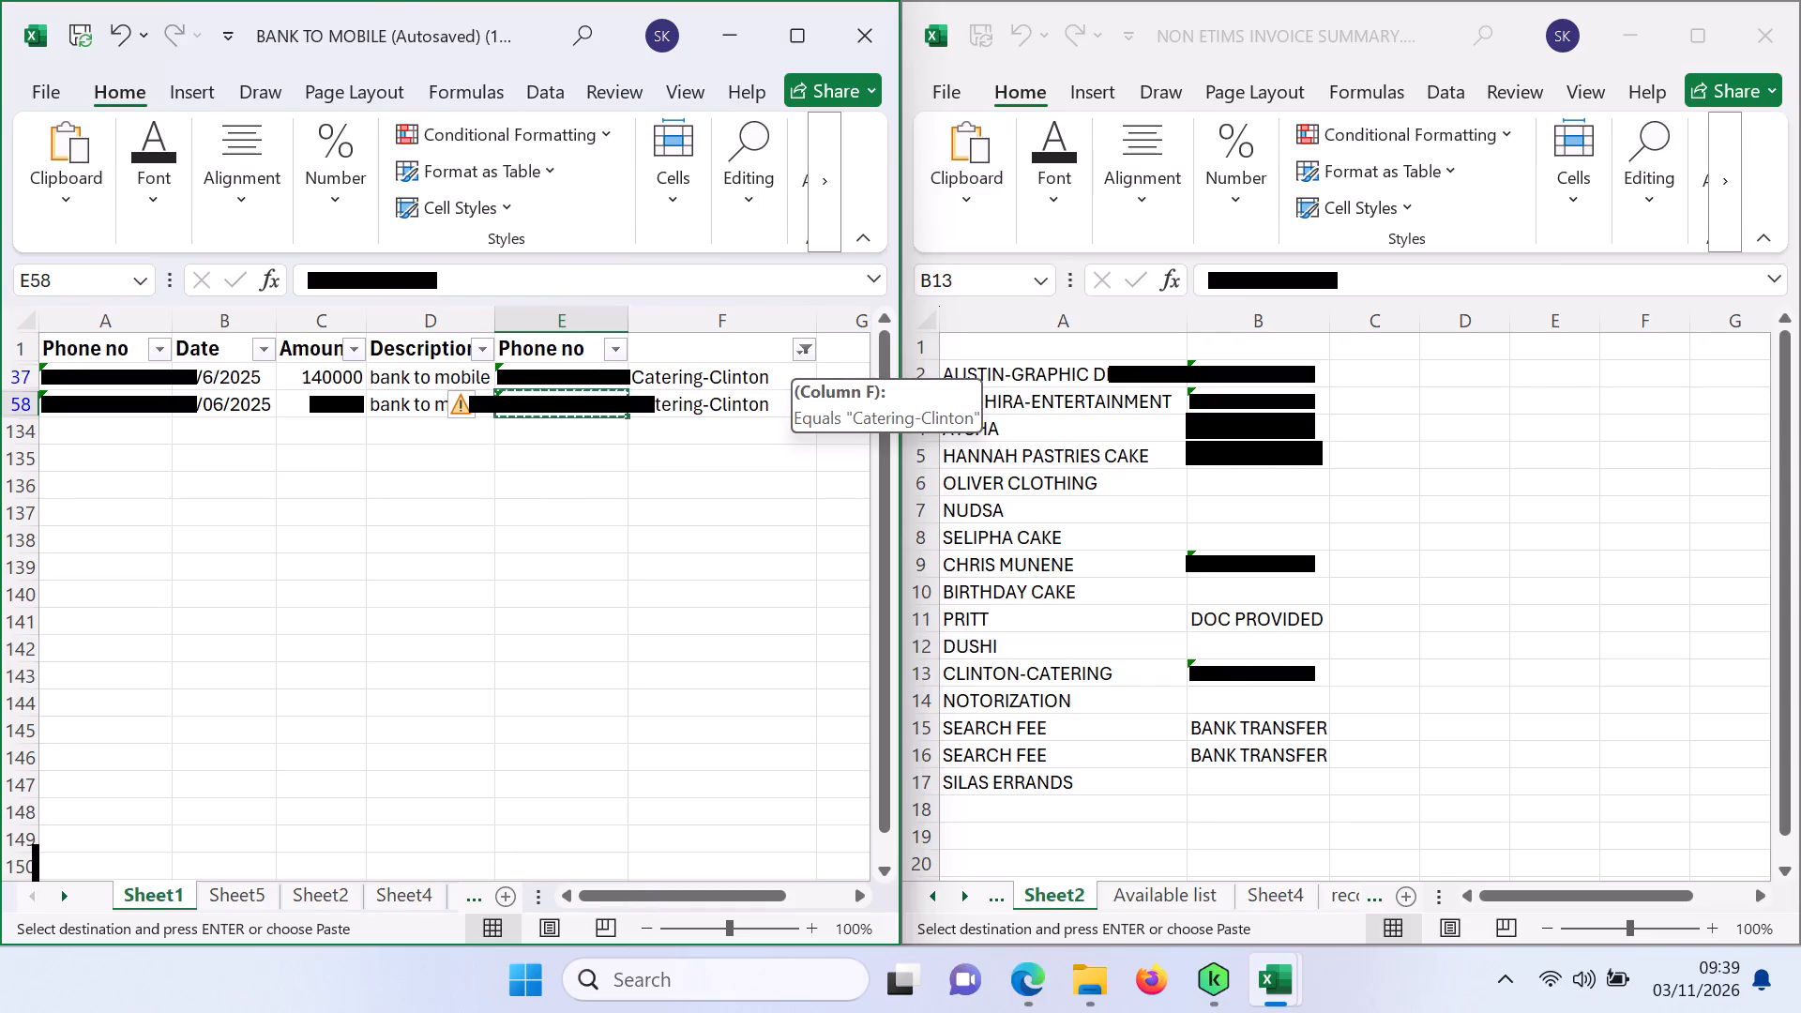
pyautogui.click(800, 349)
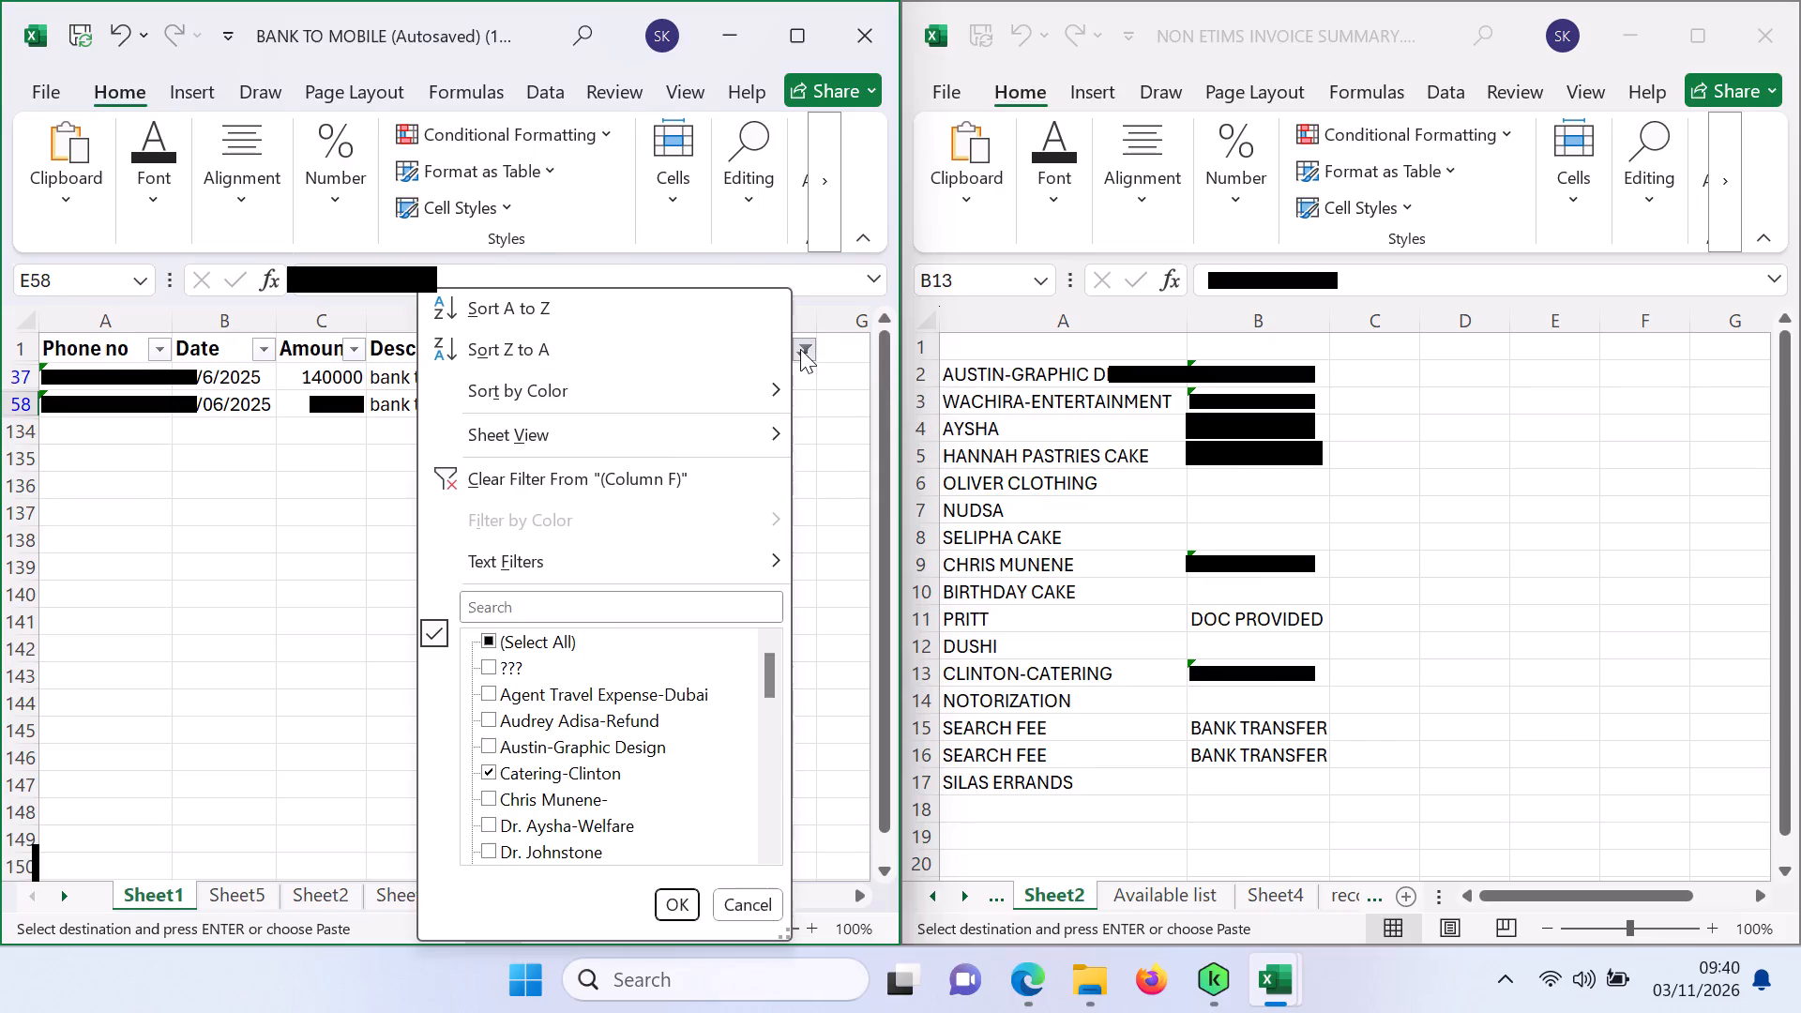
pyautogui.click(514, 609)
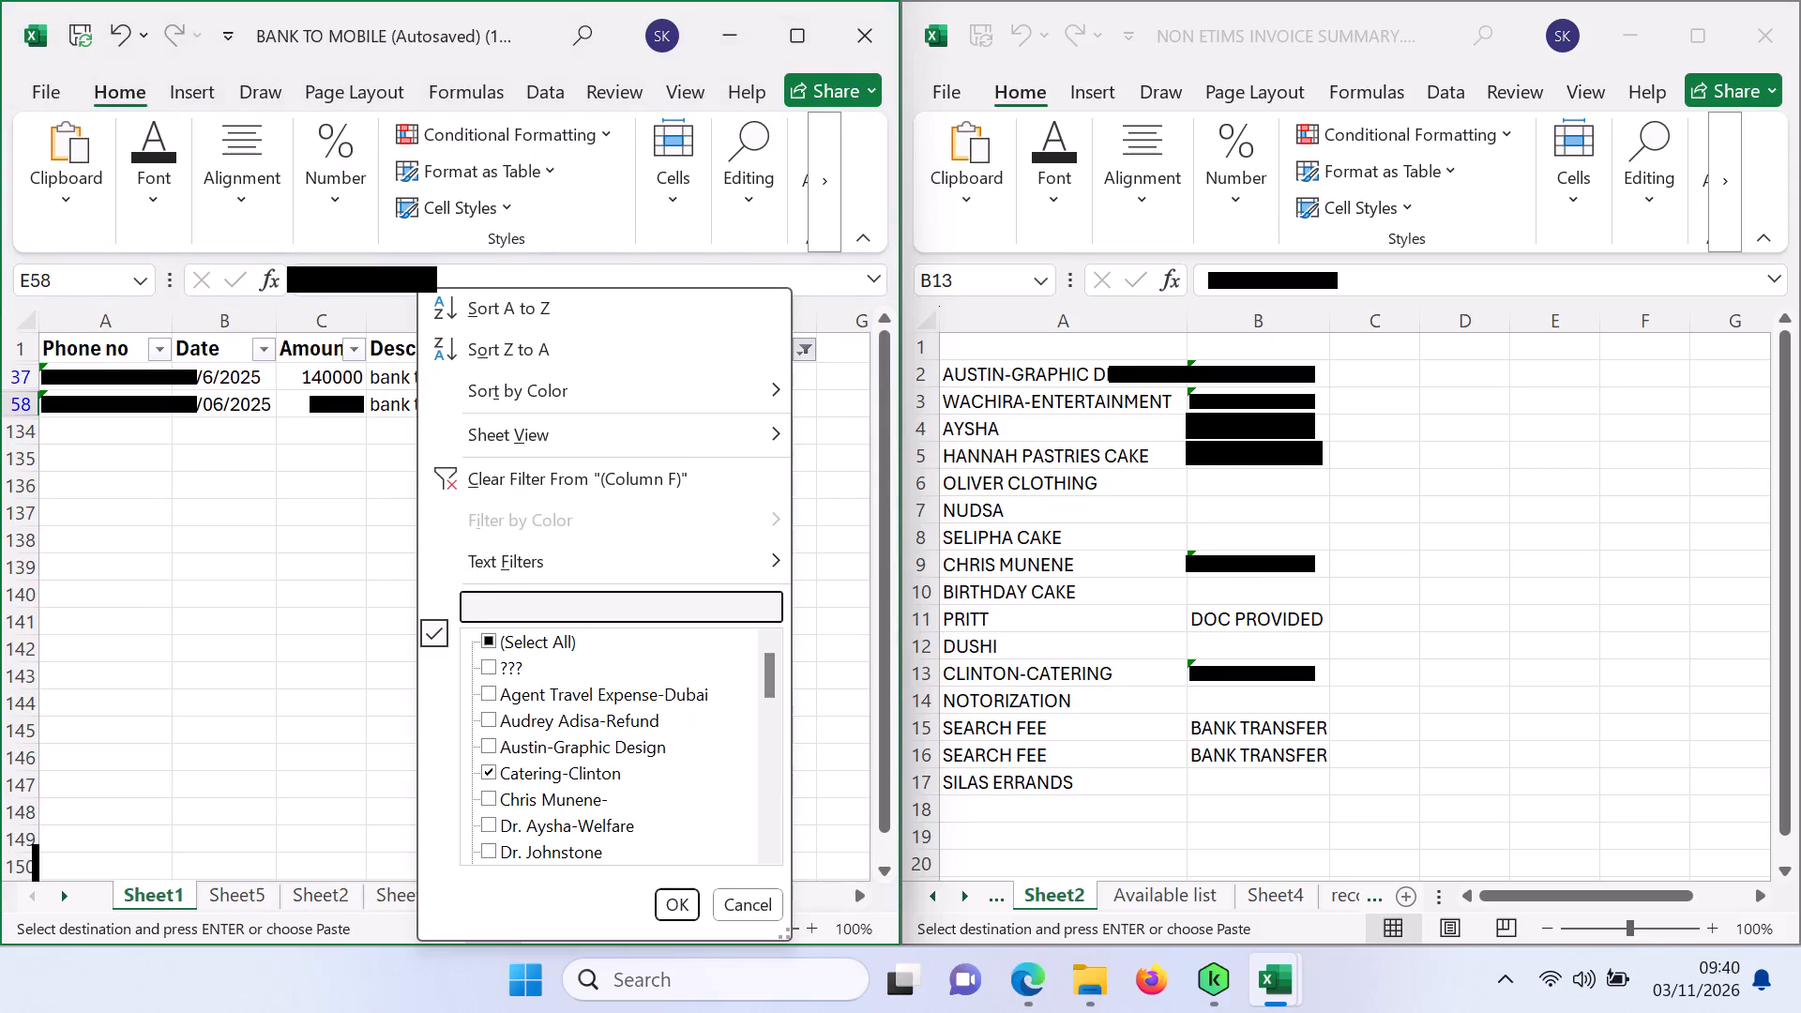
pyautogui.write('DUSHI')
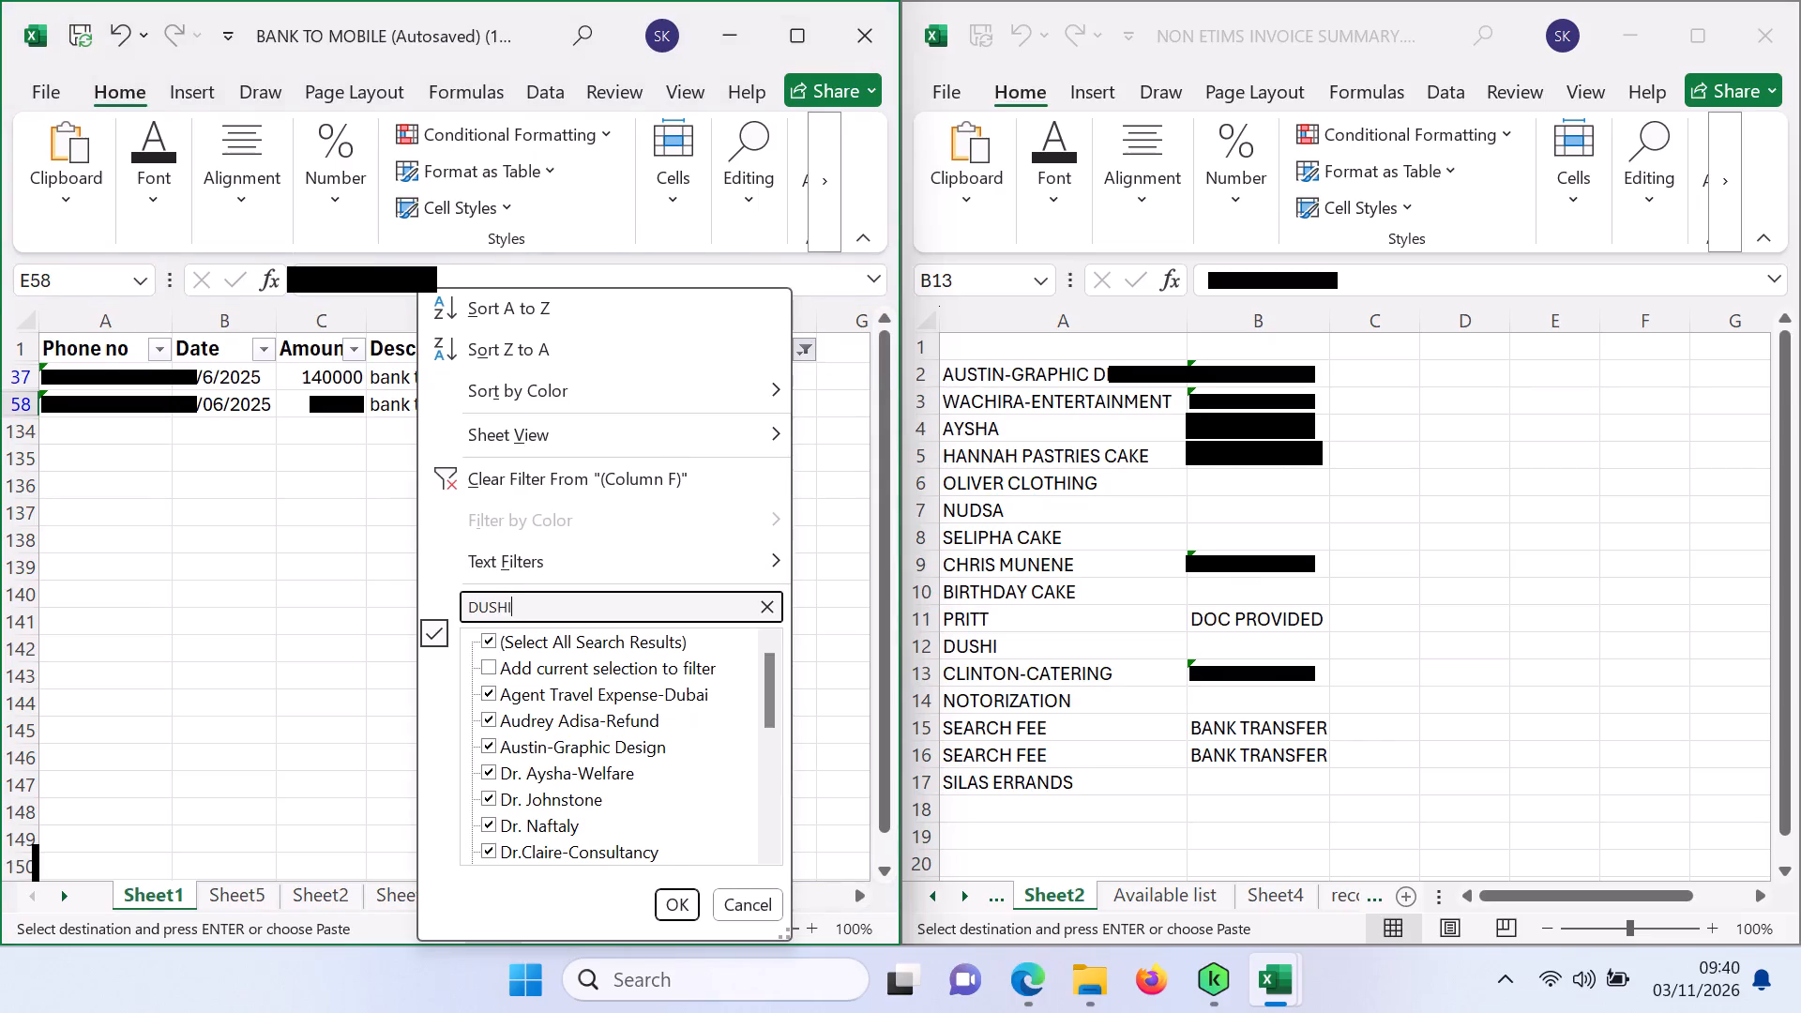
pyautogui.click(682, 899)
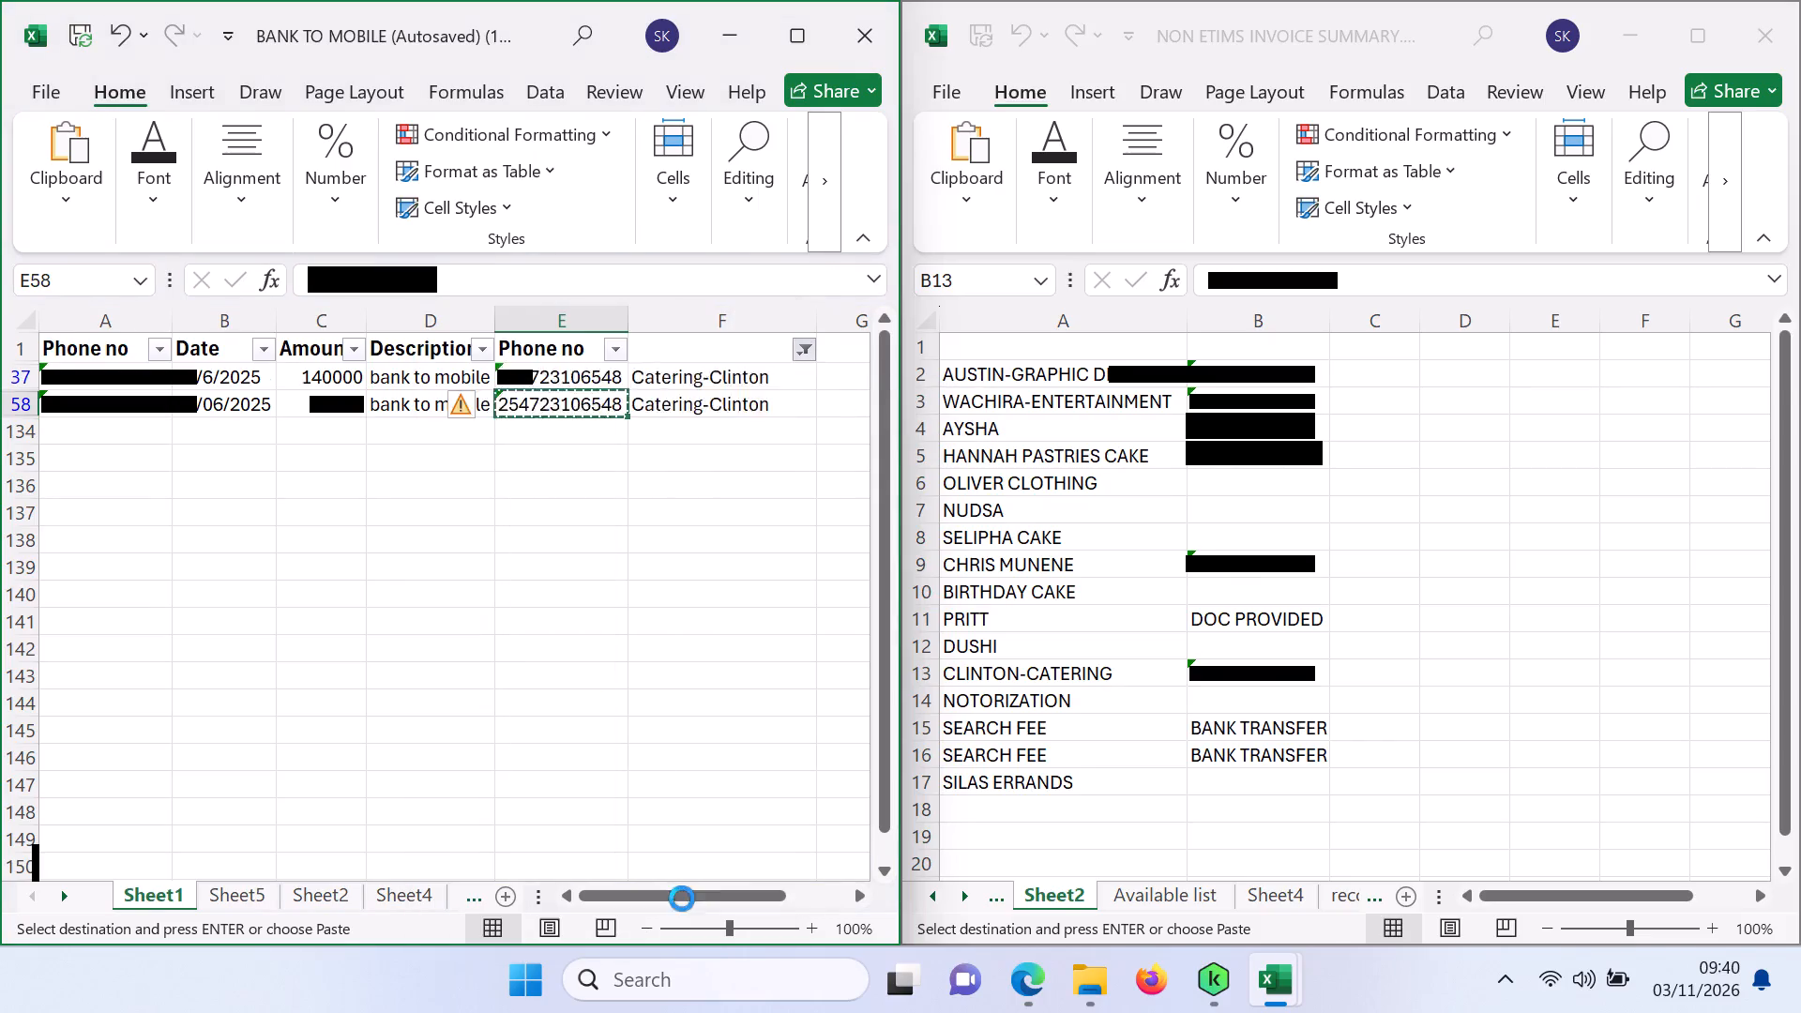
# Copy the phone number in E56 of the Dushi birthday event payments into B12 beside its name on Sheet2.
pyautogui.click(569, 403)
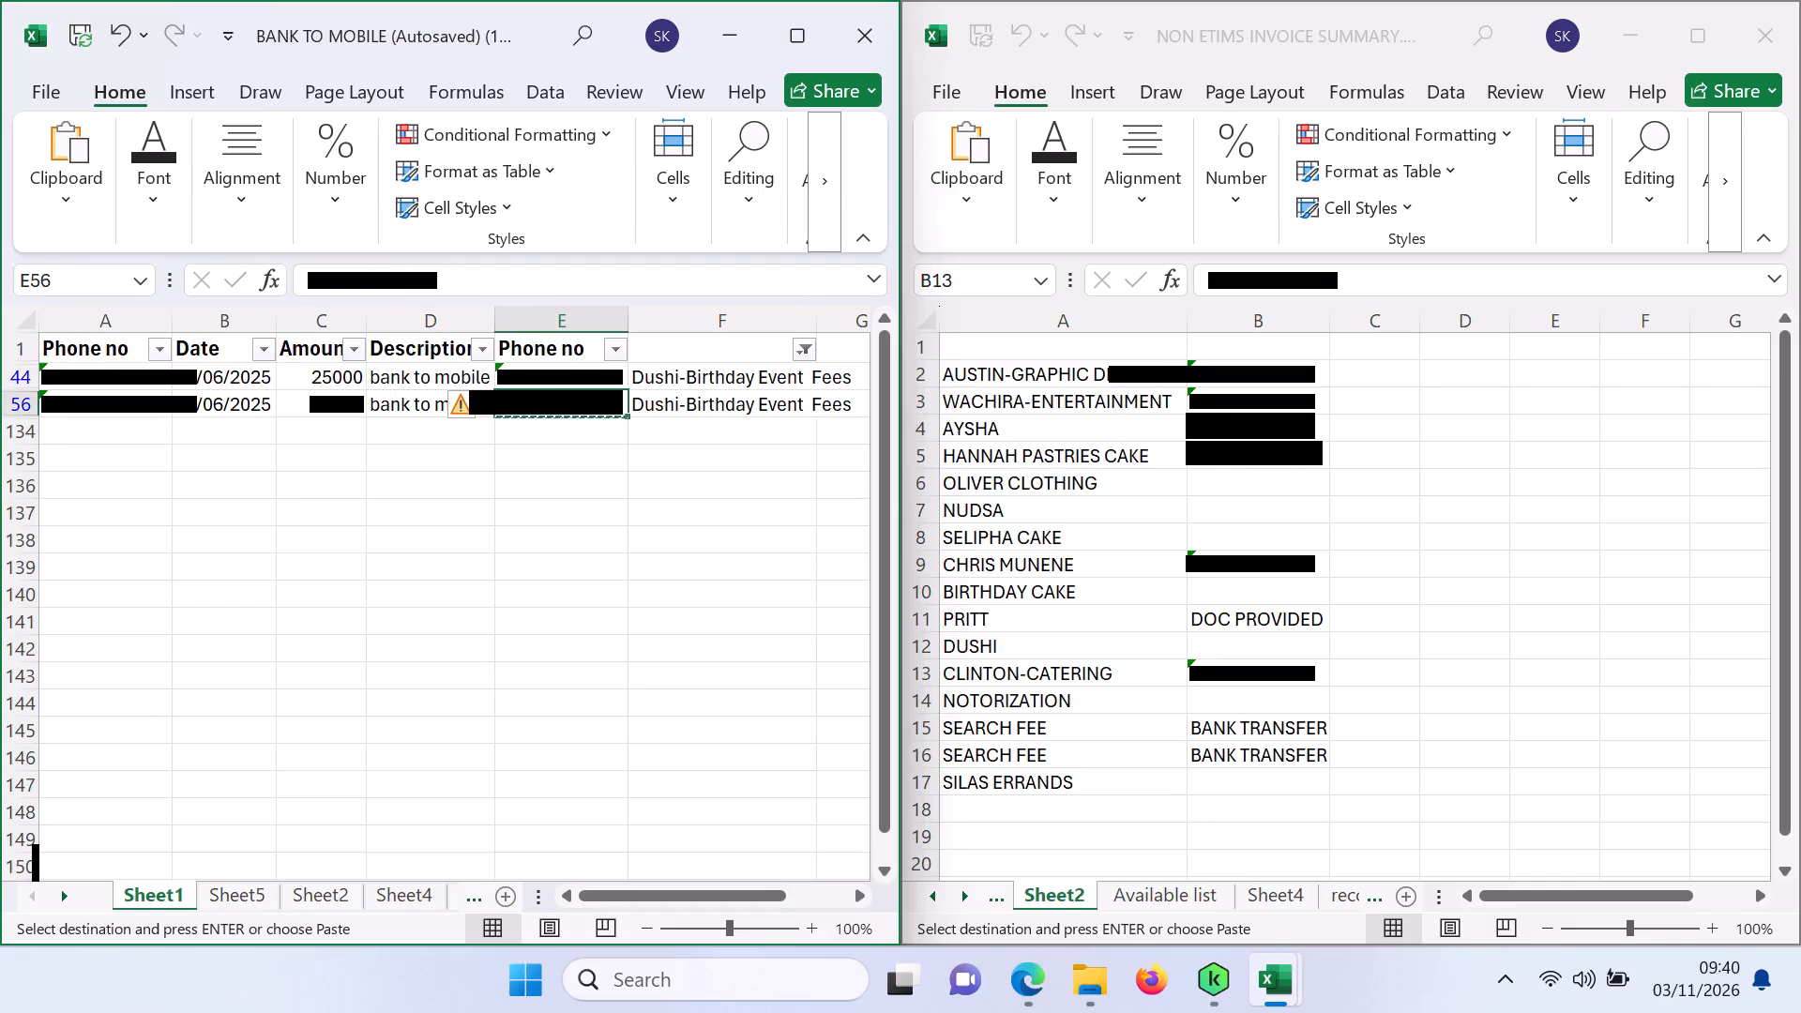
pyautogui.hotkey('ctrl', 'c')
pyautogui.click(1245, 643)
pyautogui.click(1228, 641)
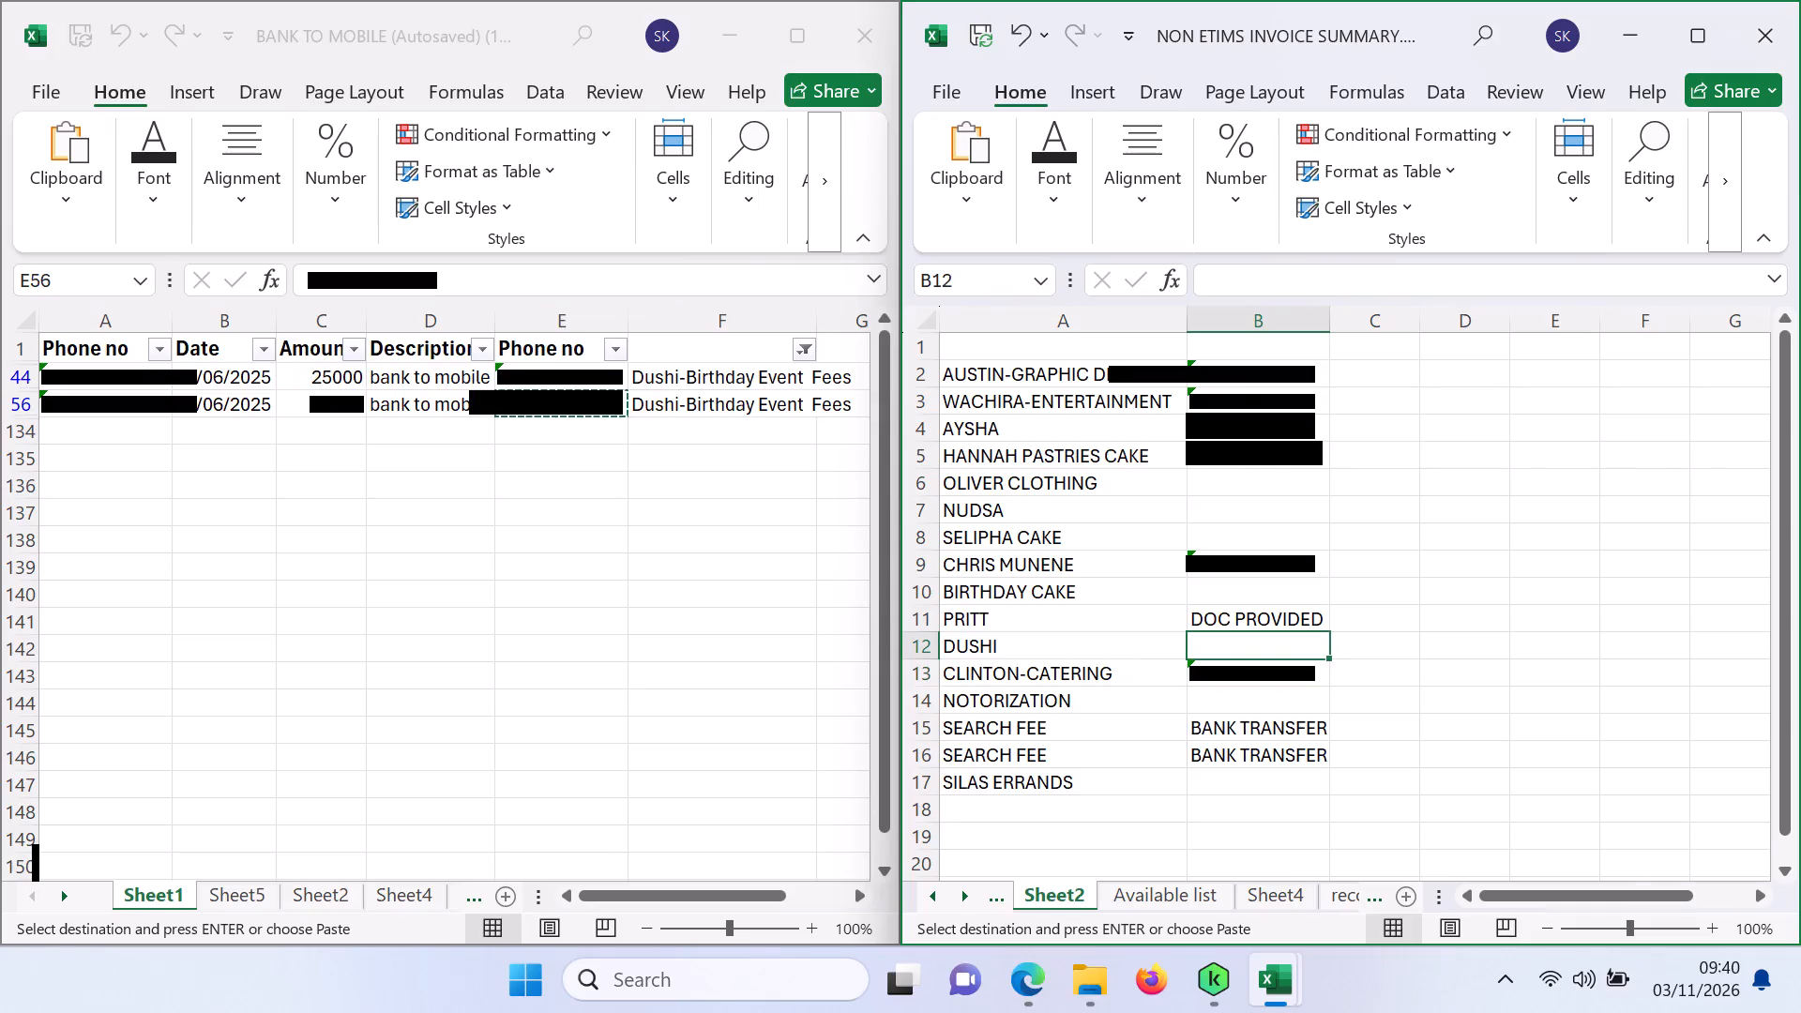
pyautogui.hotkey('ctrl', 'v')
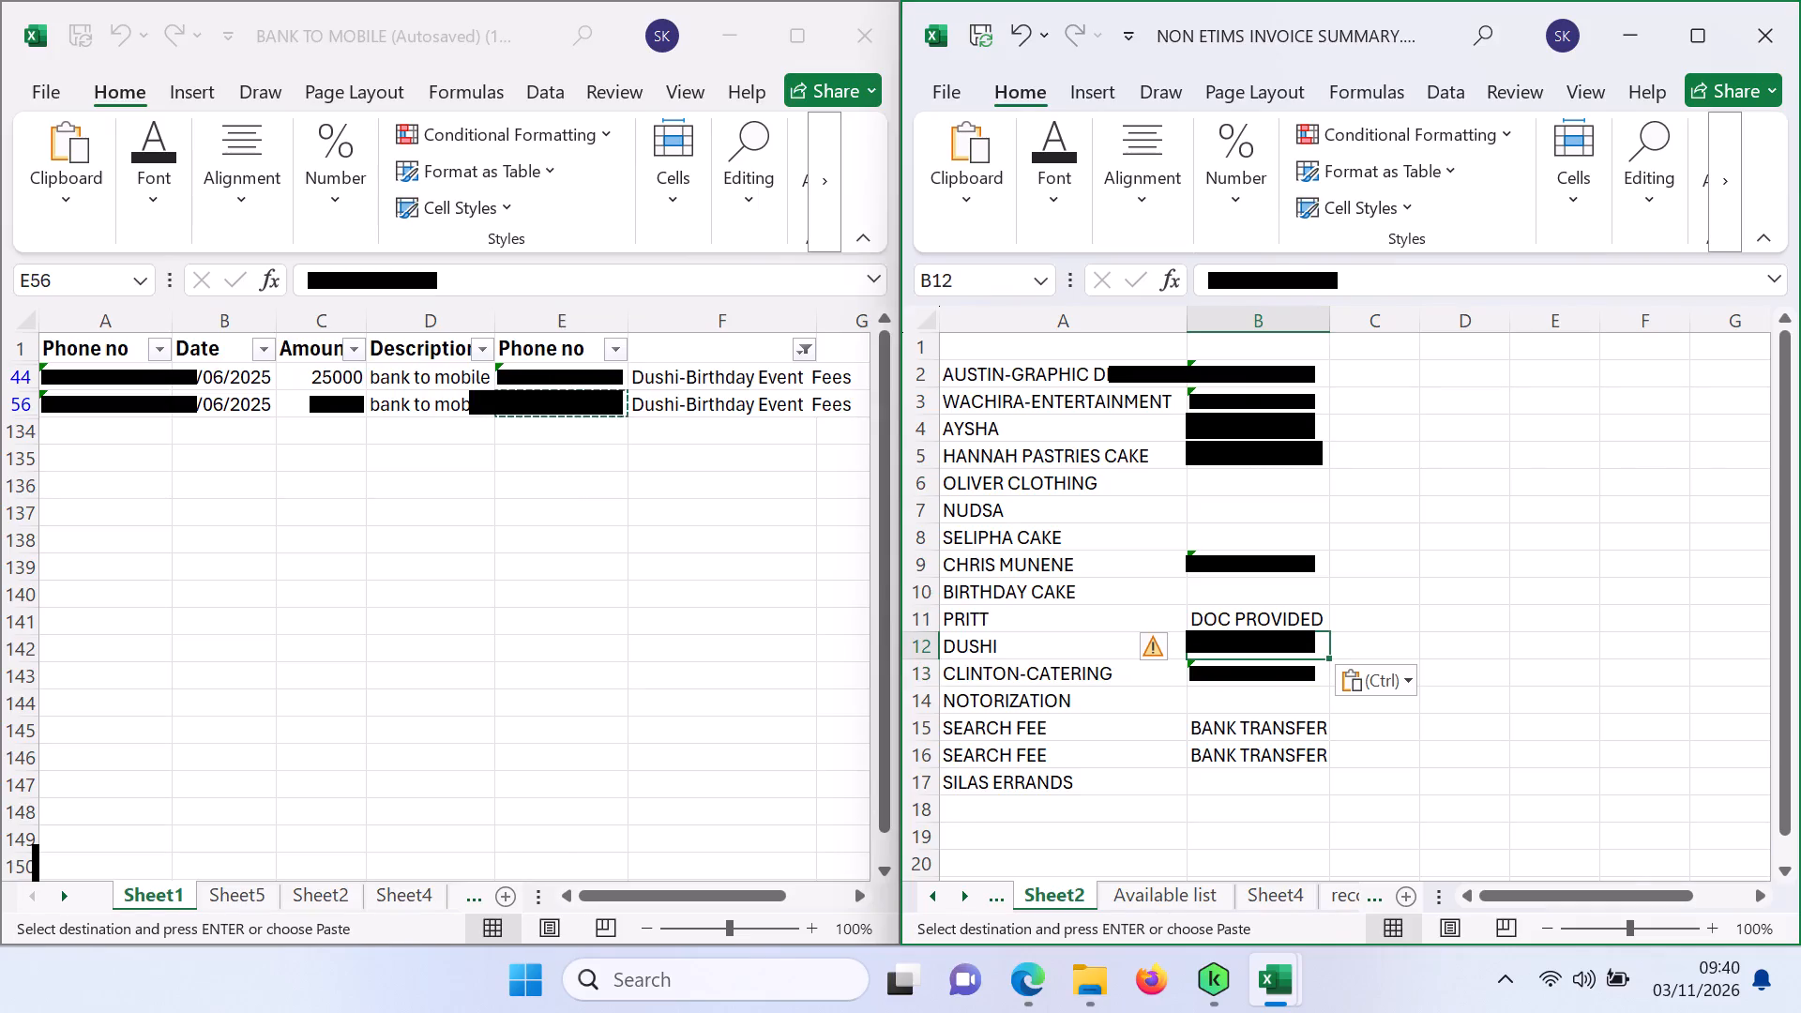
# Change the PRITT note in B11 of Sheet2 to DR NAPH PROVIDED and fit column B's width to it.
pyautogui.doubleClick(1234, 617)
pyautogui.press('BackSpace')
pyautogui.press('BackSpace')
pyautogui.press('BackSpace')
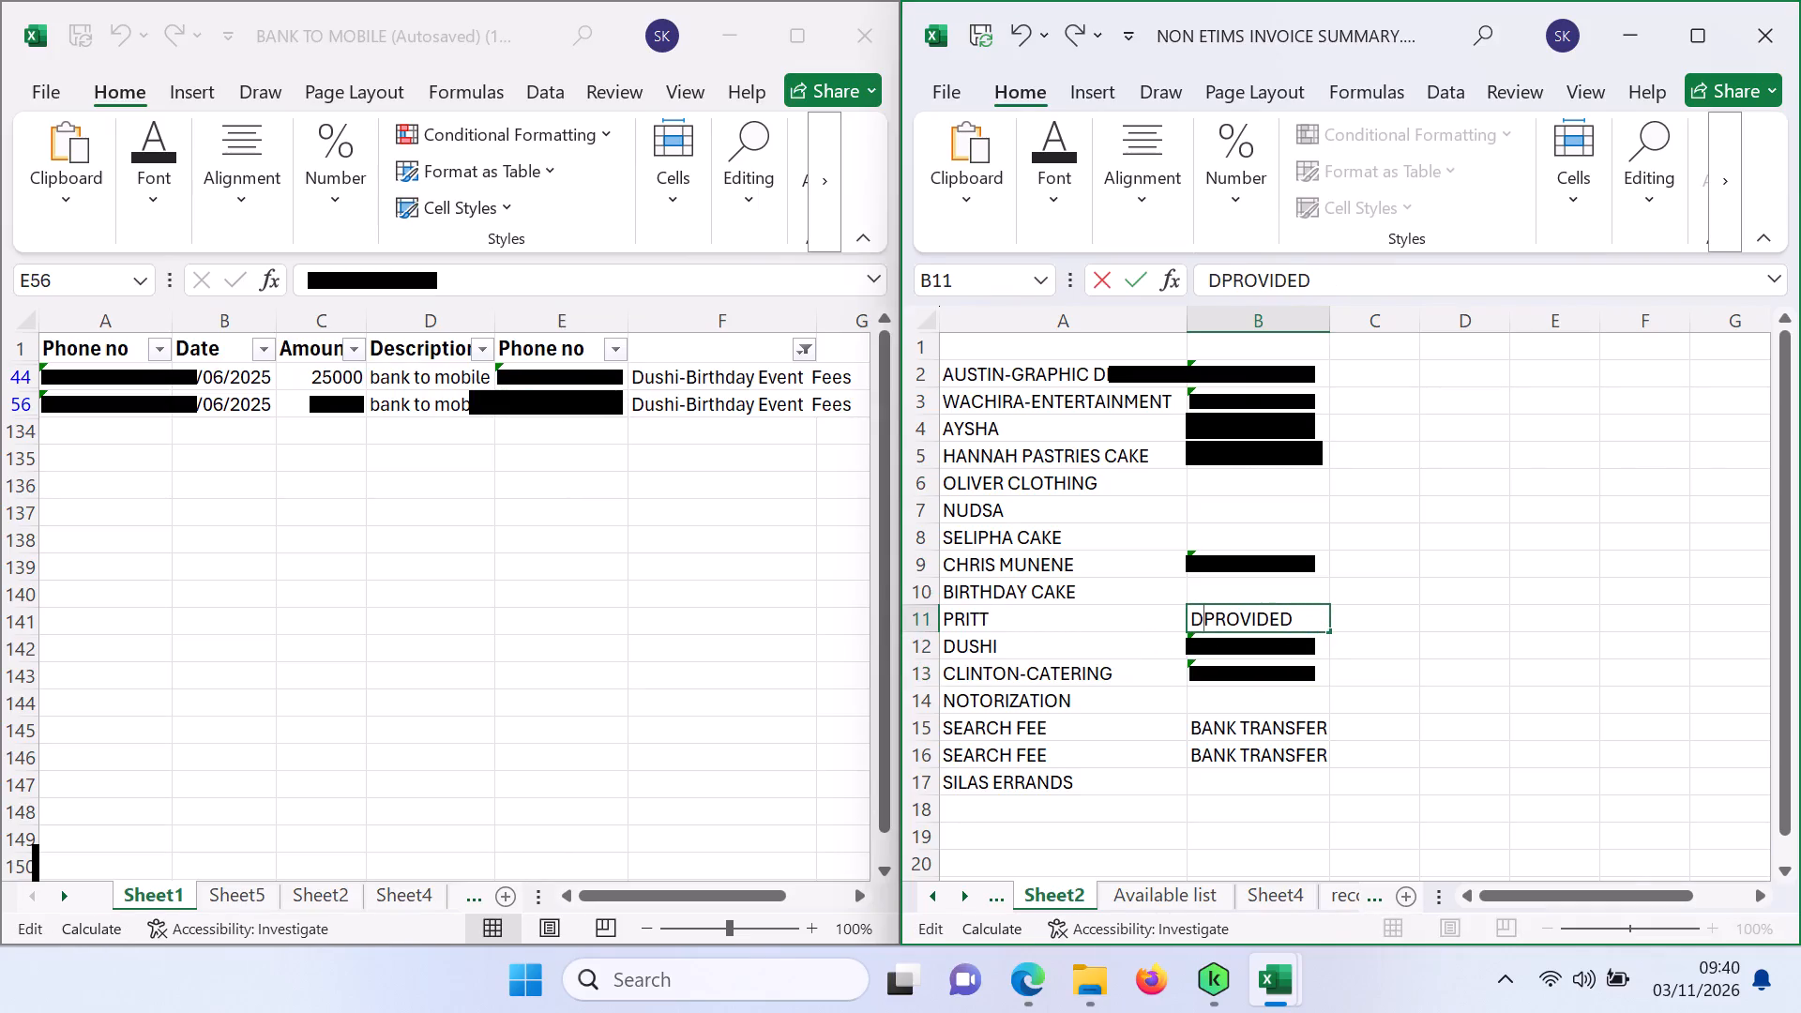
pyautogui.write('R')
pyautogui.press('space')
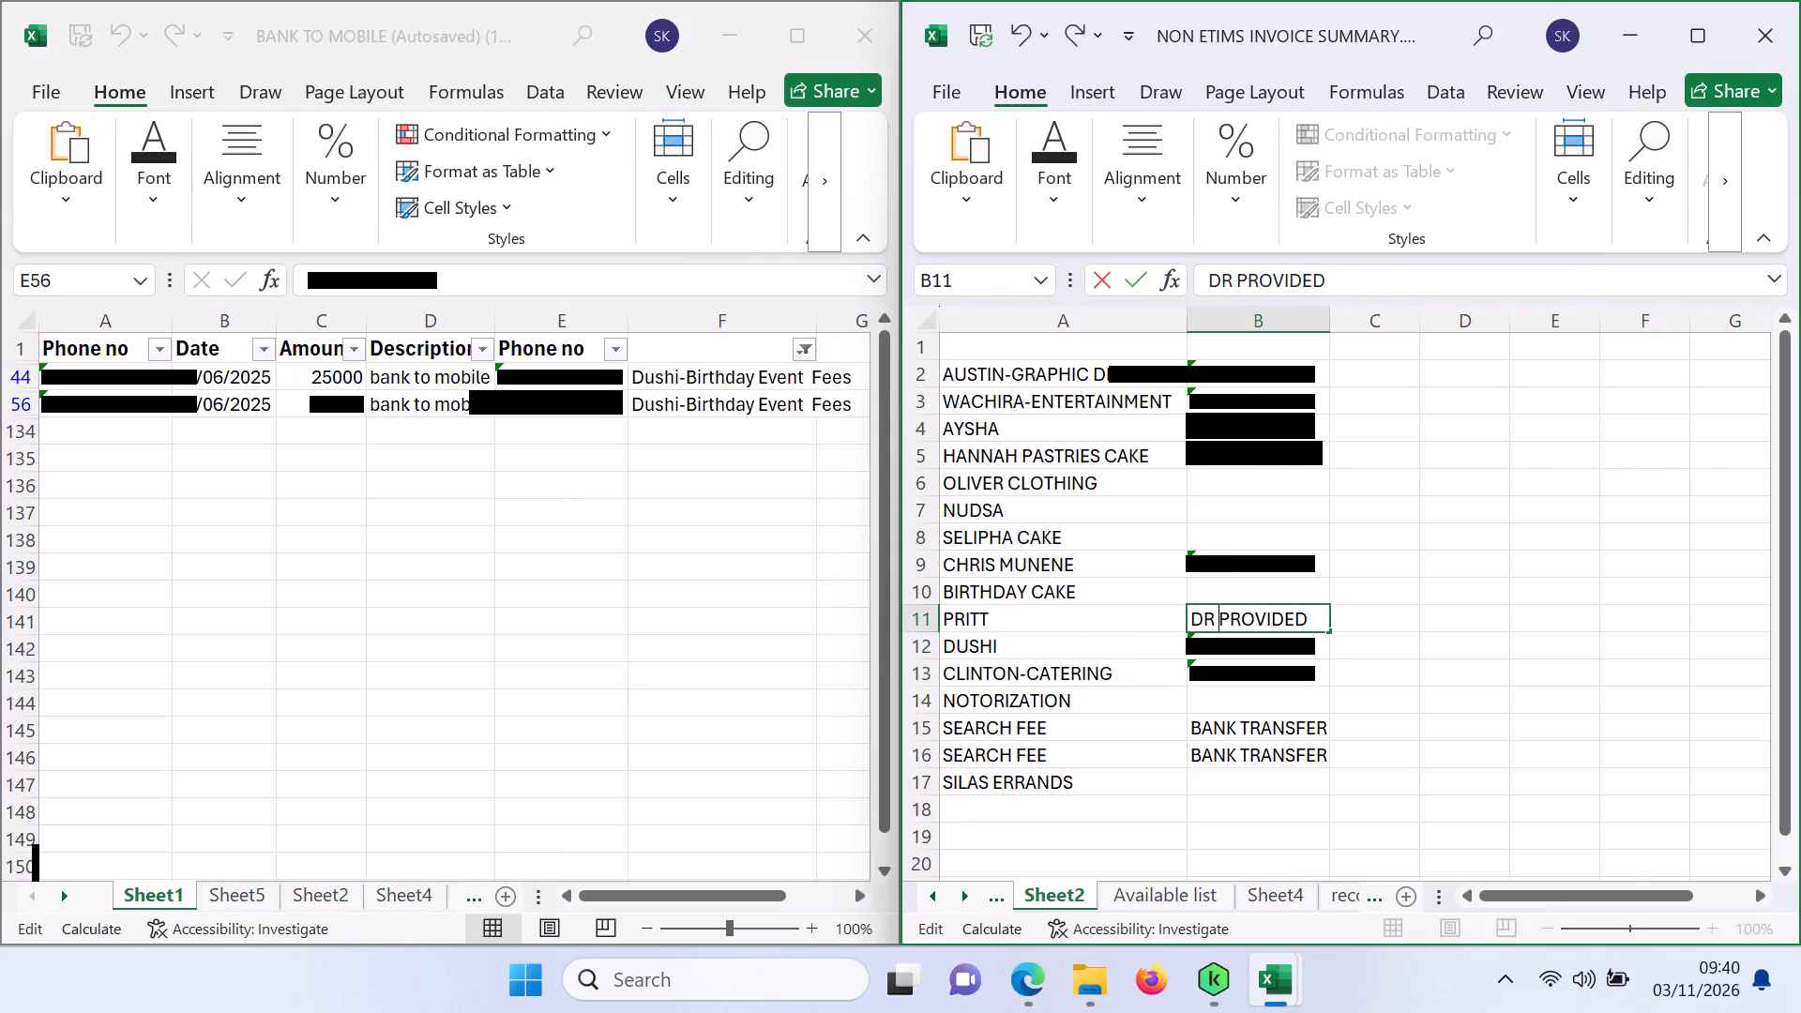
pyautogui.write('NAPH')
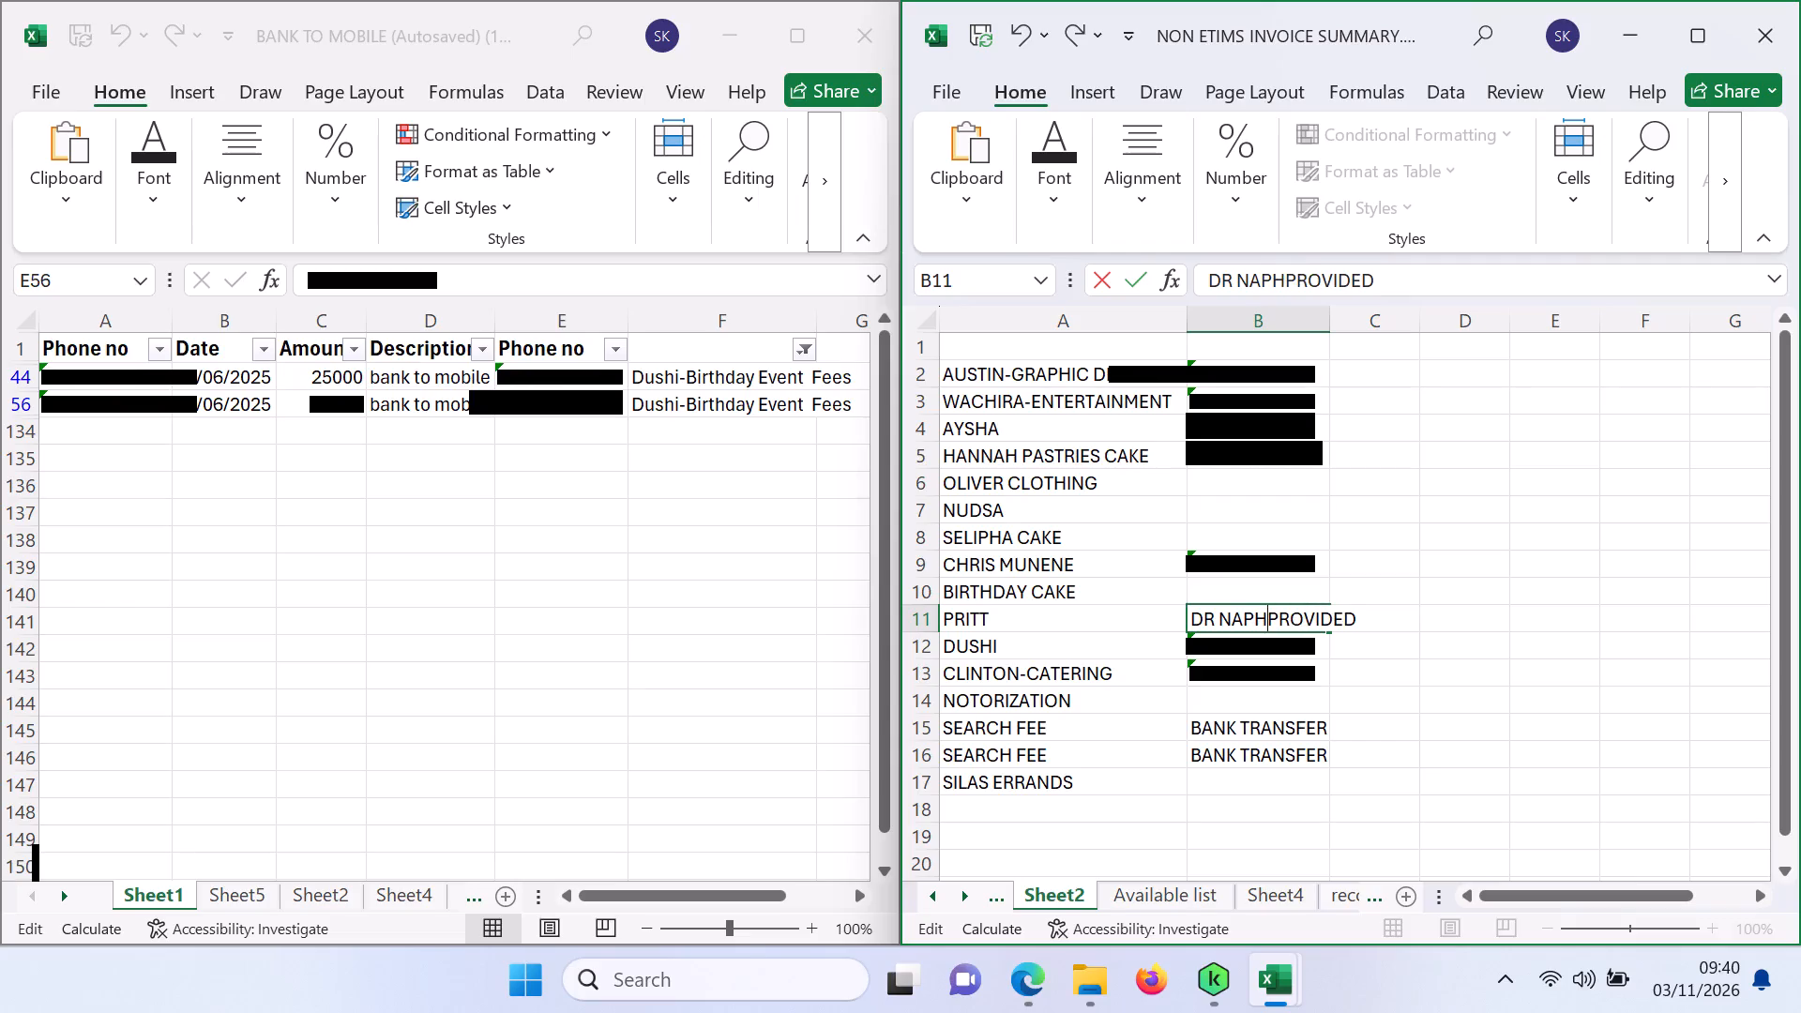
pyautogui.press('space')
pyautogui.click(1537, 588)
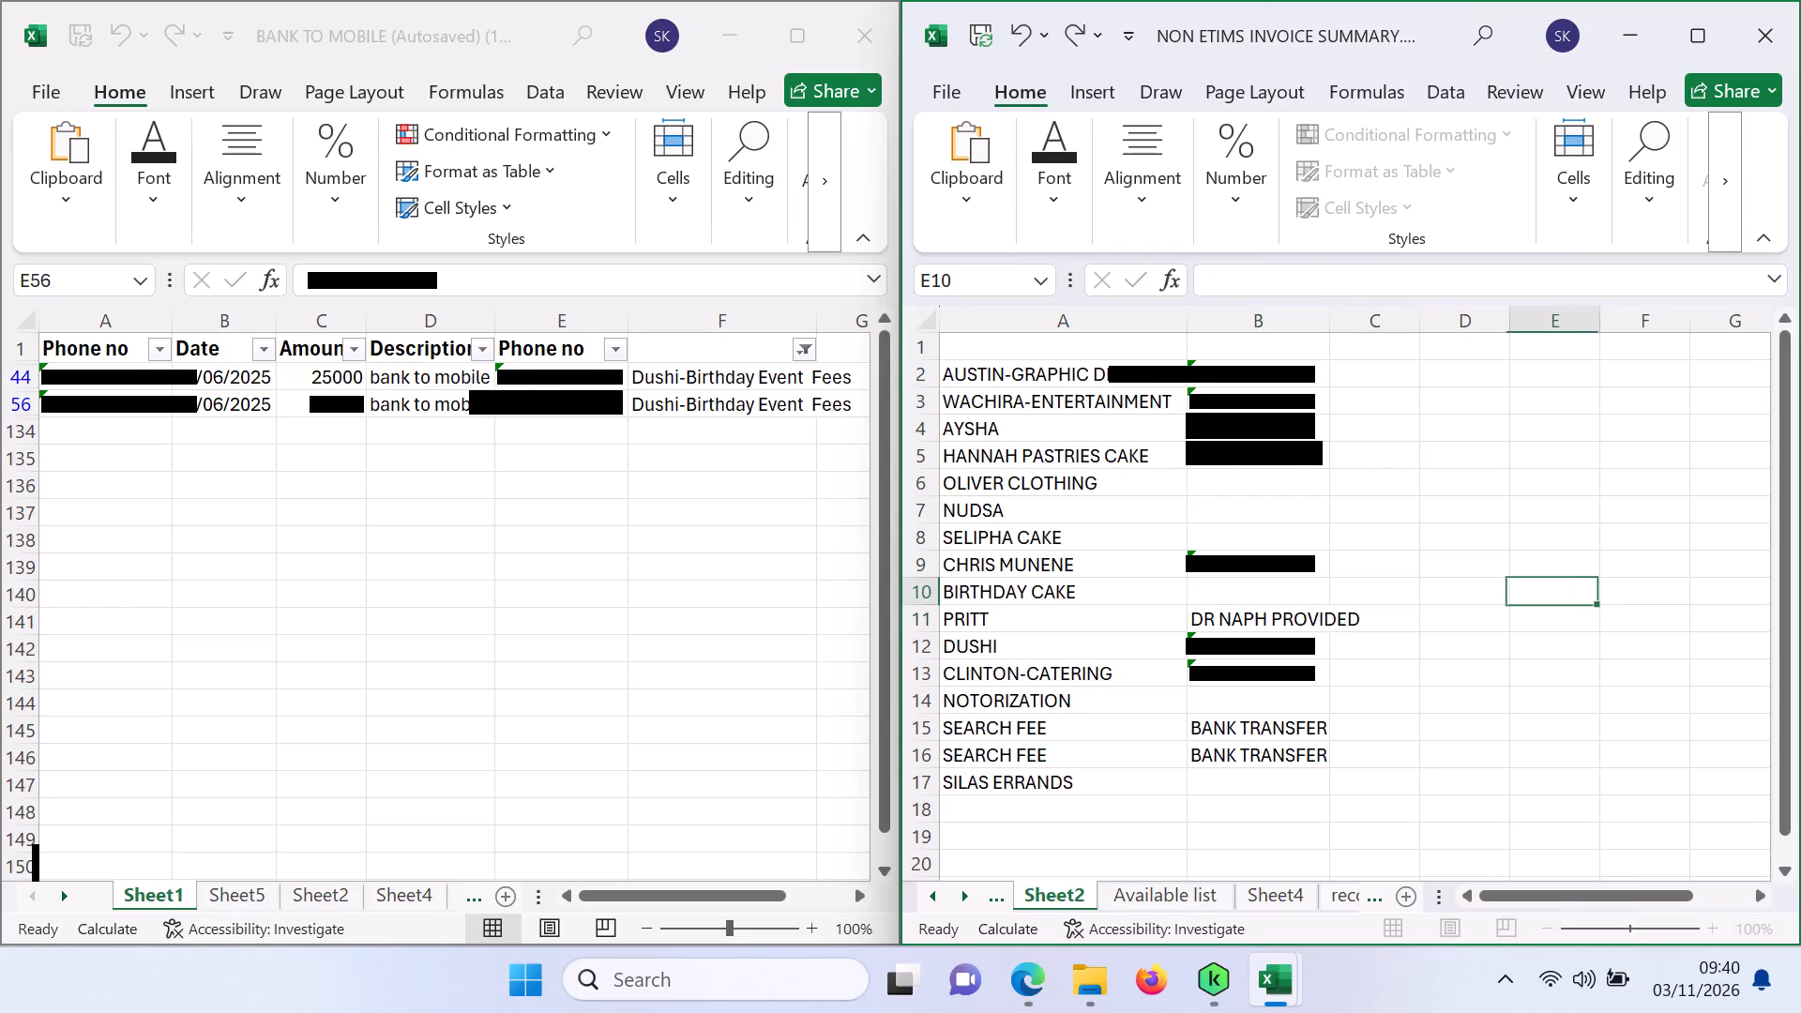
pyautogui.doubleClick(1335, 328)
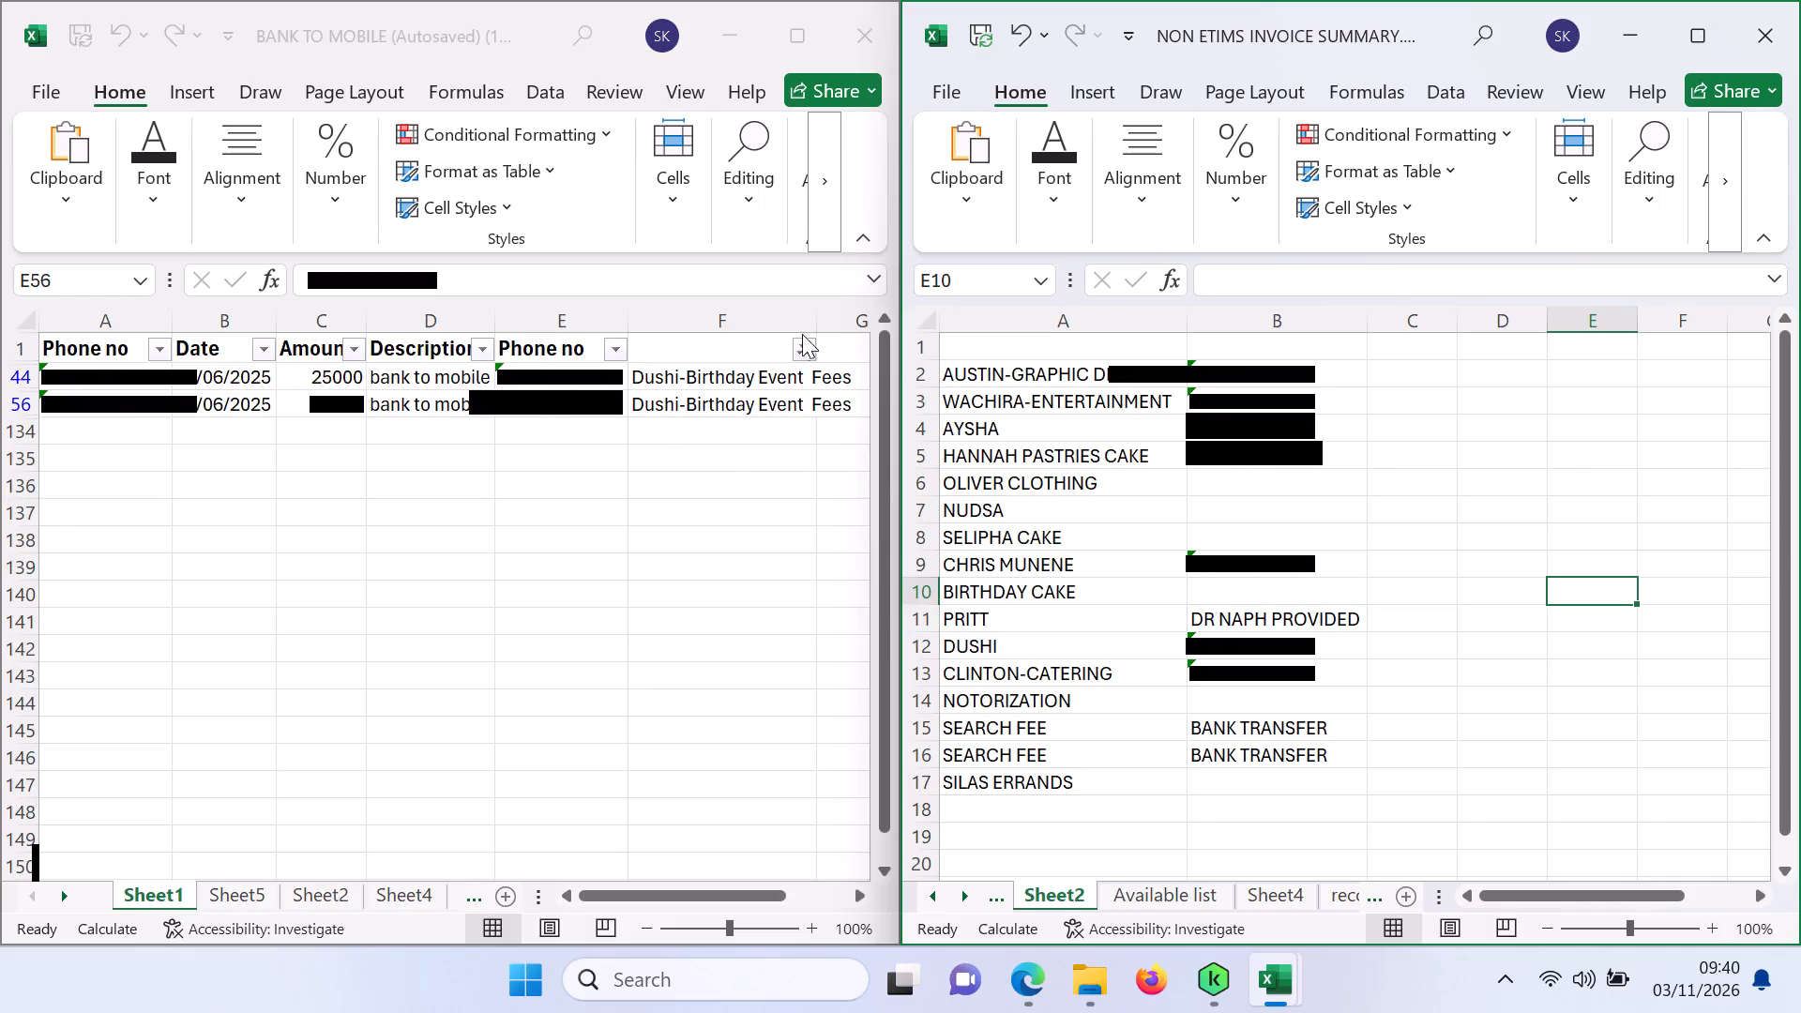
pyautogui.click(1307, 610)
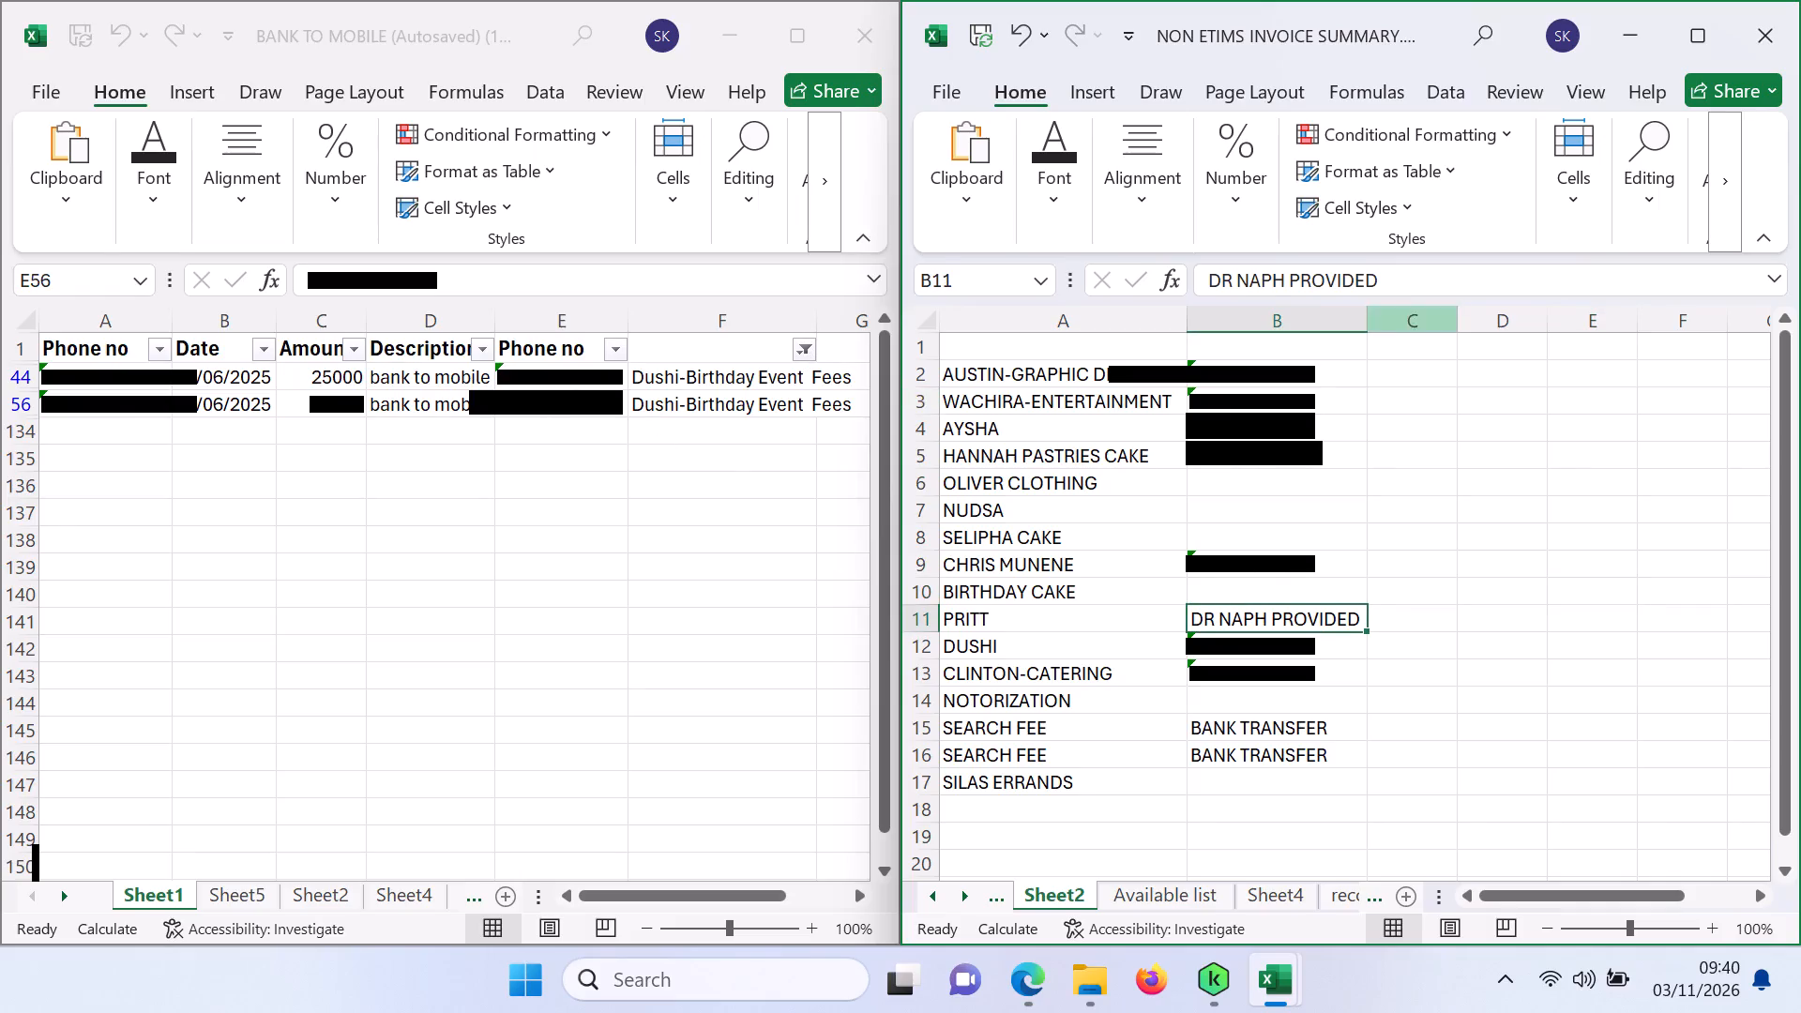
pyautogui.click(1390, 278)
pyautogui.press('space')
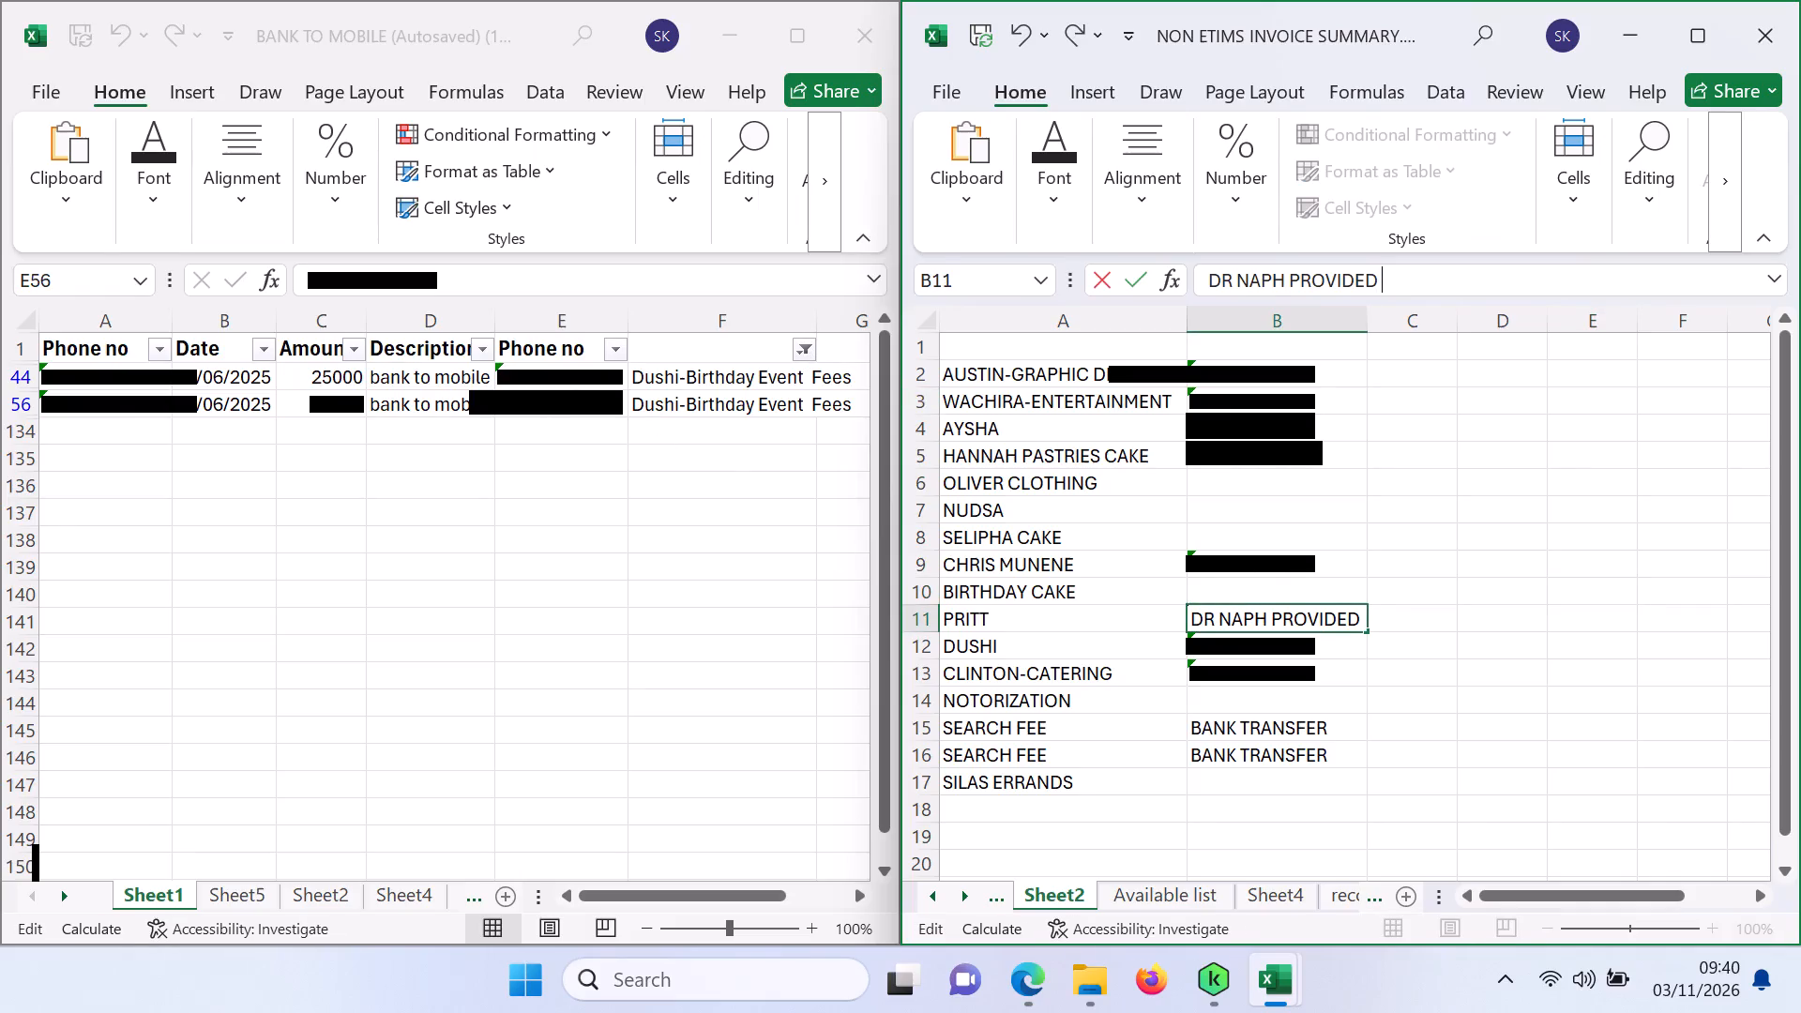
pyautogui.write('INVOICES')
pyautogui.click(1441, 626)
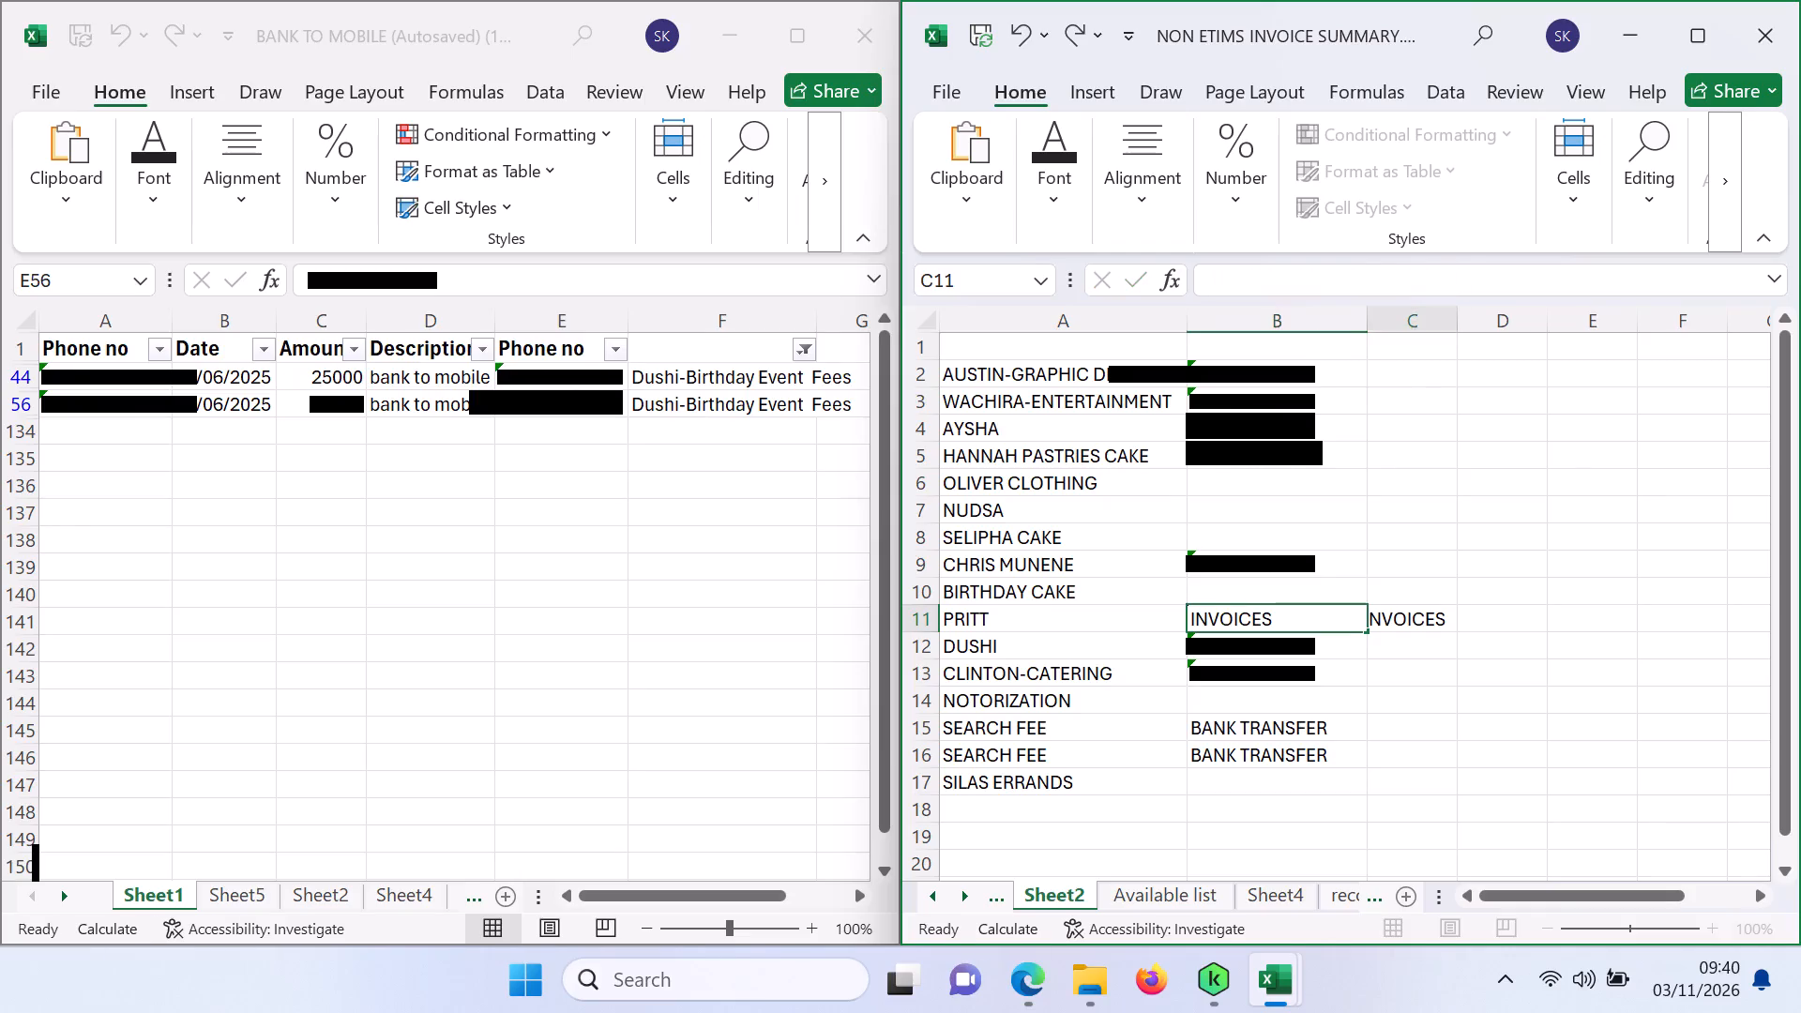
pyautogui.doubleClick(1366, 324)
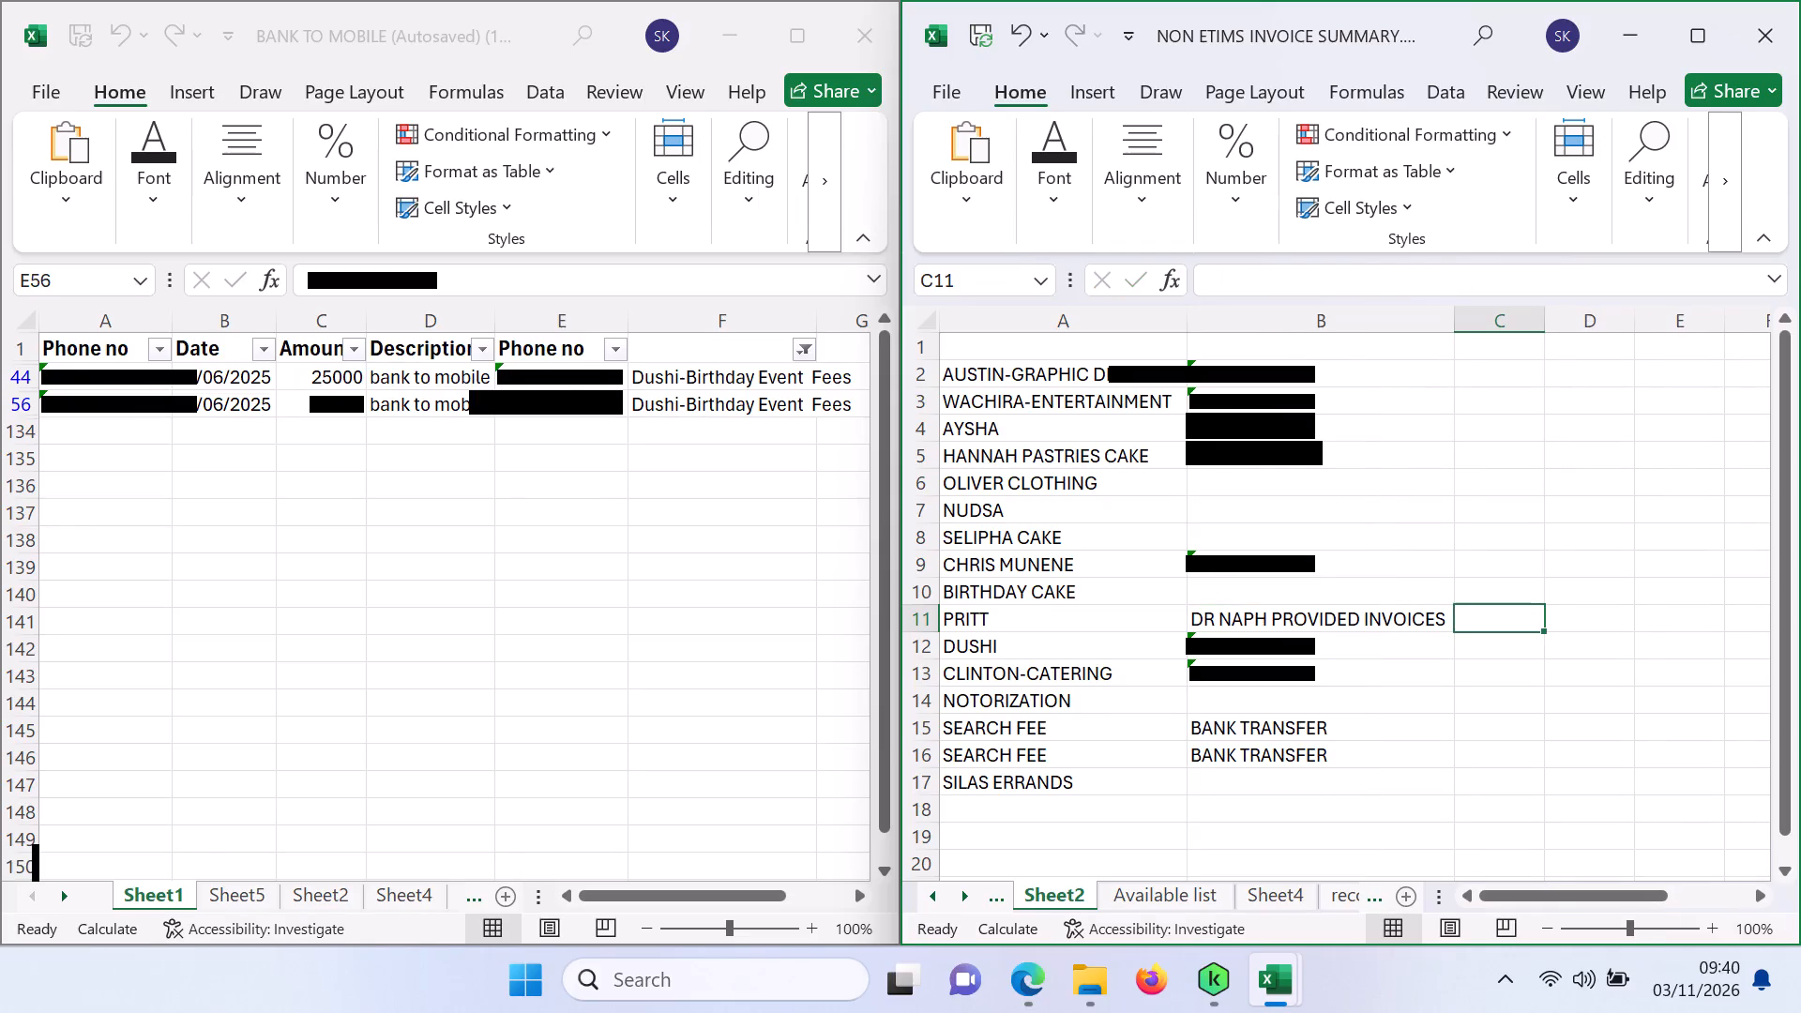
# Search the column F filter values in the BANK TO MOBILE workbook for SILAS.
pyautogui.click(795, 344)
pyautogui.click(795, 344)
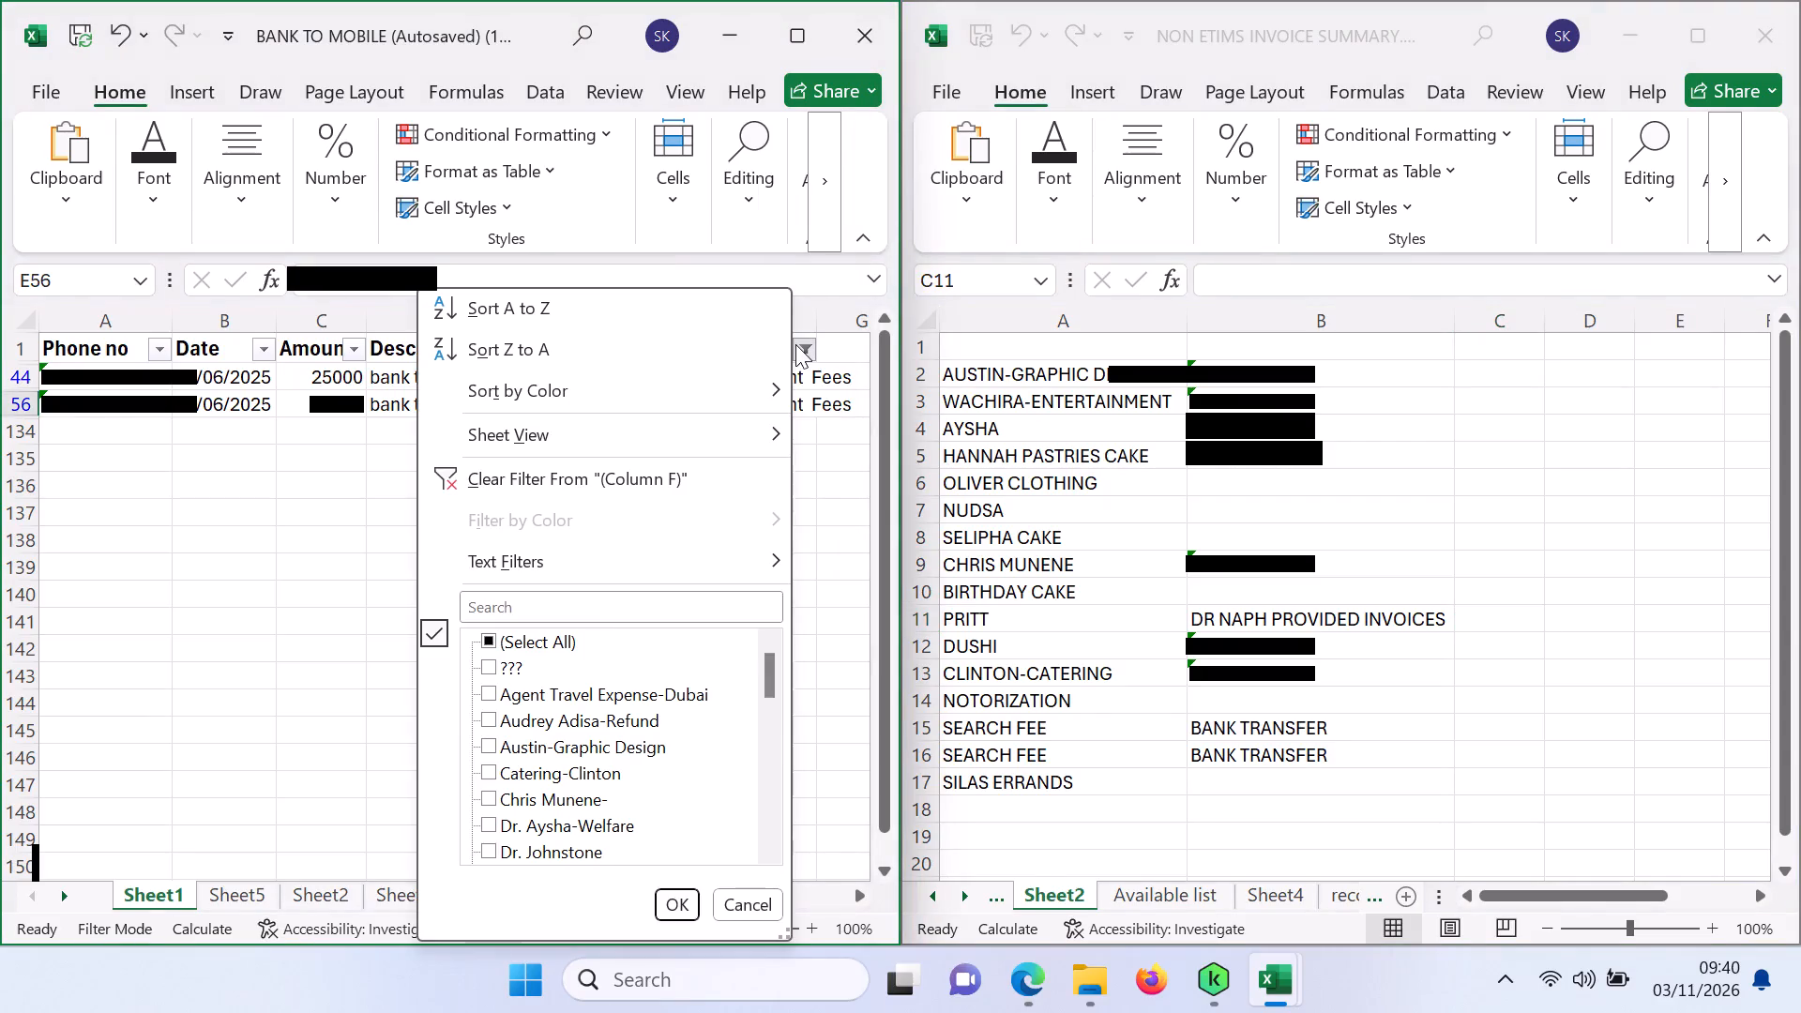
pyautogui.click(550, 614)
pyautogui.write('SILAS')
pyautogui.click(1405, 801)
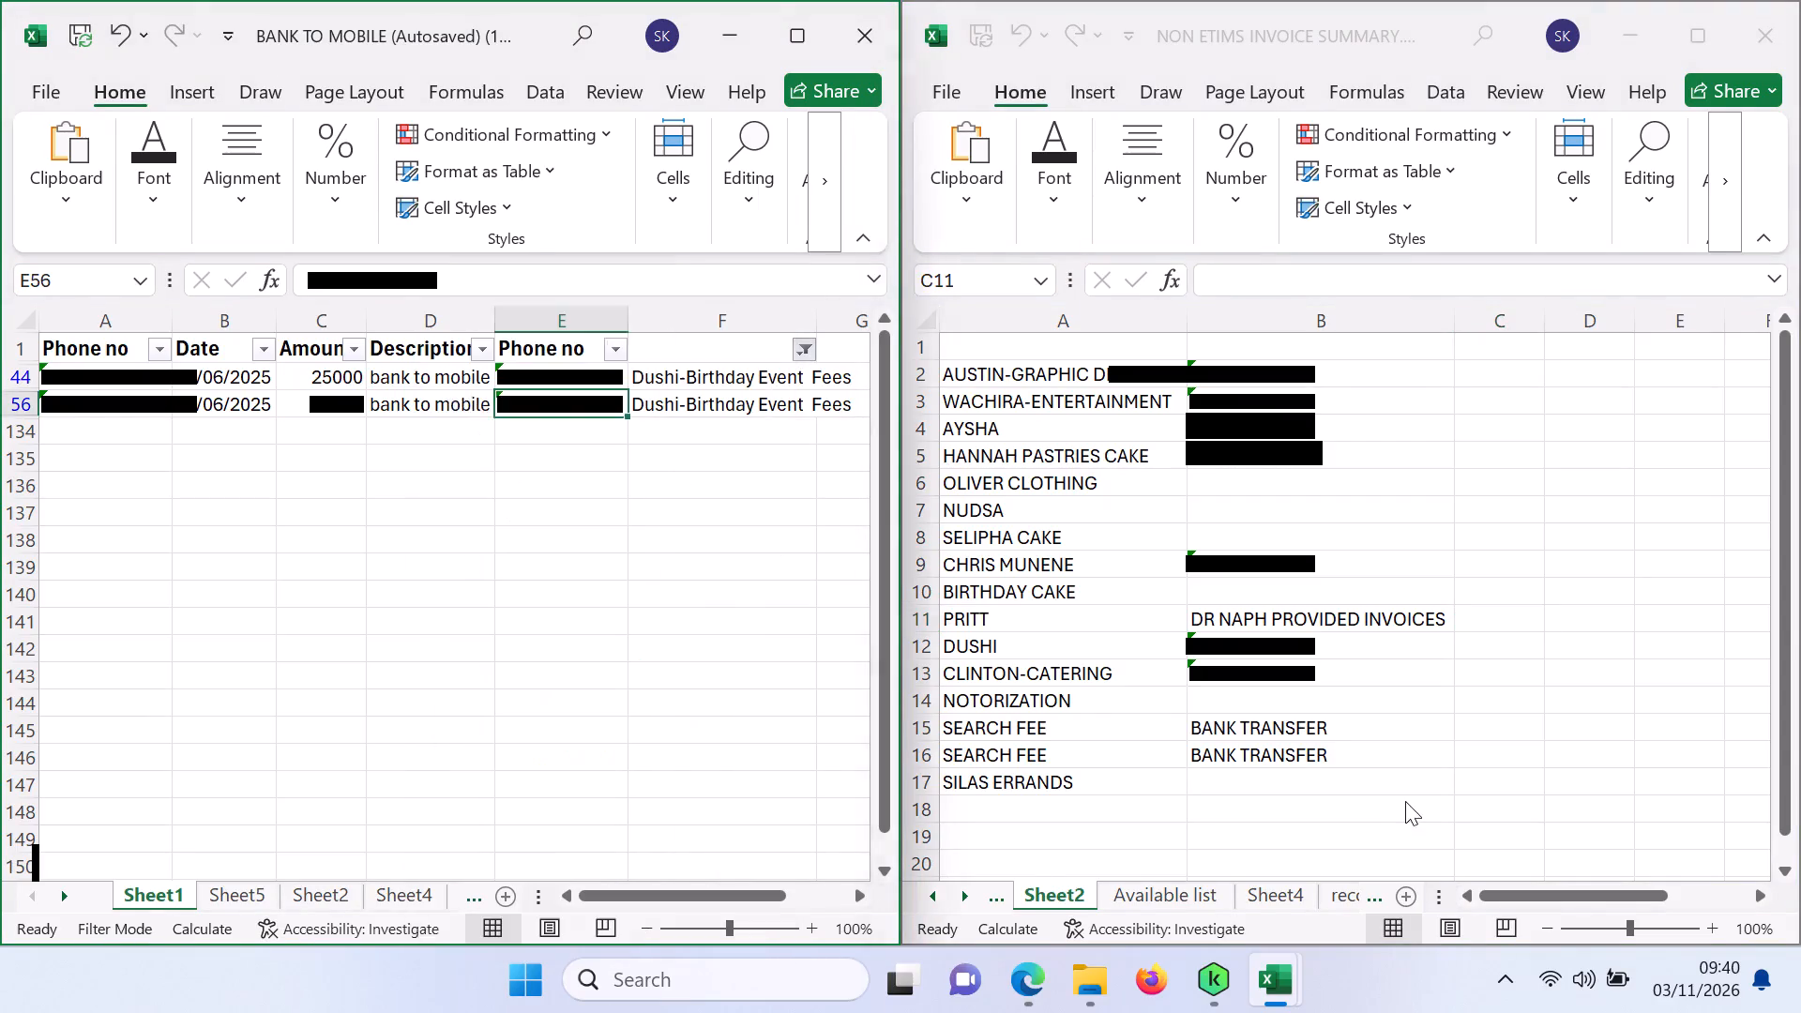
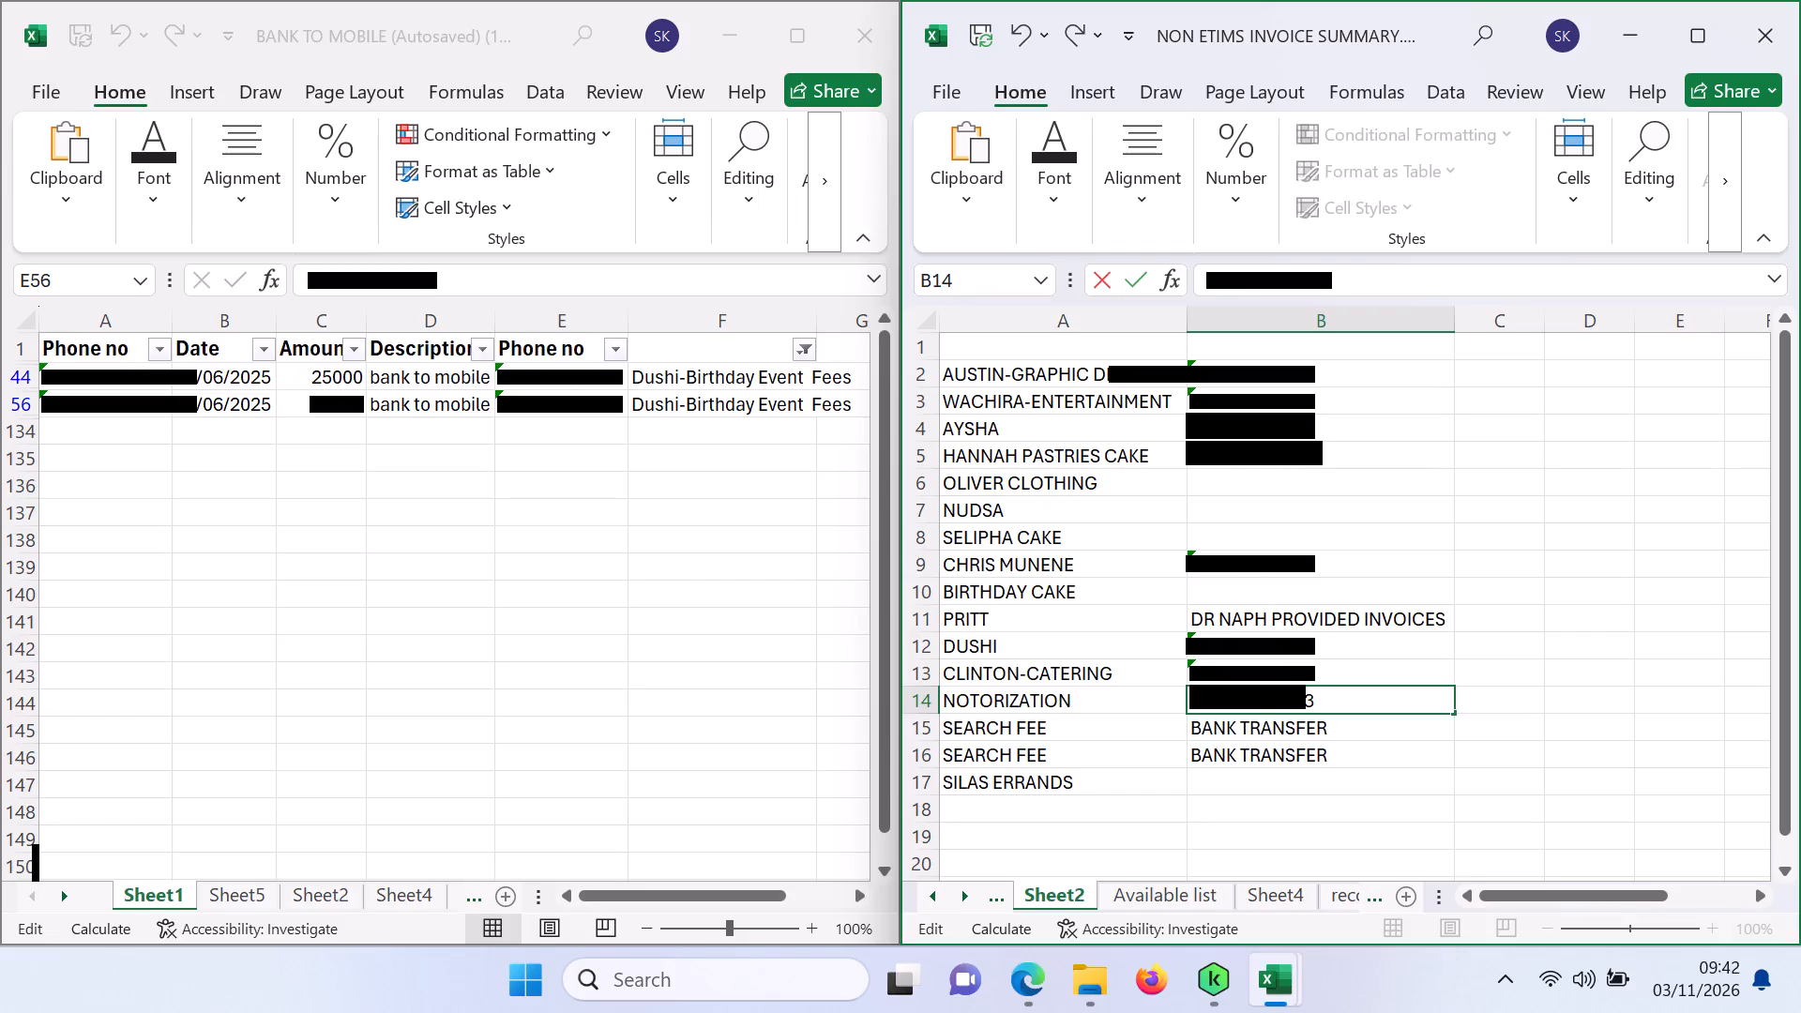
# Finish entering the phone number beside NOTORIZATION in B14 of Sheet2 and convert it to text with a leading apostrophe.
pyautogui.click(1316, 794)
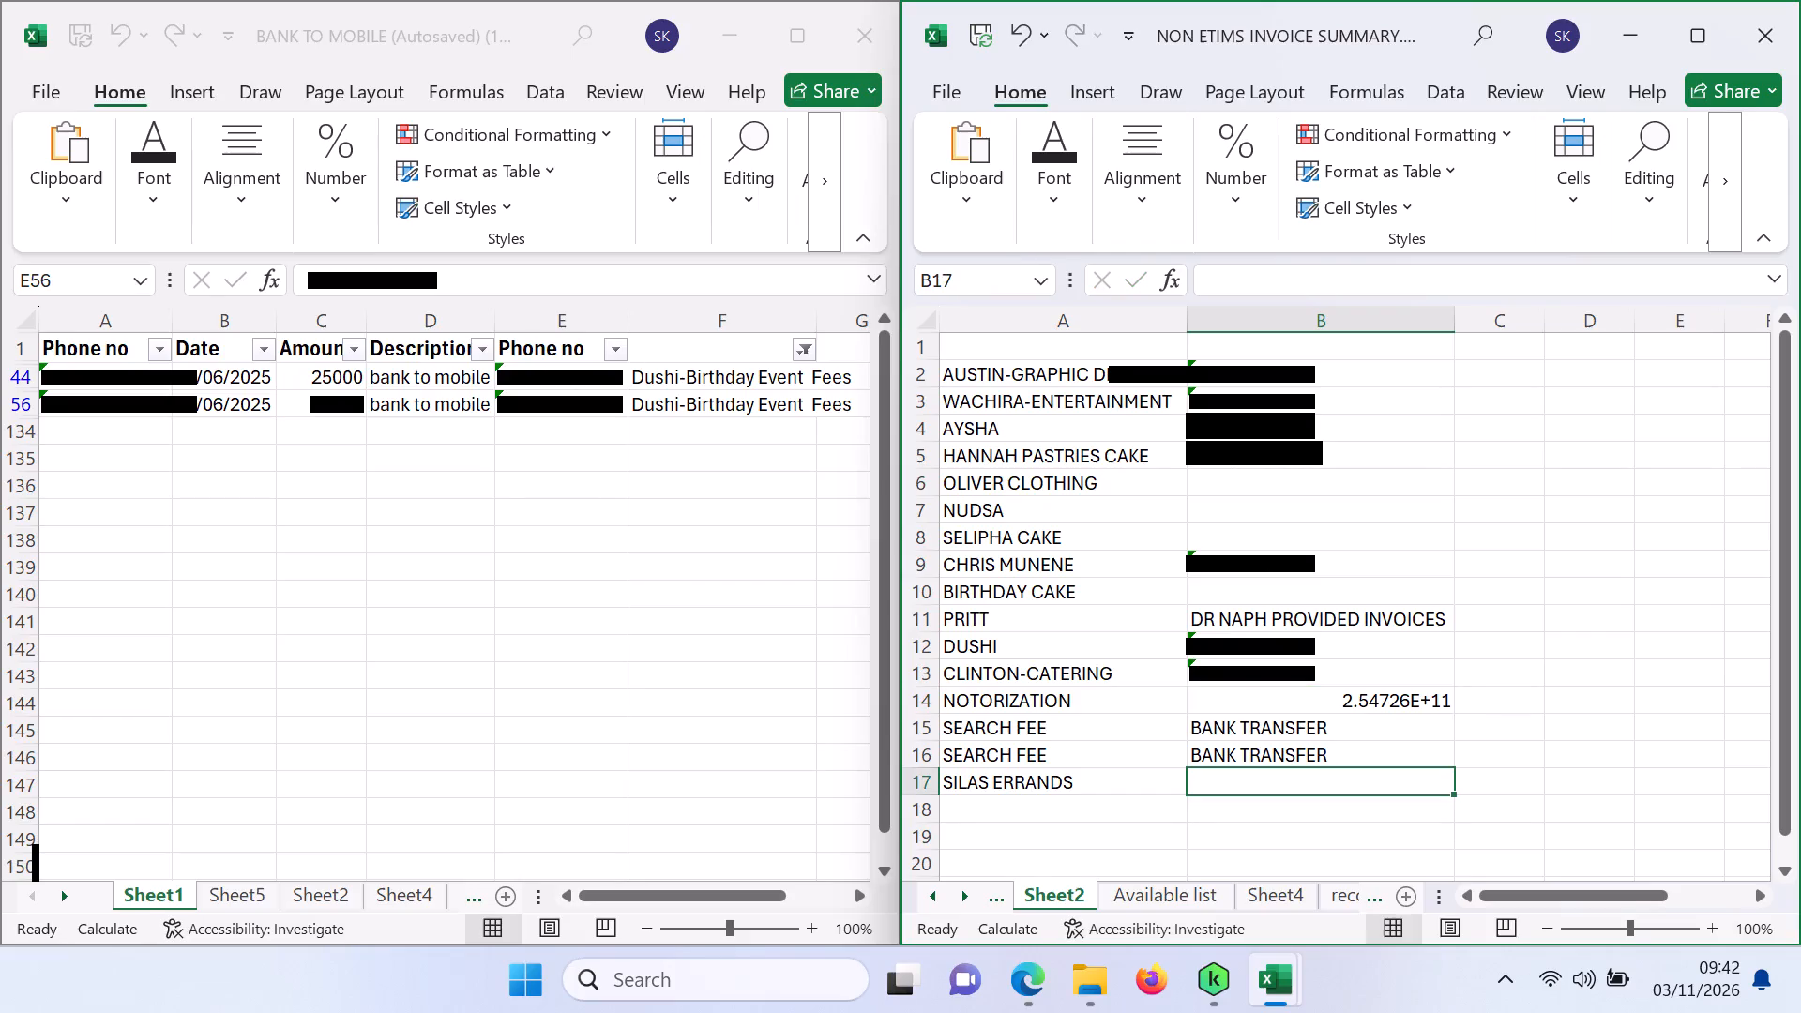
pyautogui.doubleClick(1381, 698)
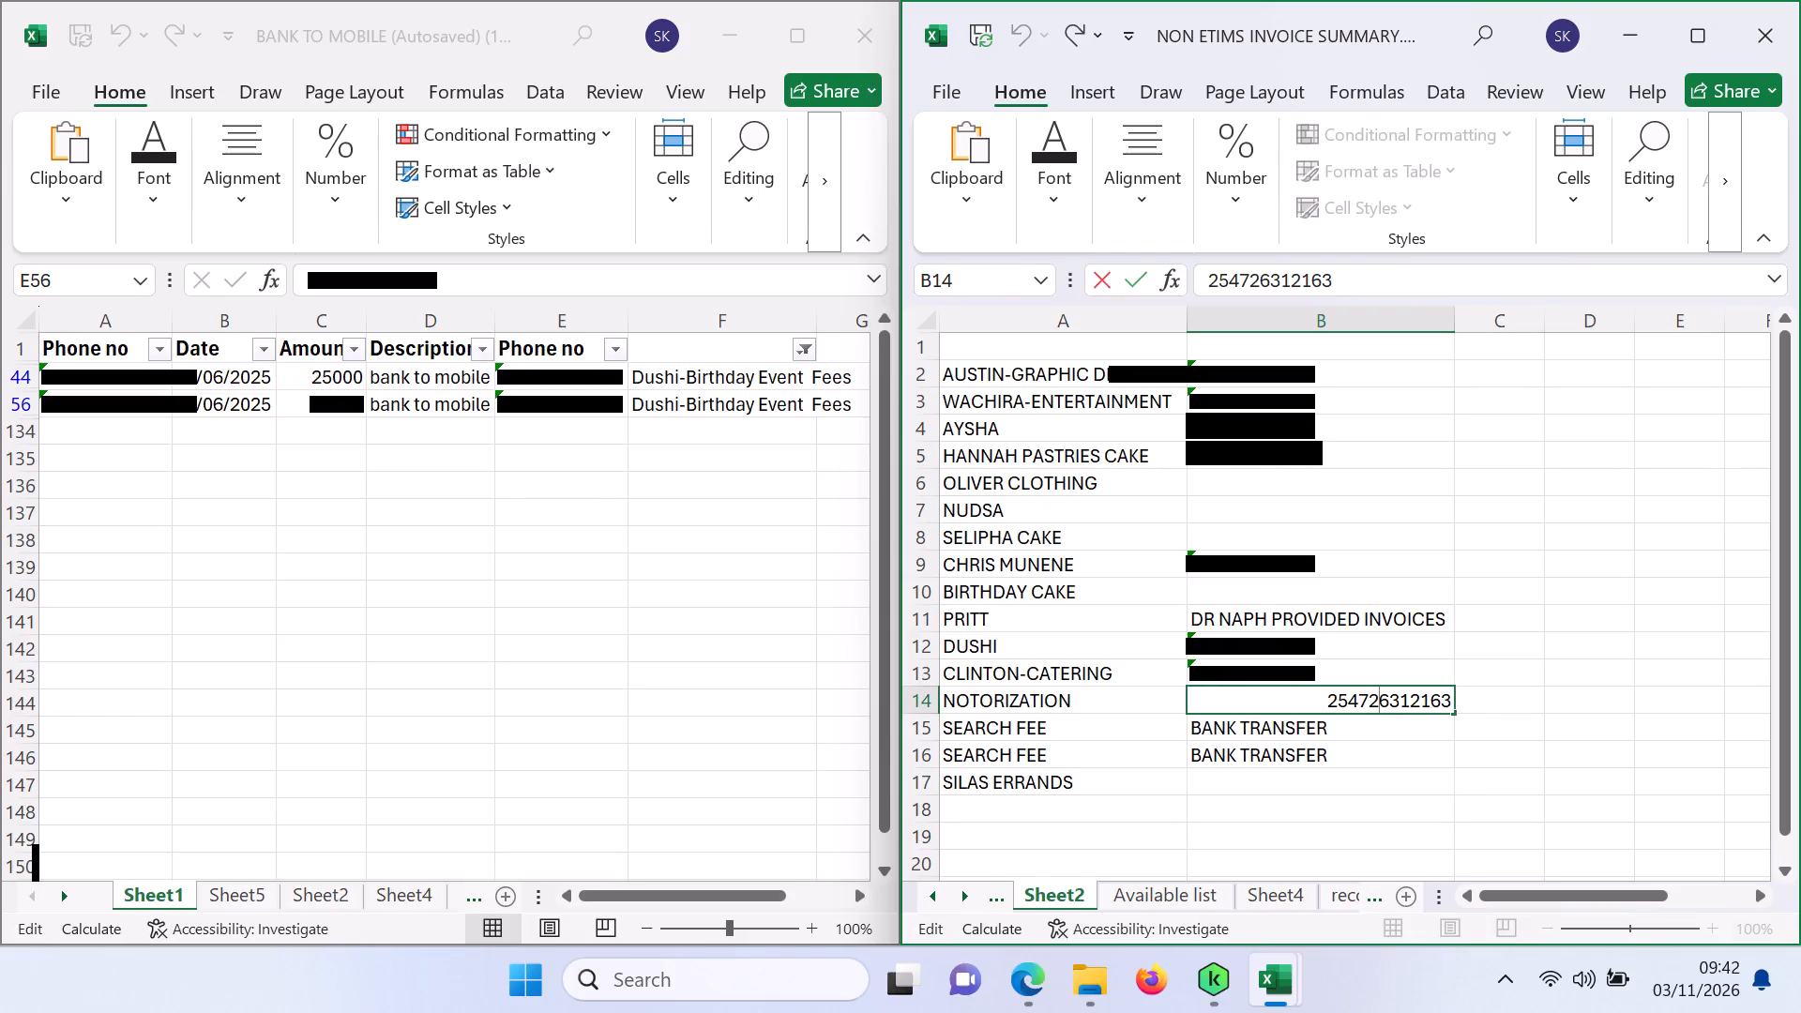
pyautogui.click(1315, 697)
pyautogui.press("'")
pyautogui.press('Return')
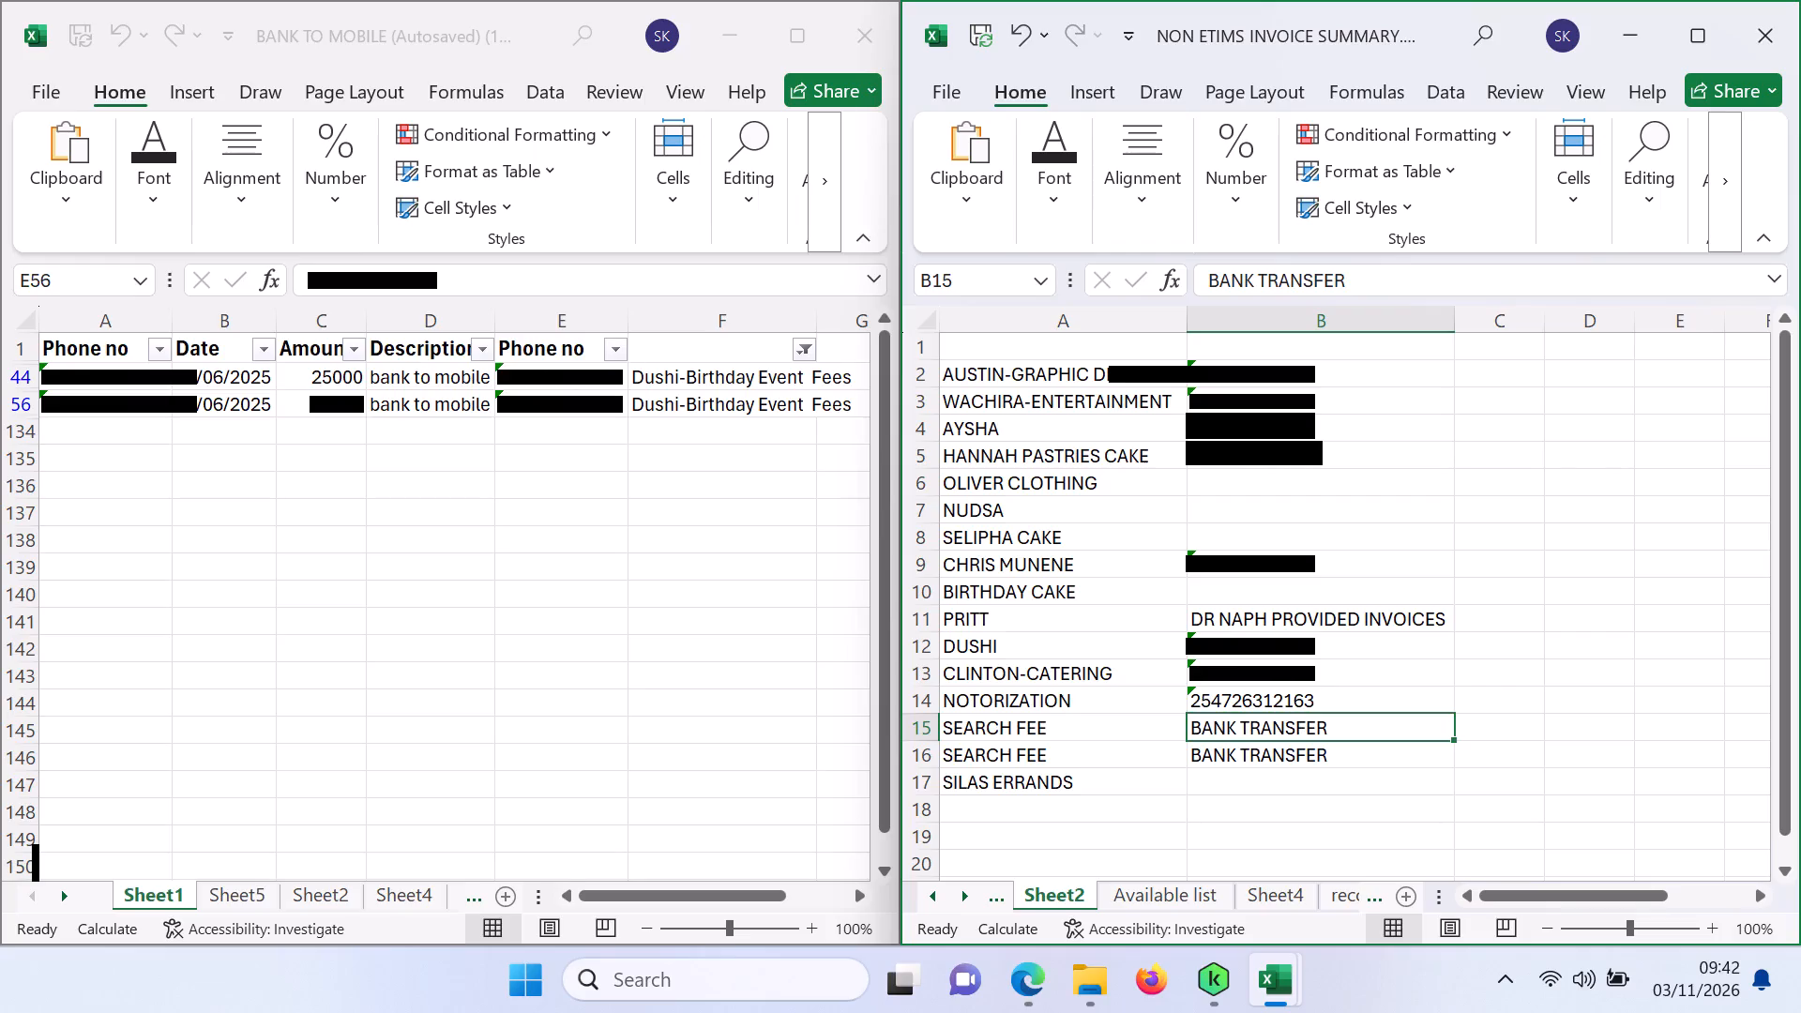
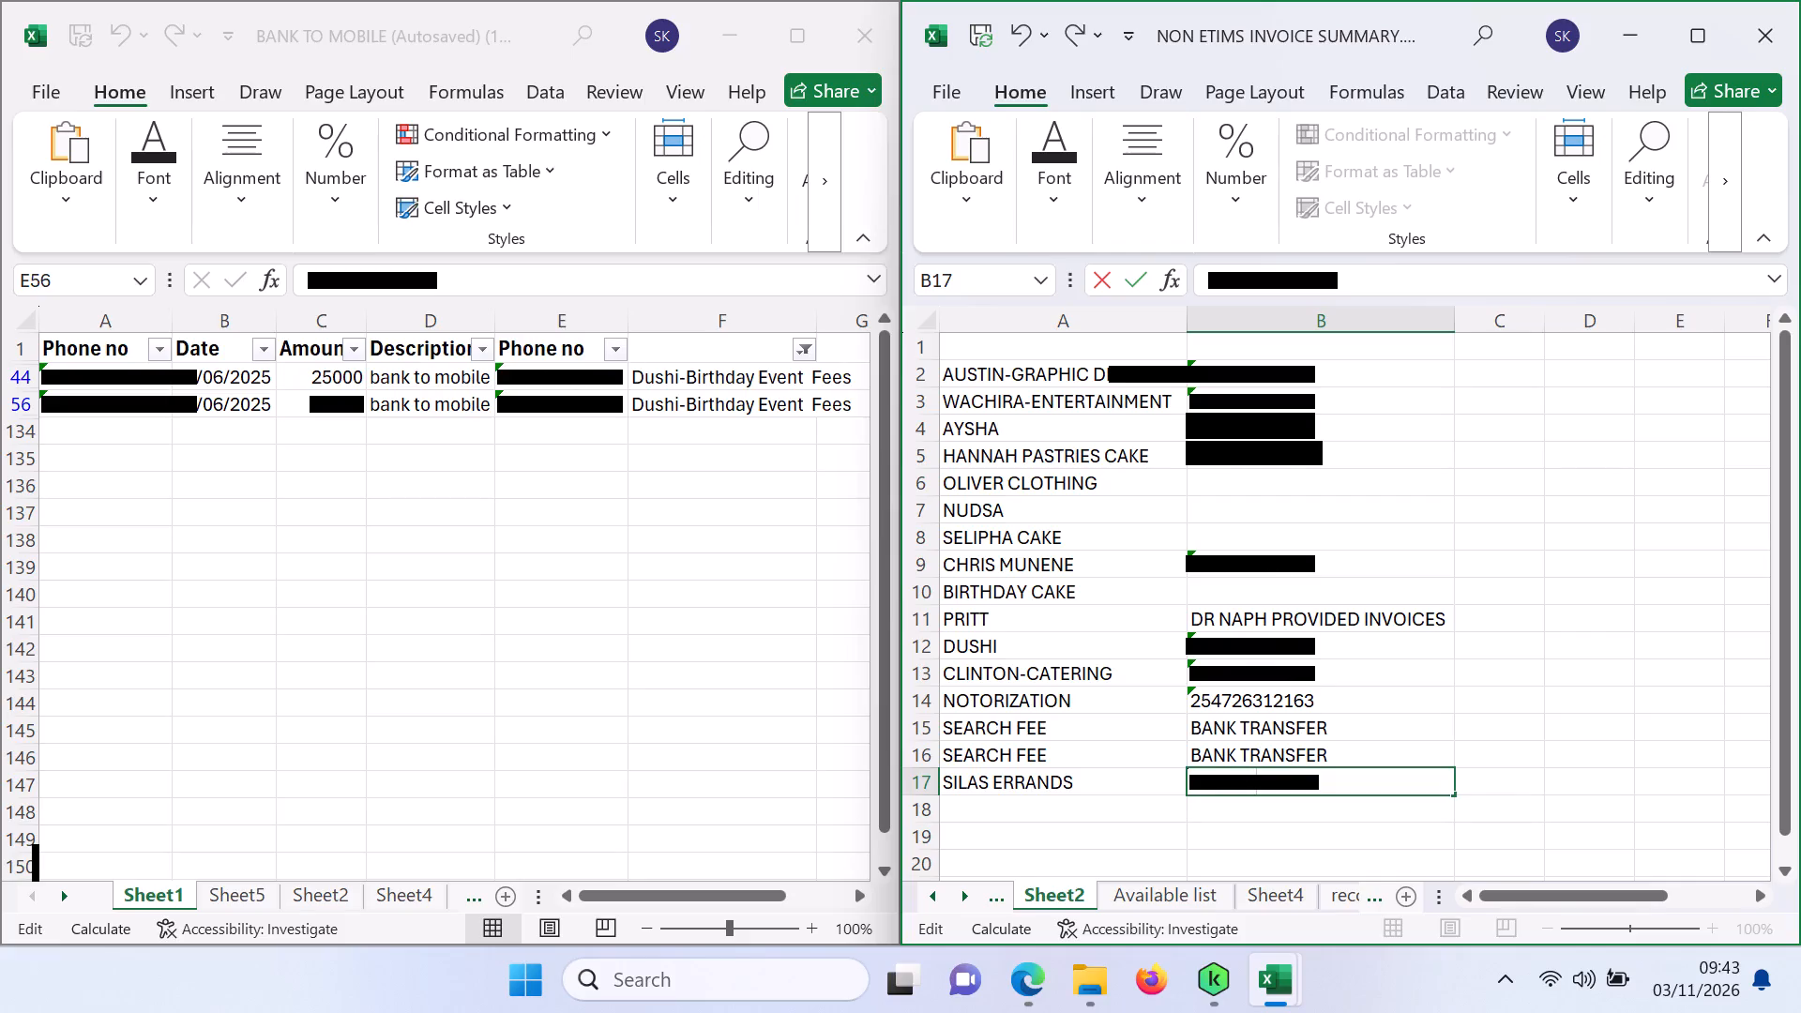
# Commit the edited phone number beside SILAS ERRANDS in B17 of Sheet2 as a text entry.
pyautogui.click(1345, 829)
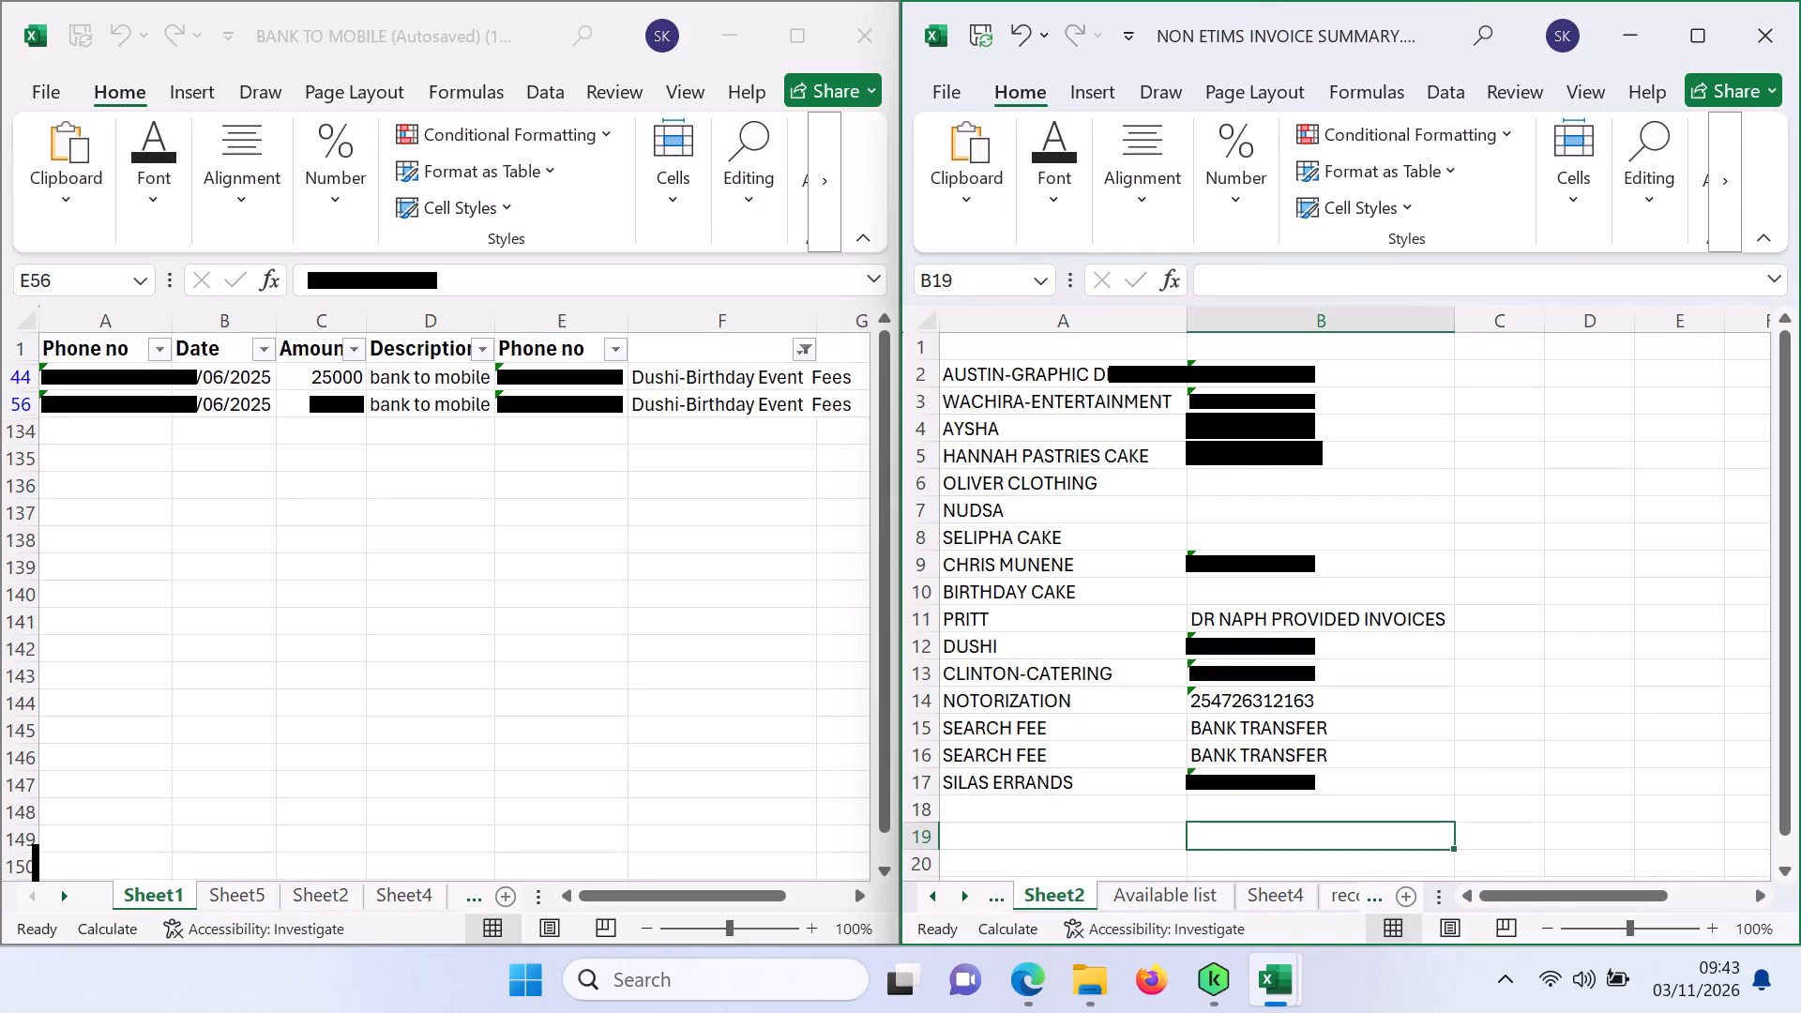
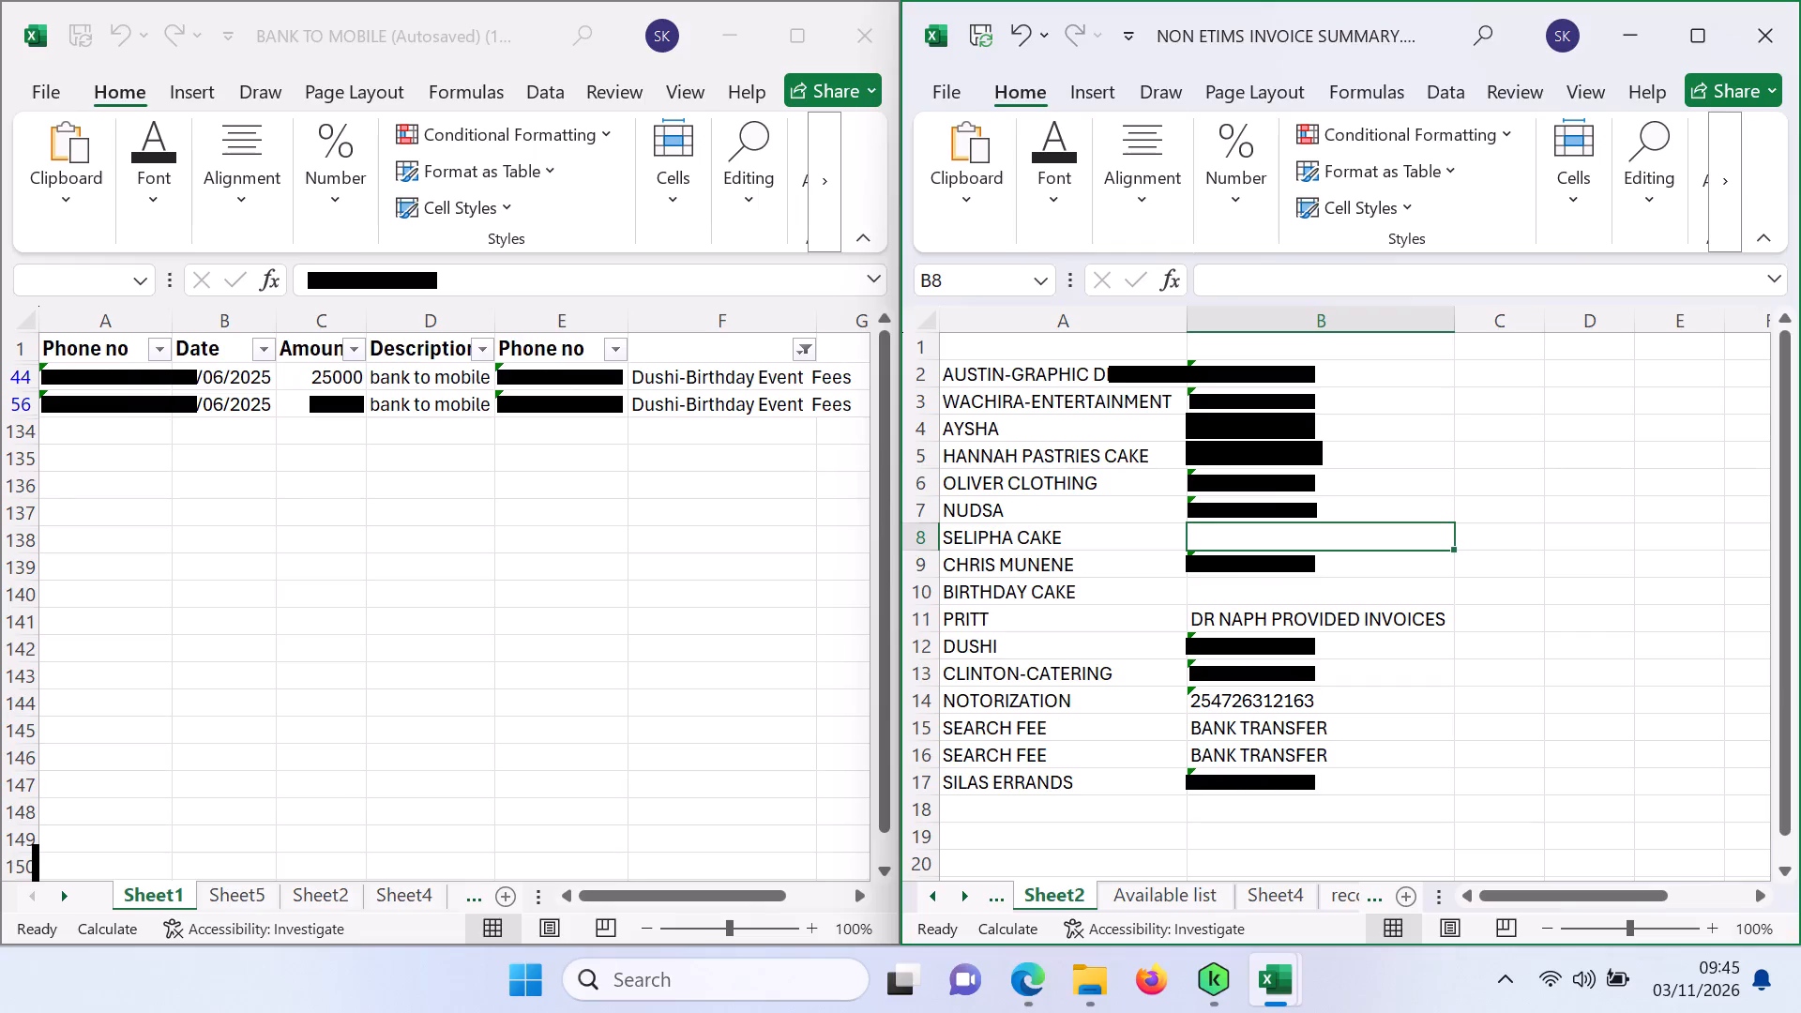
# Enter the recipient's full name beside NOTORIZATION in C14 of Sheet2 and autofit column C to it.
pyautogui.click(1476, 698)
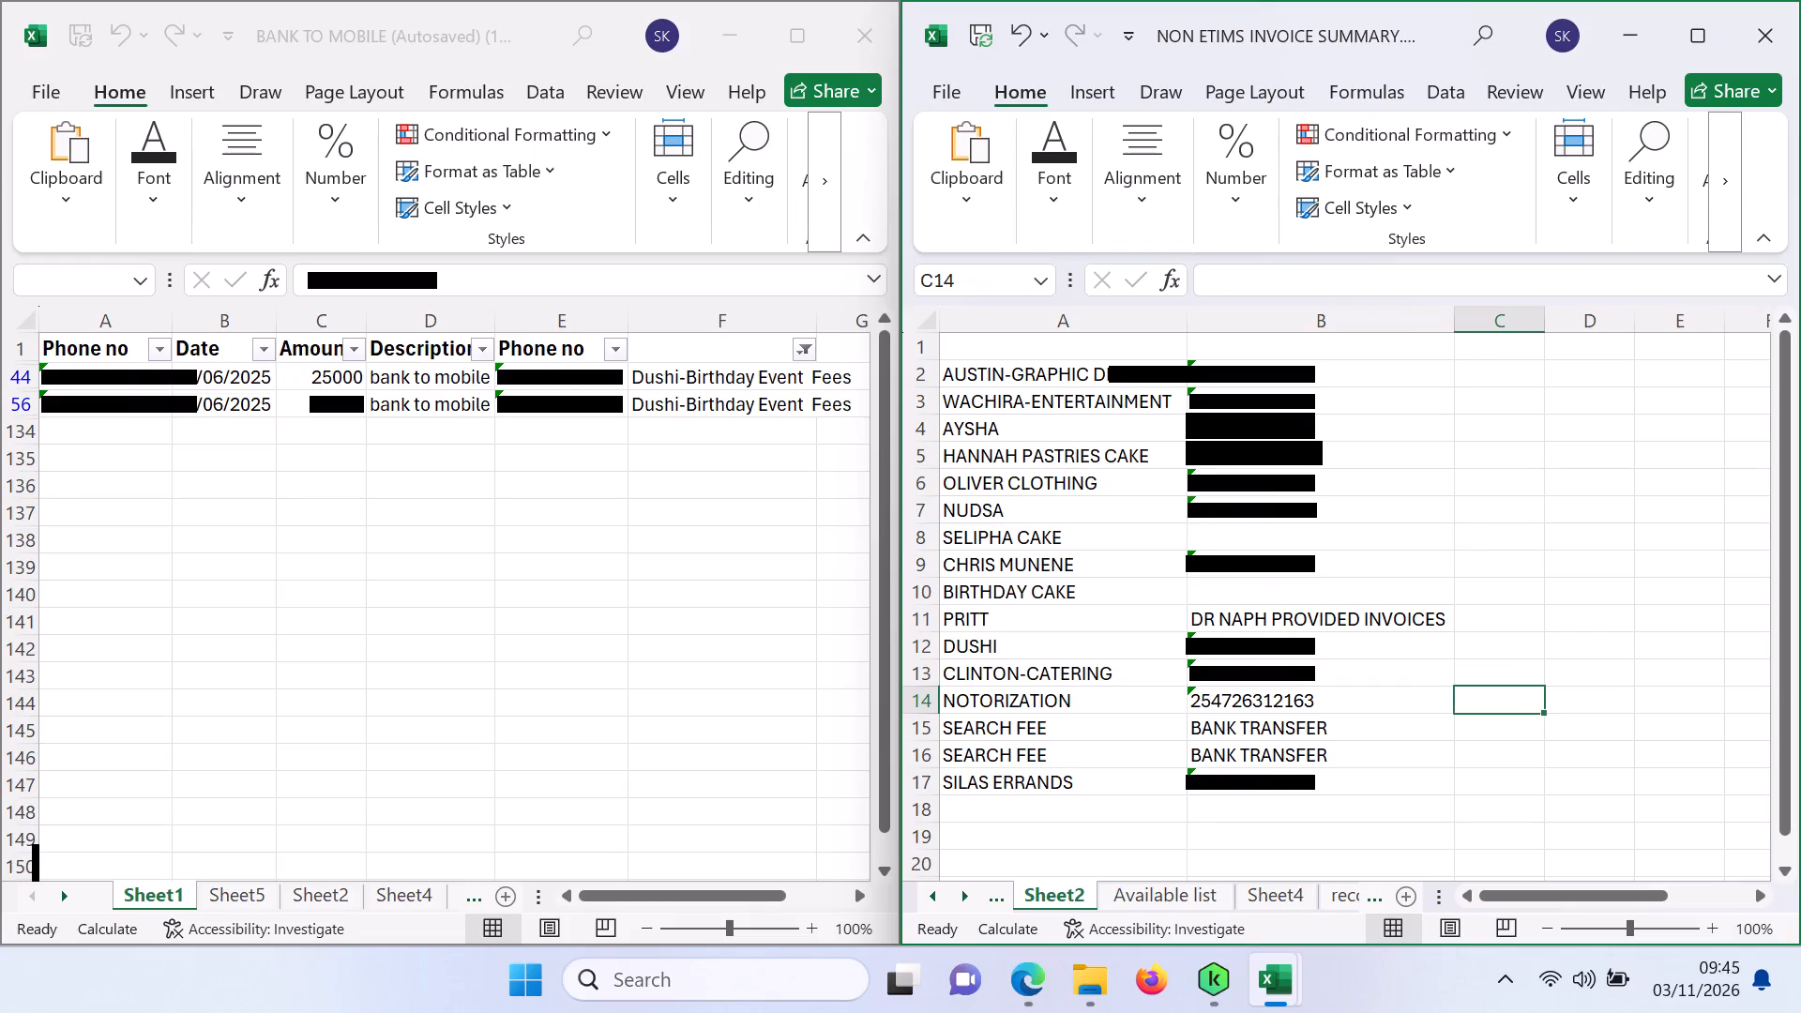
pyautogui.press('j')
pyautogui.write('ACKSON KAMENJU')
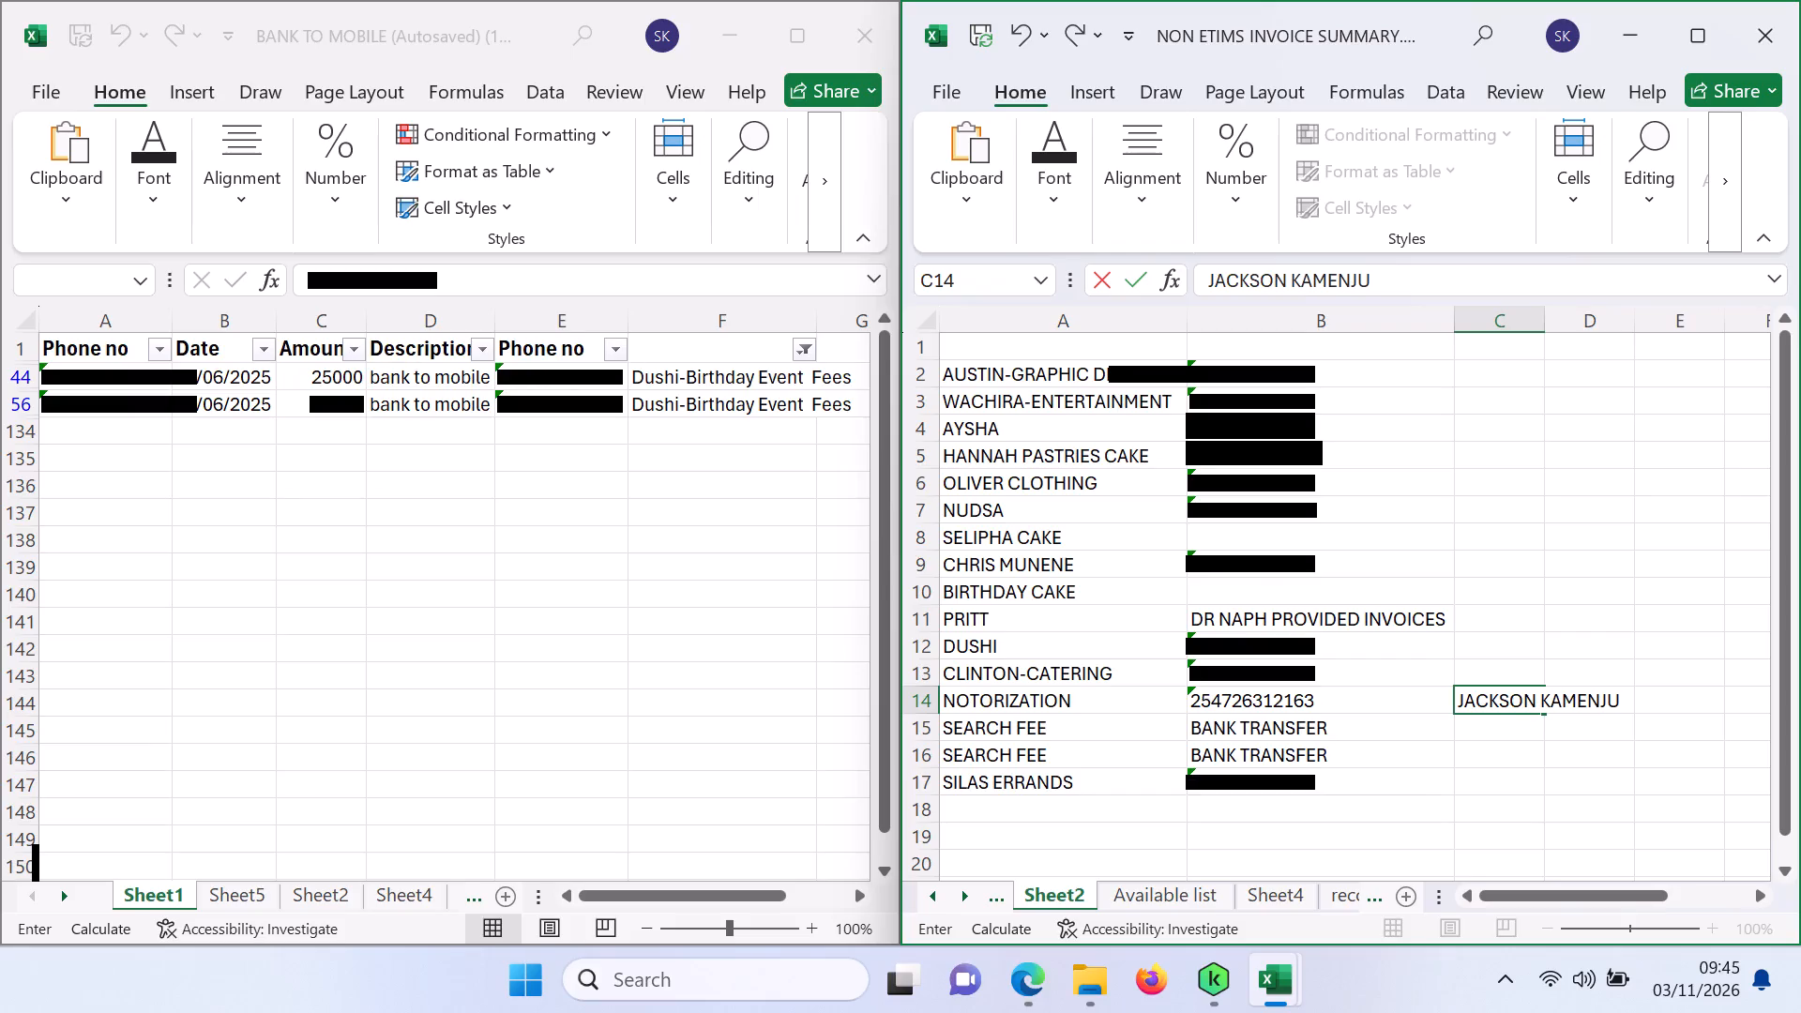
pyautogui.click(1672, 599)
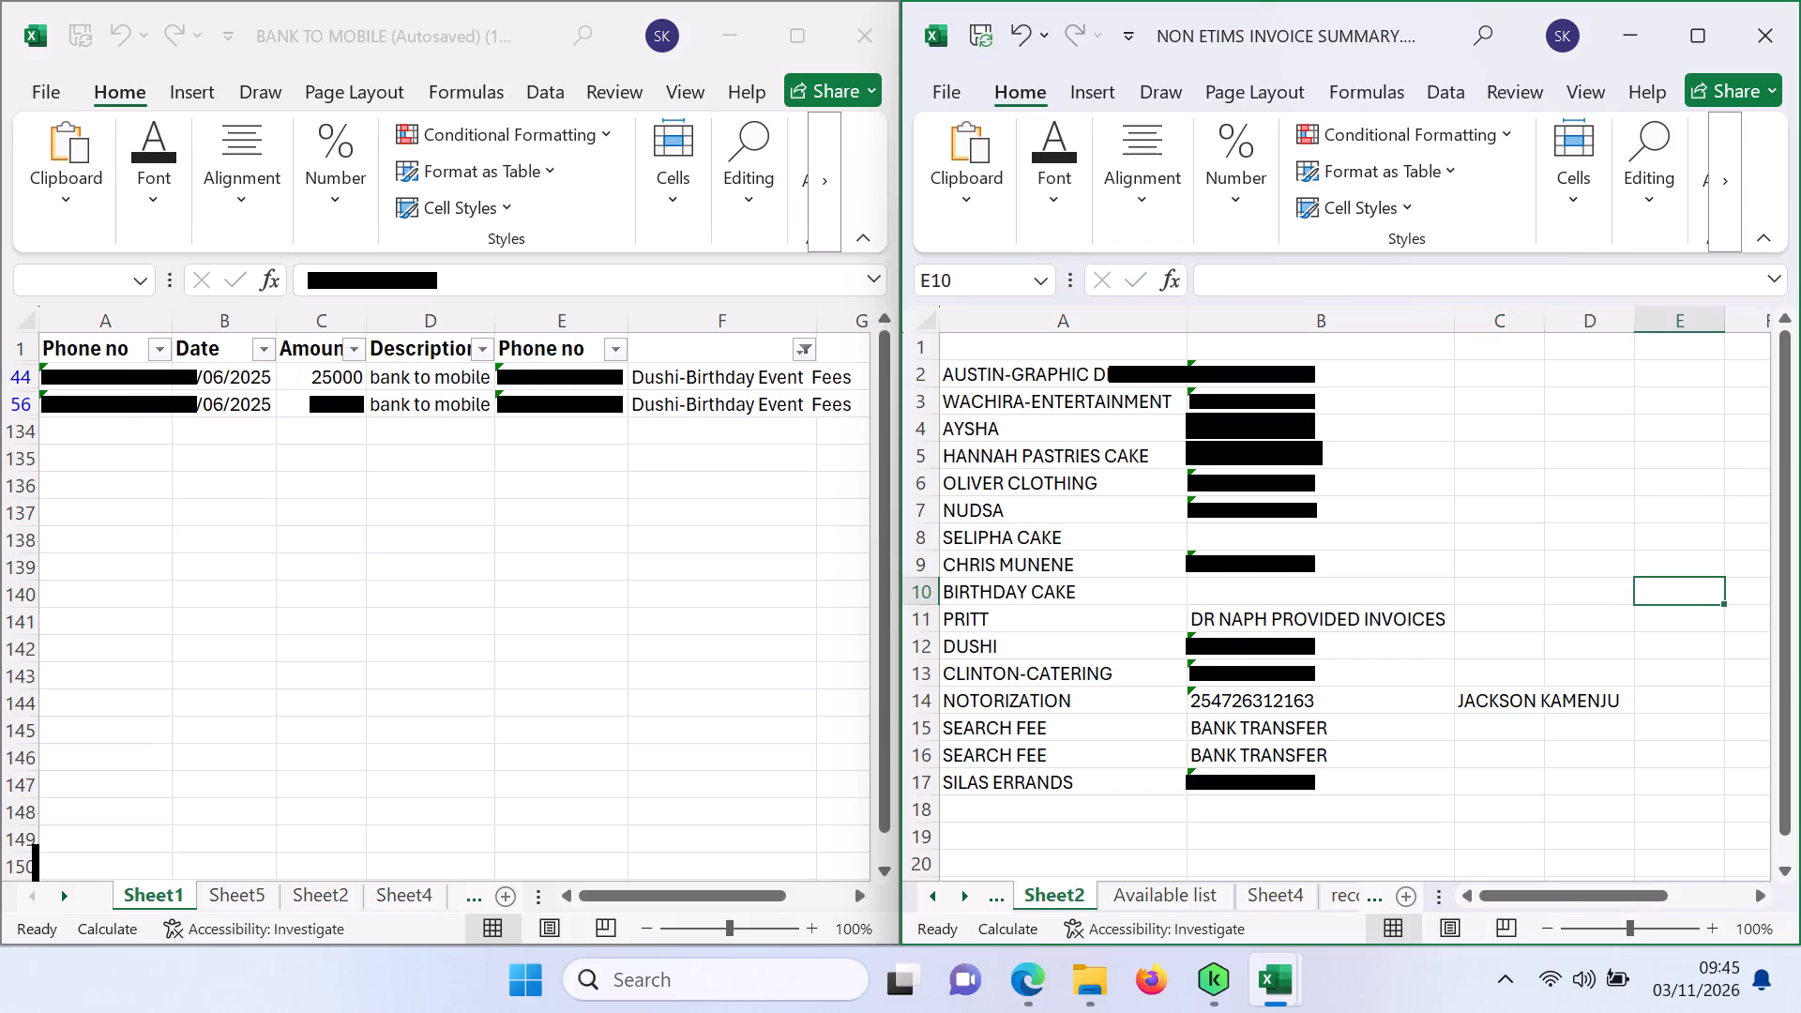
pyautogui.click(1542, 336)
pyautogui.doubleClick(1543, 323)
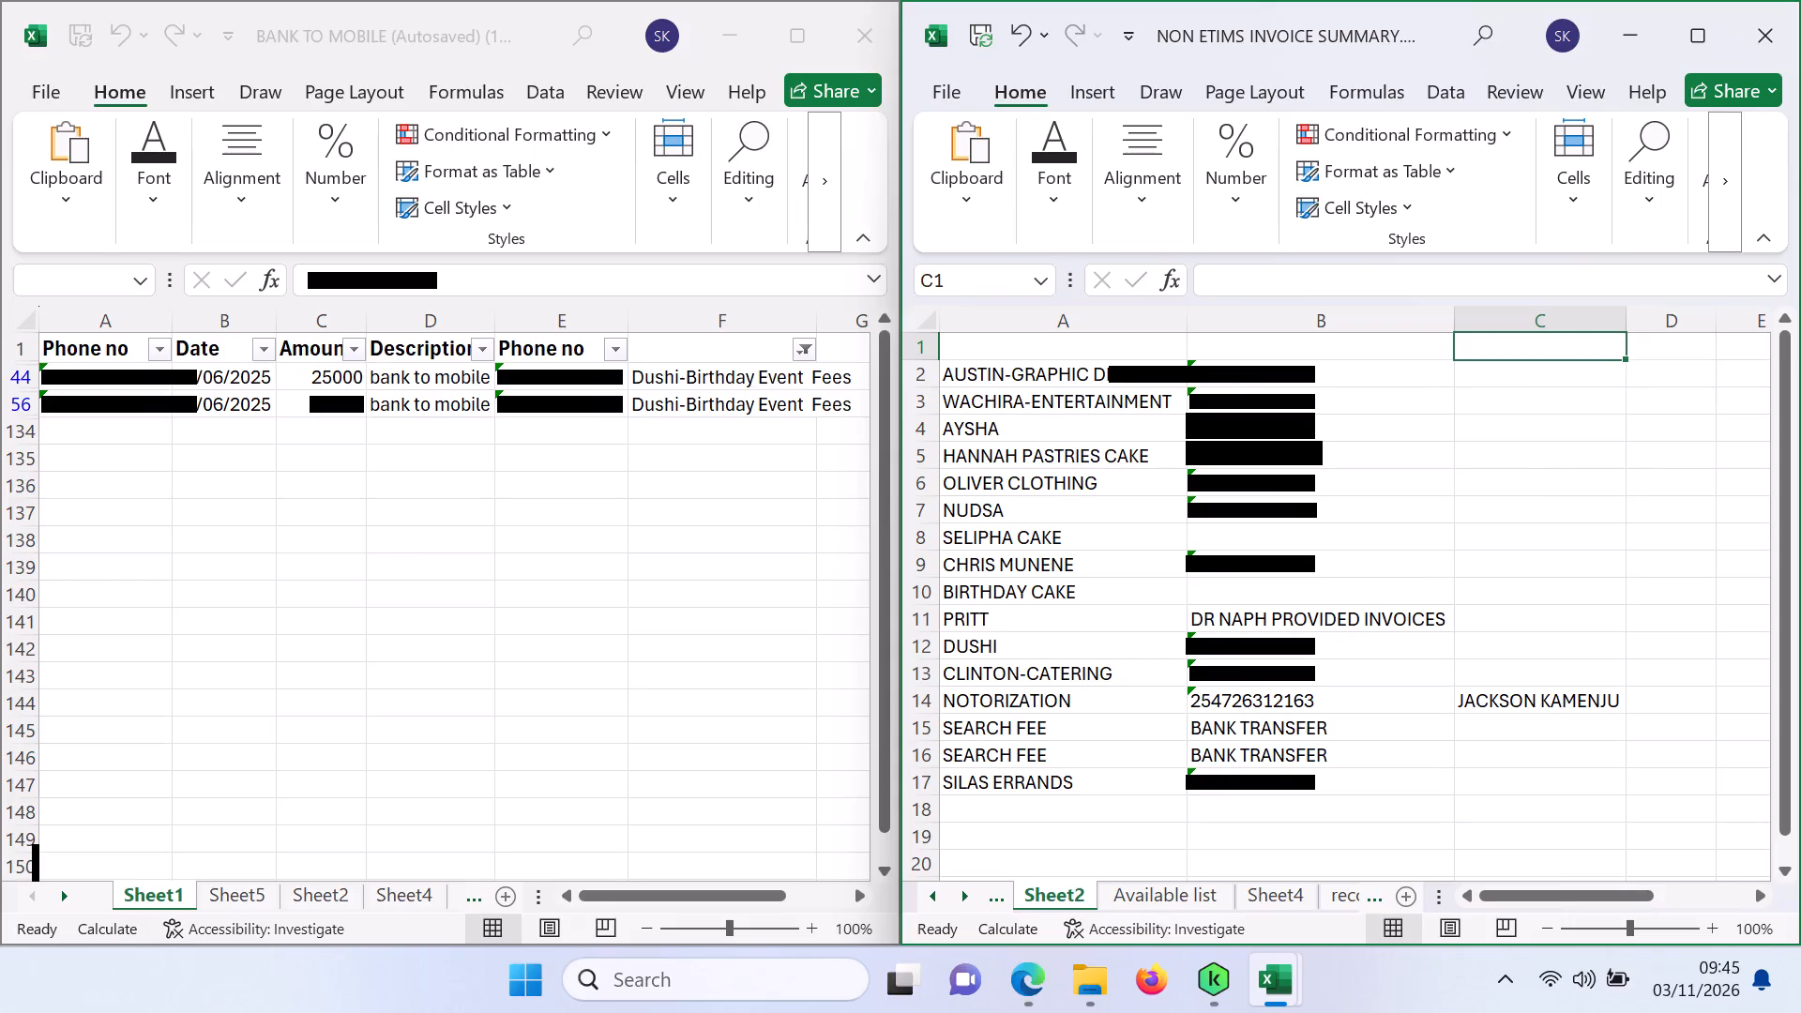
# Enter the recipient's full name beside NUDSA in C7 of Sheet2.
pyautogui.click(1478, 507)
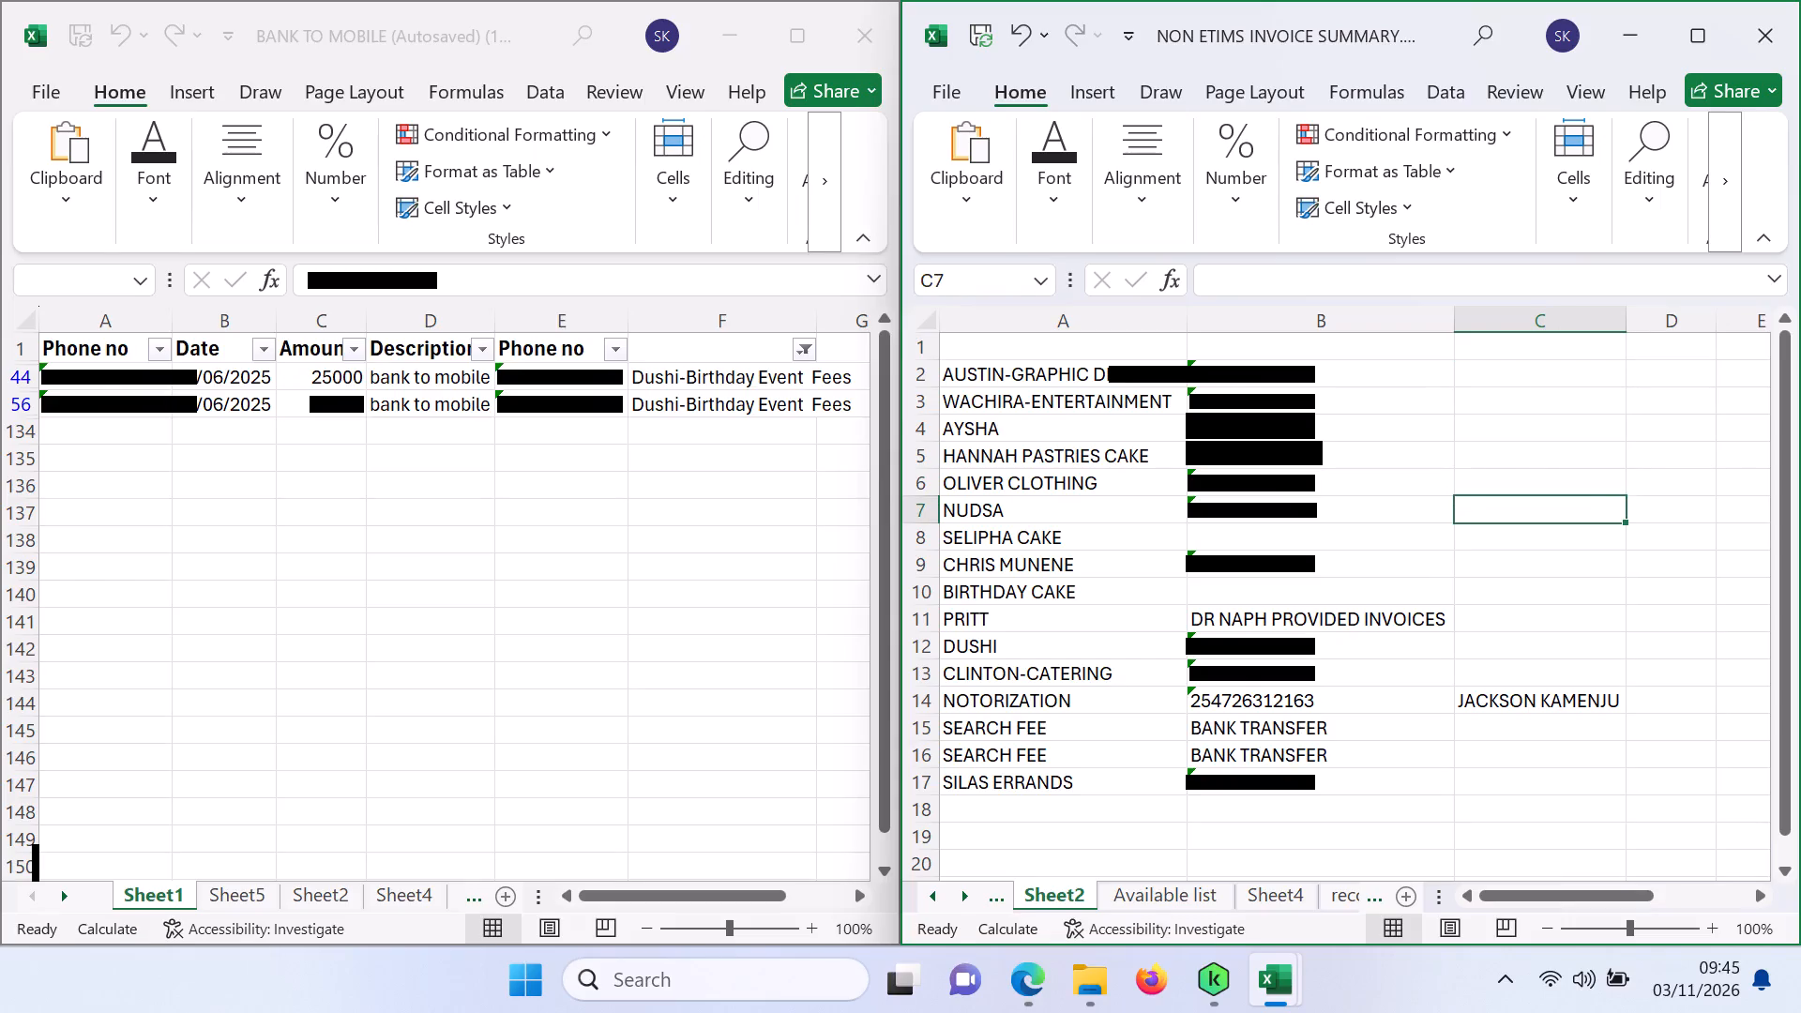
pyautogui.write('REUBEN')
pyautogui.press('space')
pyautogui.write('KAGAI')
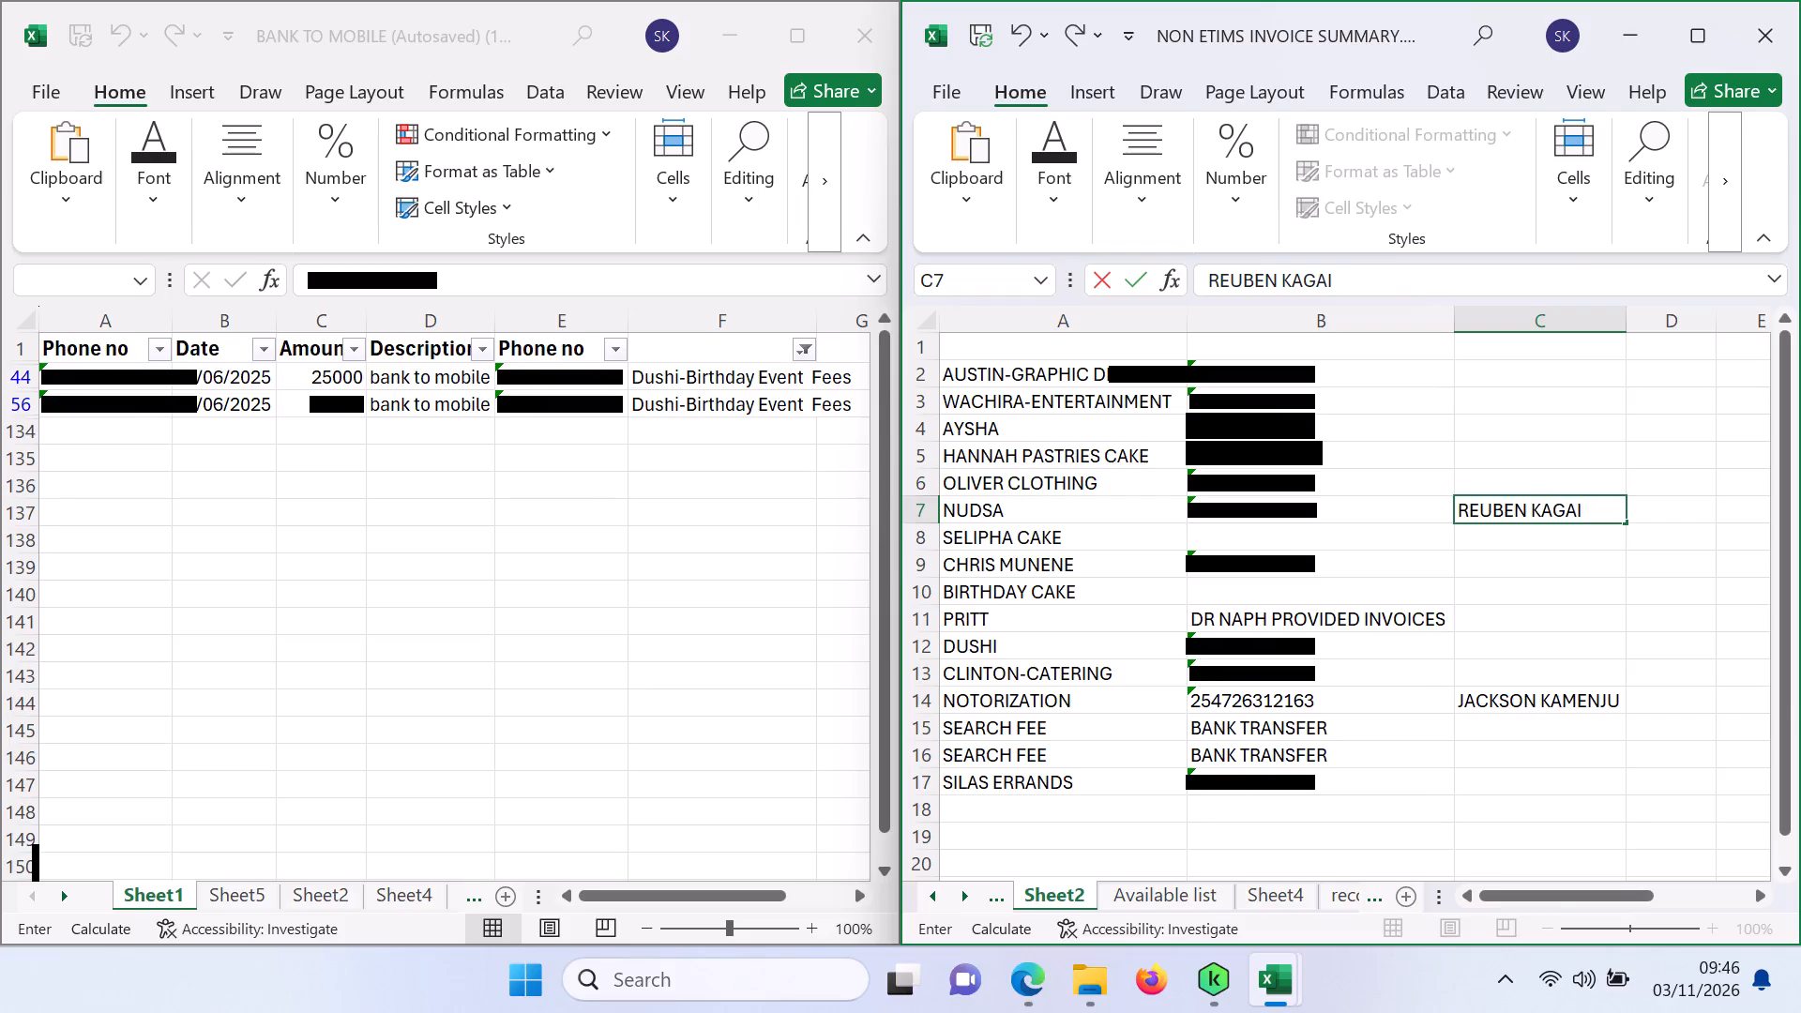
# Begin a text entry with an apostrophe in B8 beside SELIPHA CAKE.
pyautogui.click(1249, 537)
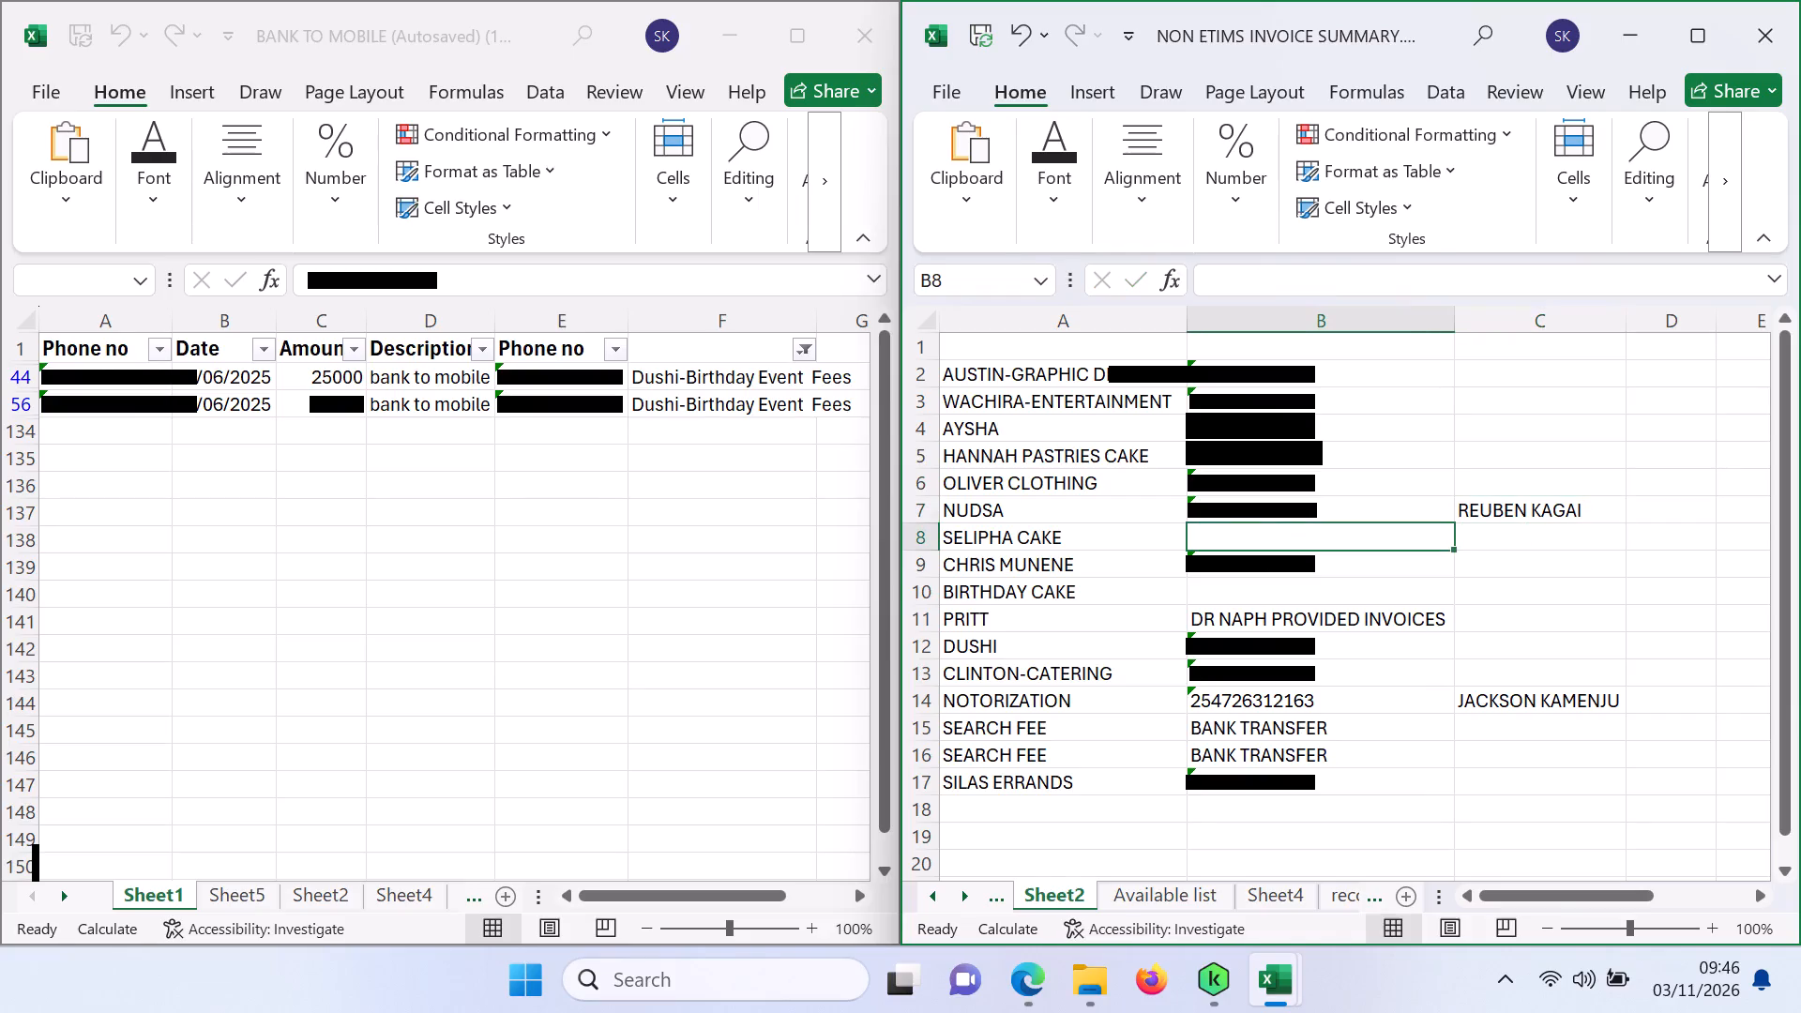
pyautogui.press("'")
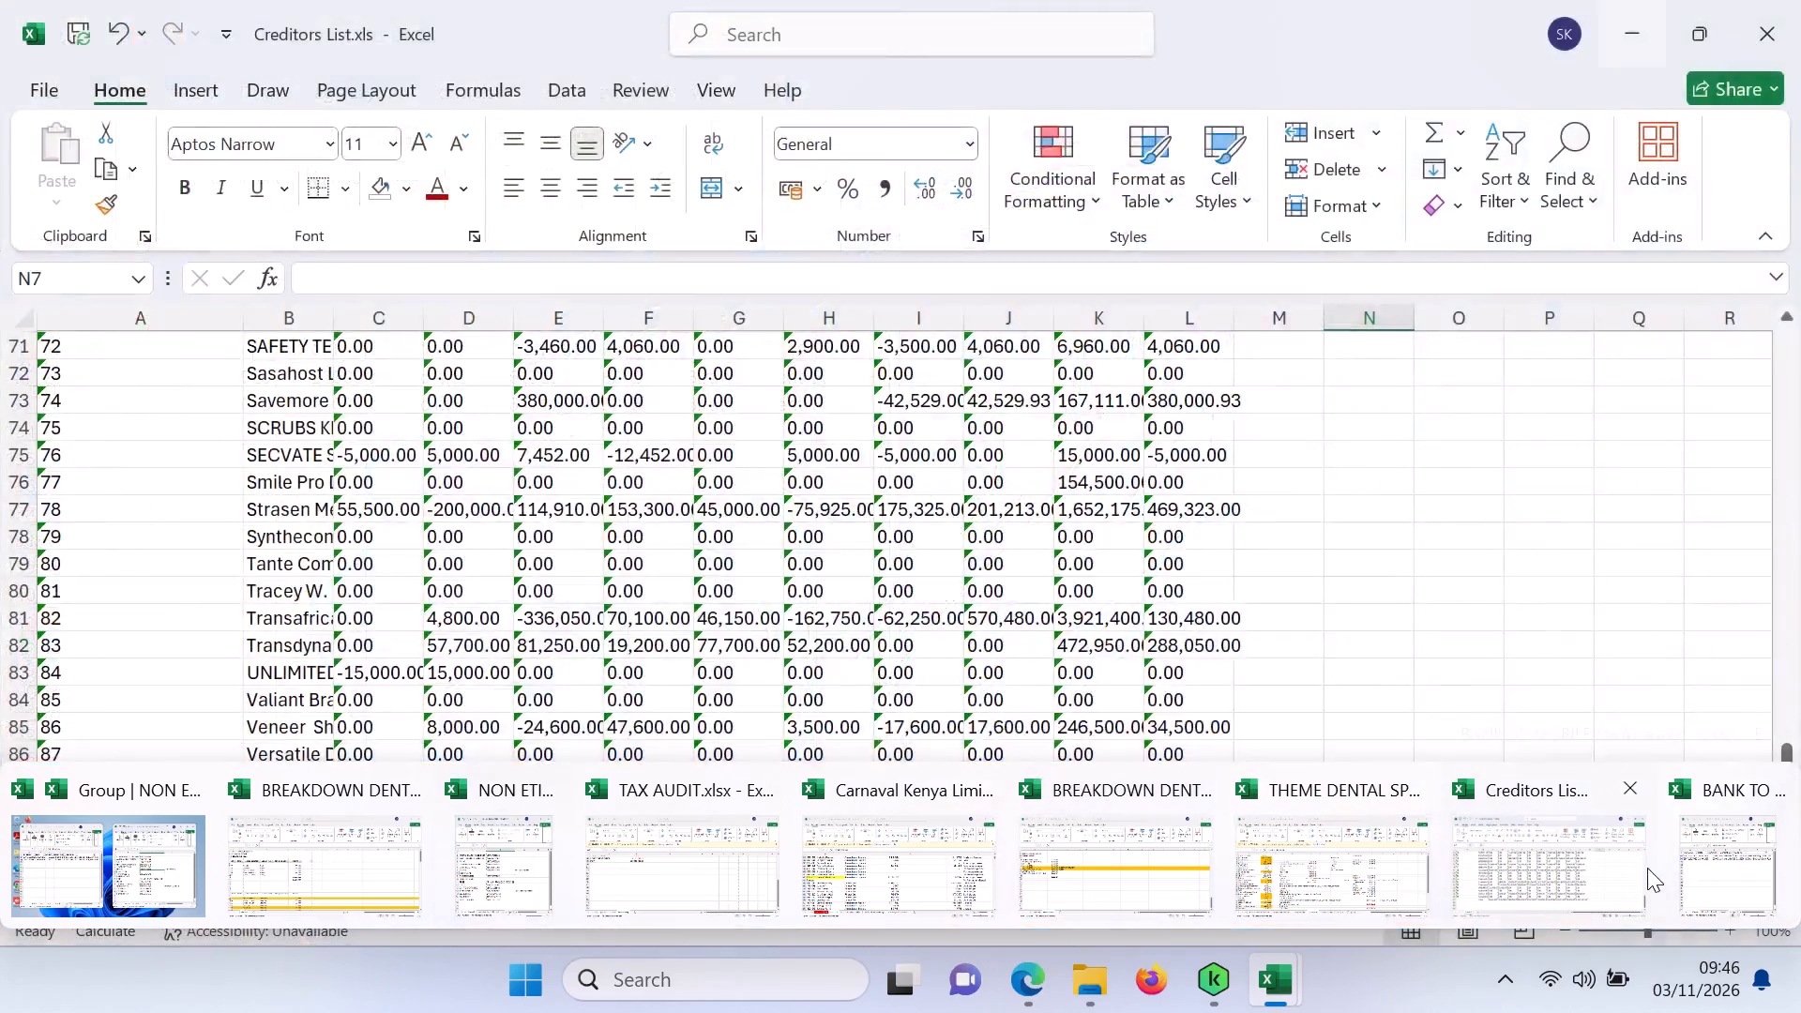
# Switch to the BANK TO MOBILE workbook and search Sheet1's column F filter values for SEL.
pyautogui.click(1714, 878)
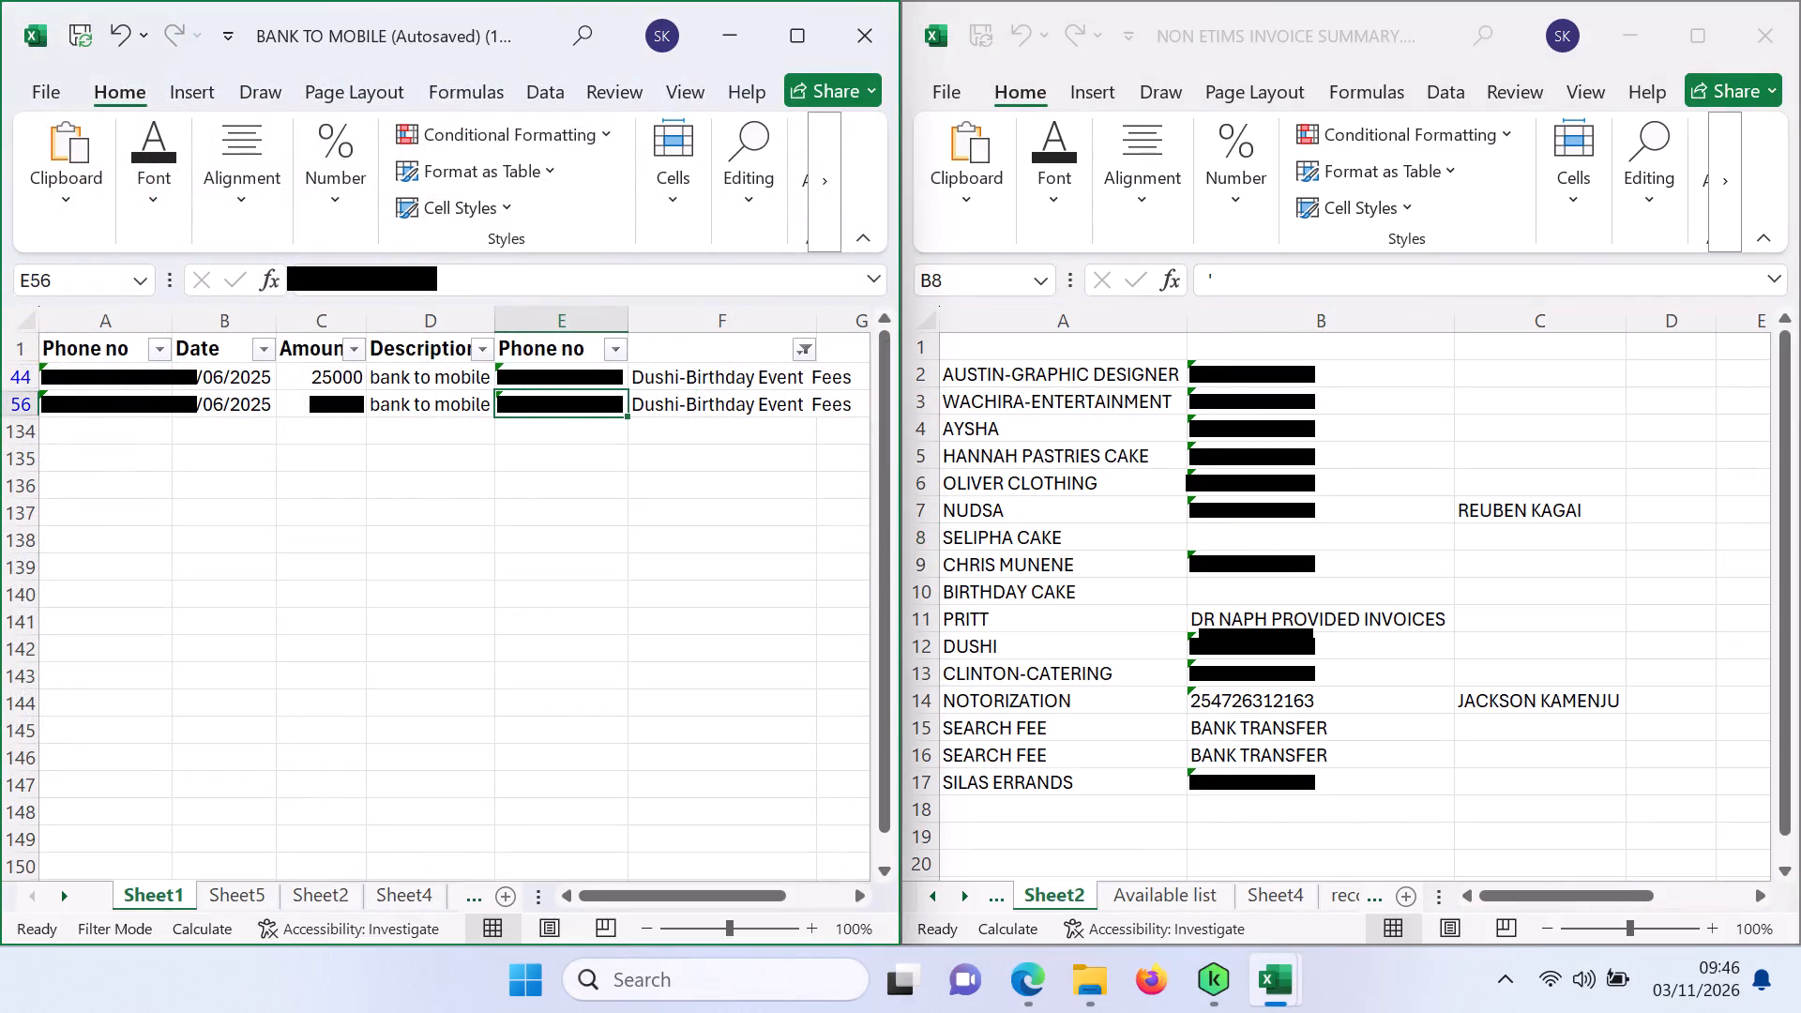
pyautogui.click(810, 346)
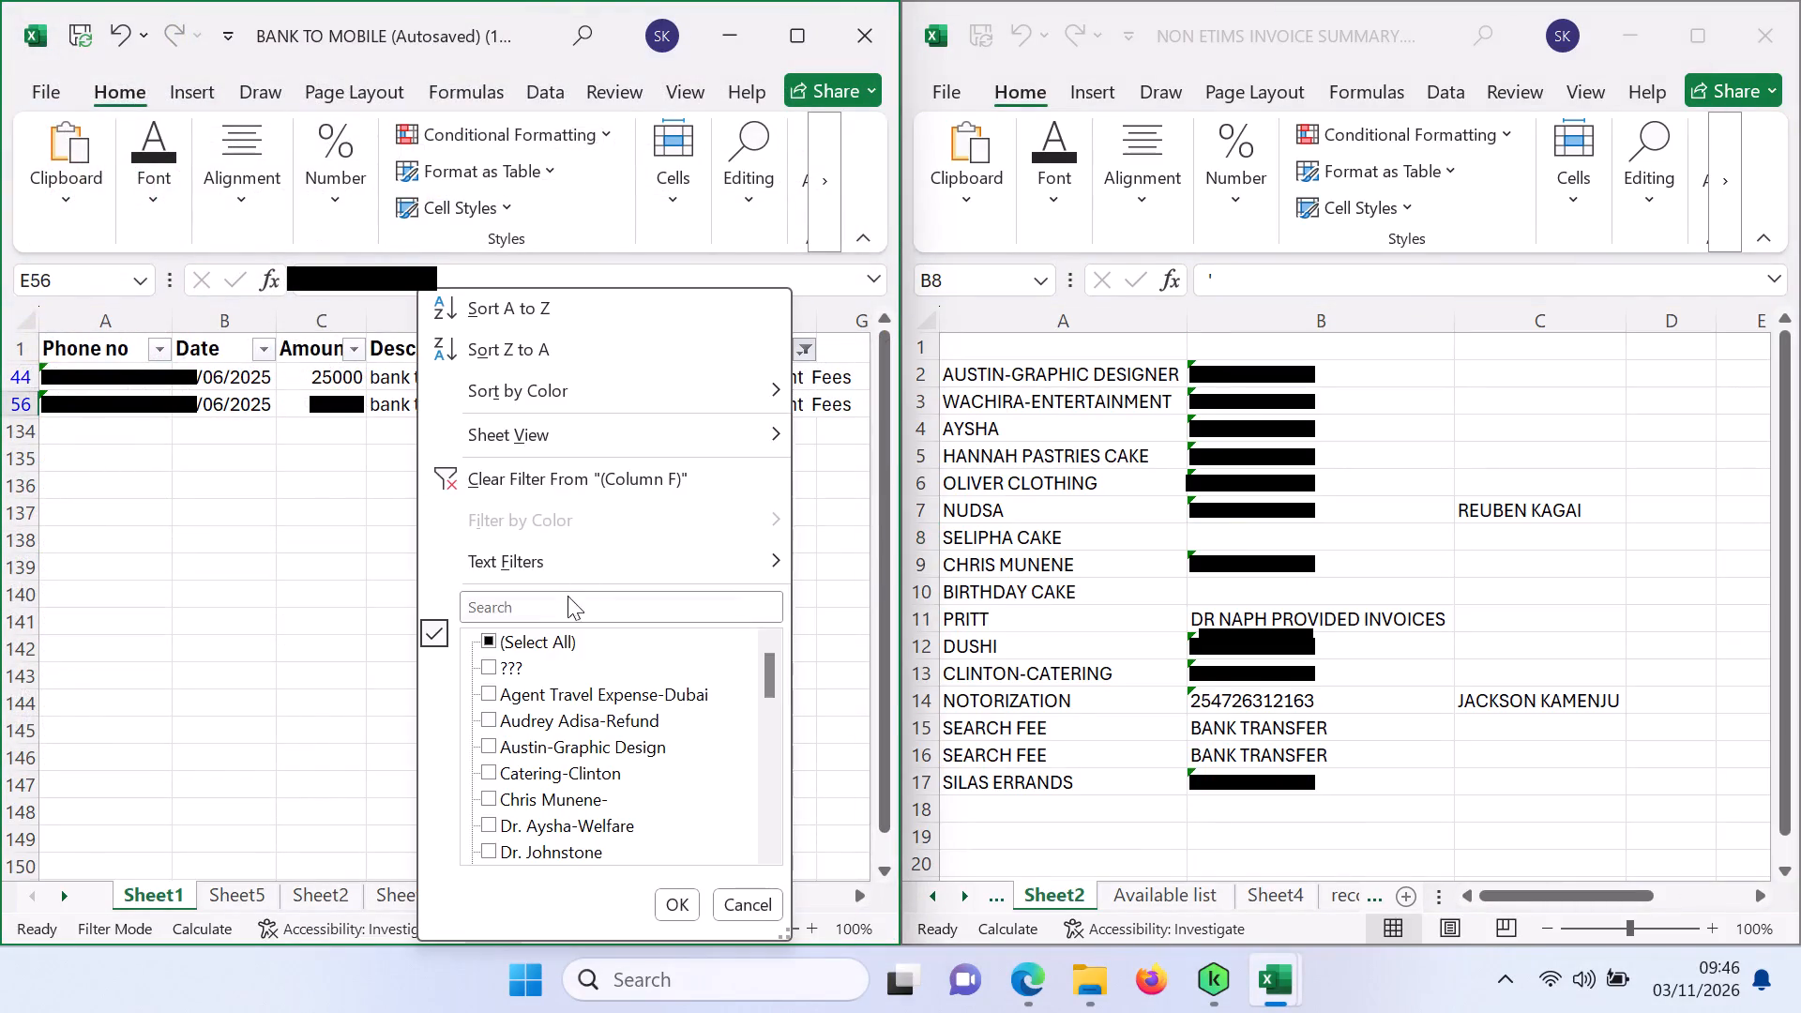
pyautogui.click(522, 612)
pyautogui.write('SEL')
pyautogui.click(259, 604)
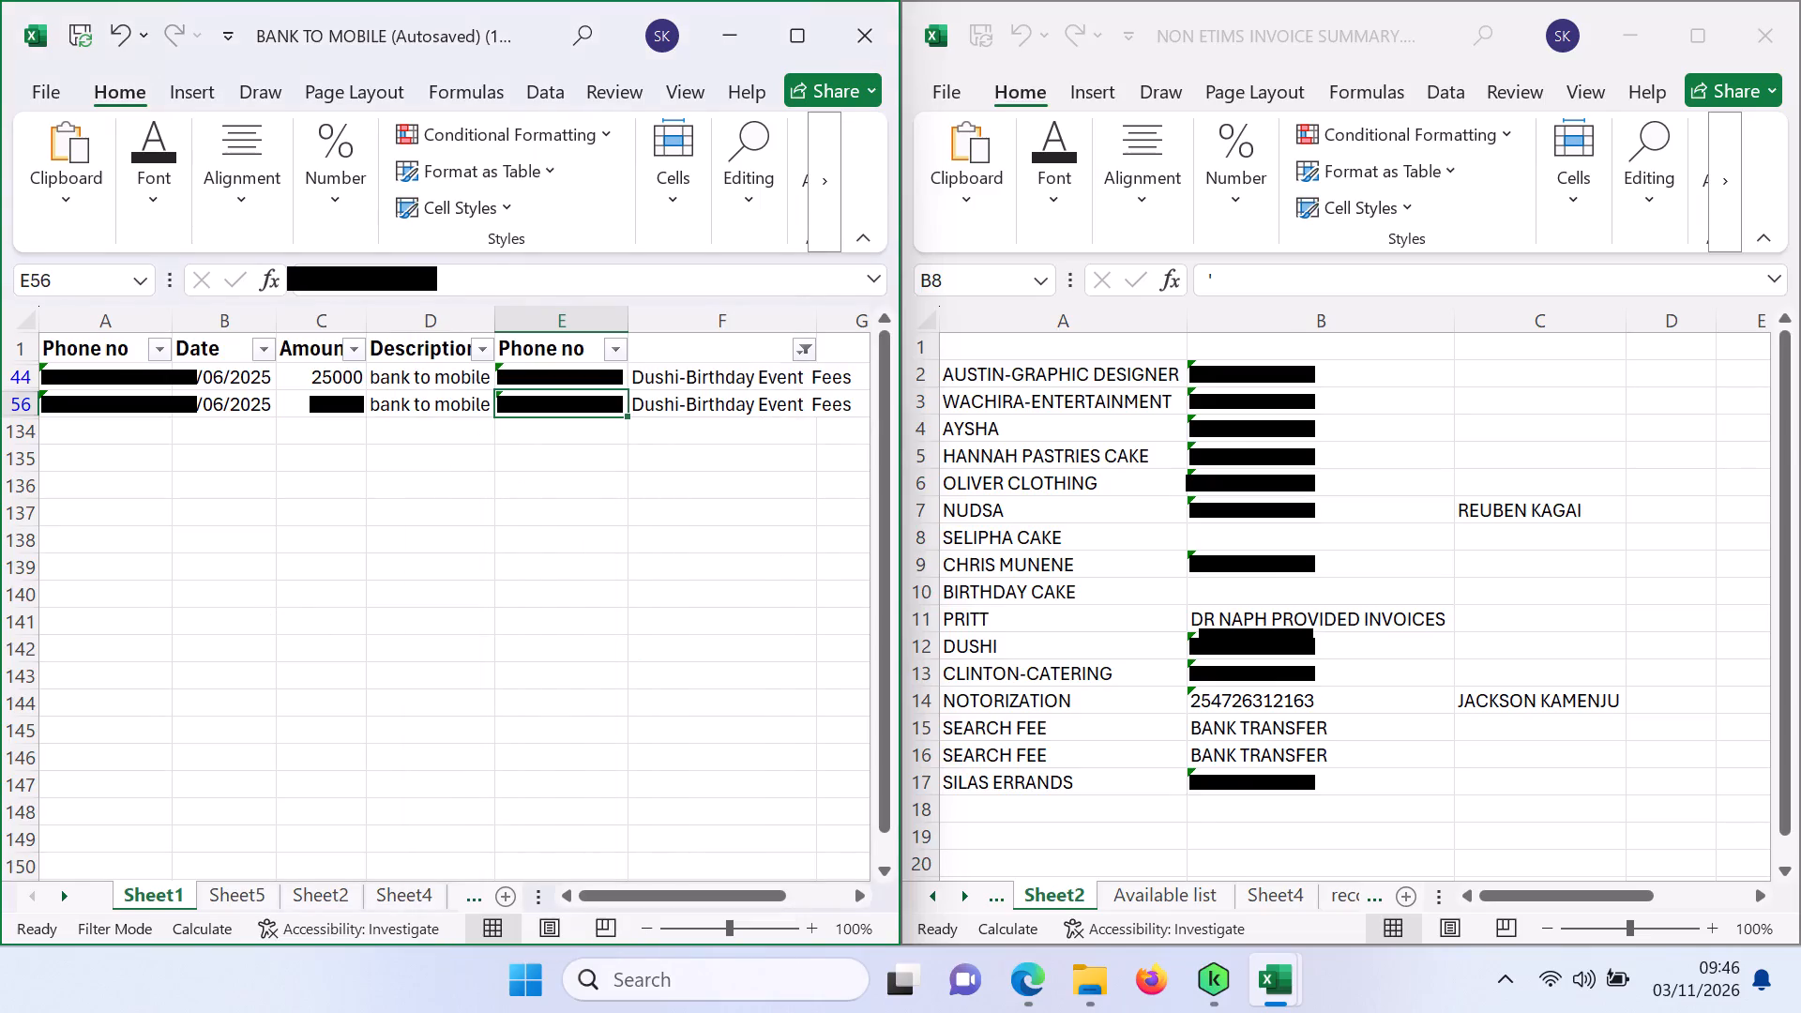
# Reselect all values in the column F filter of BANK TO MOBILE's Sheet1 so every payment row is included.
pyautogui.click(810, 350)
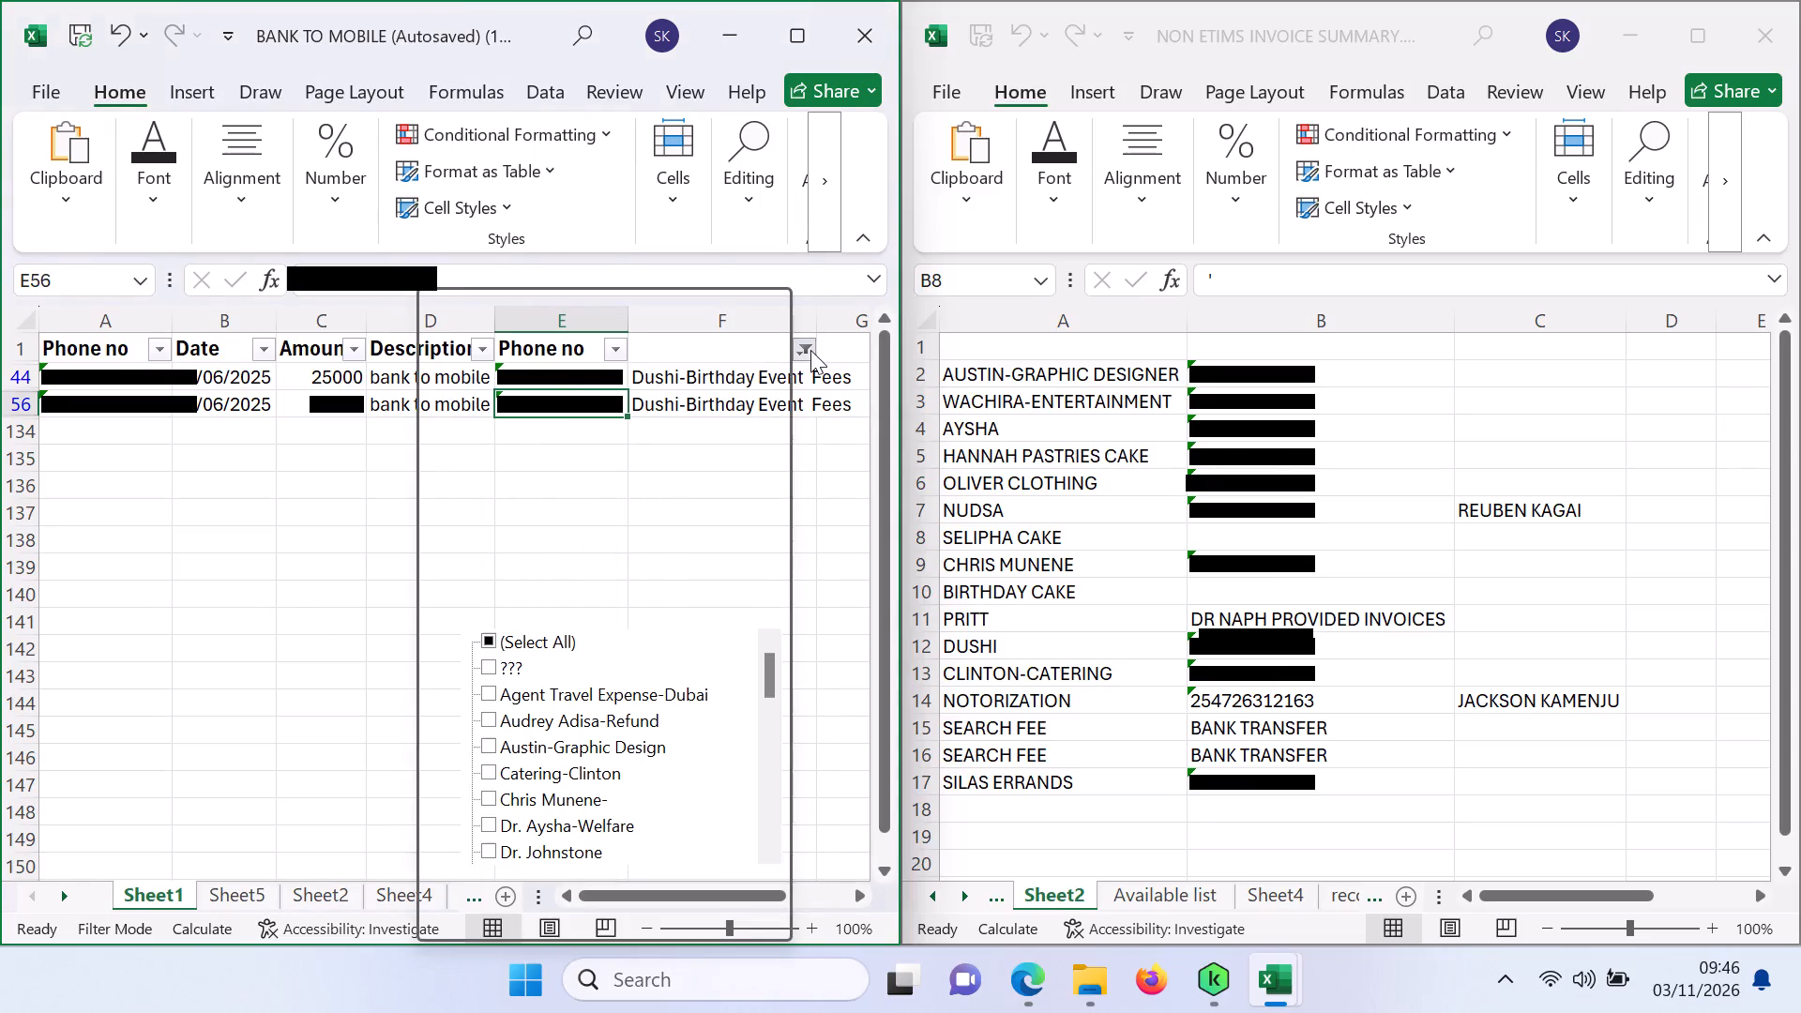
pyautogui.click(535, 629)
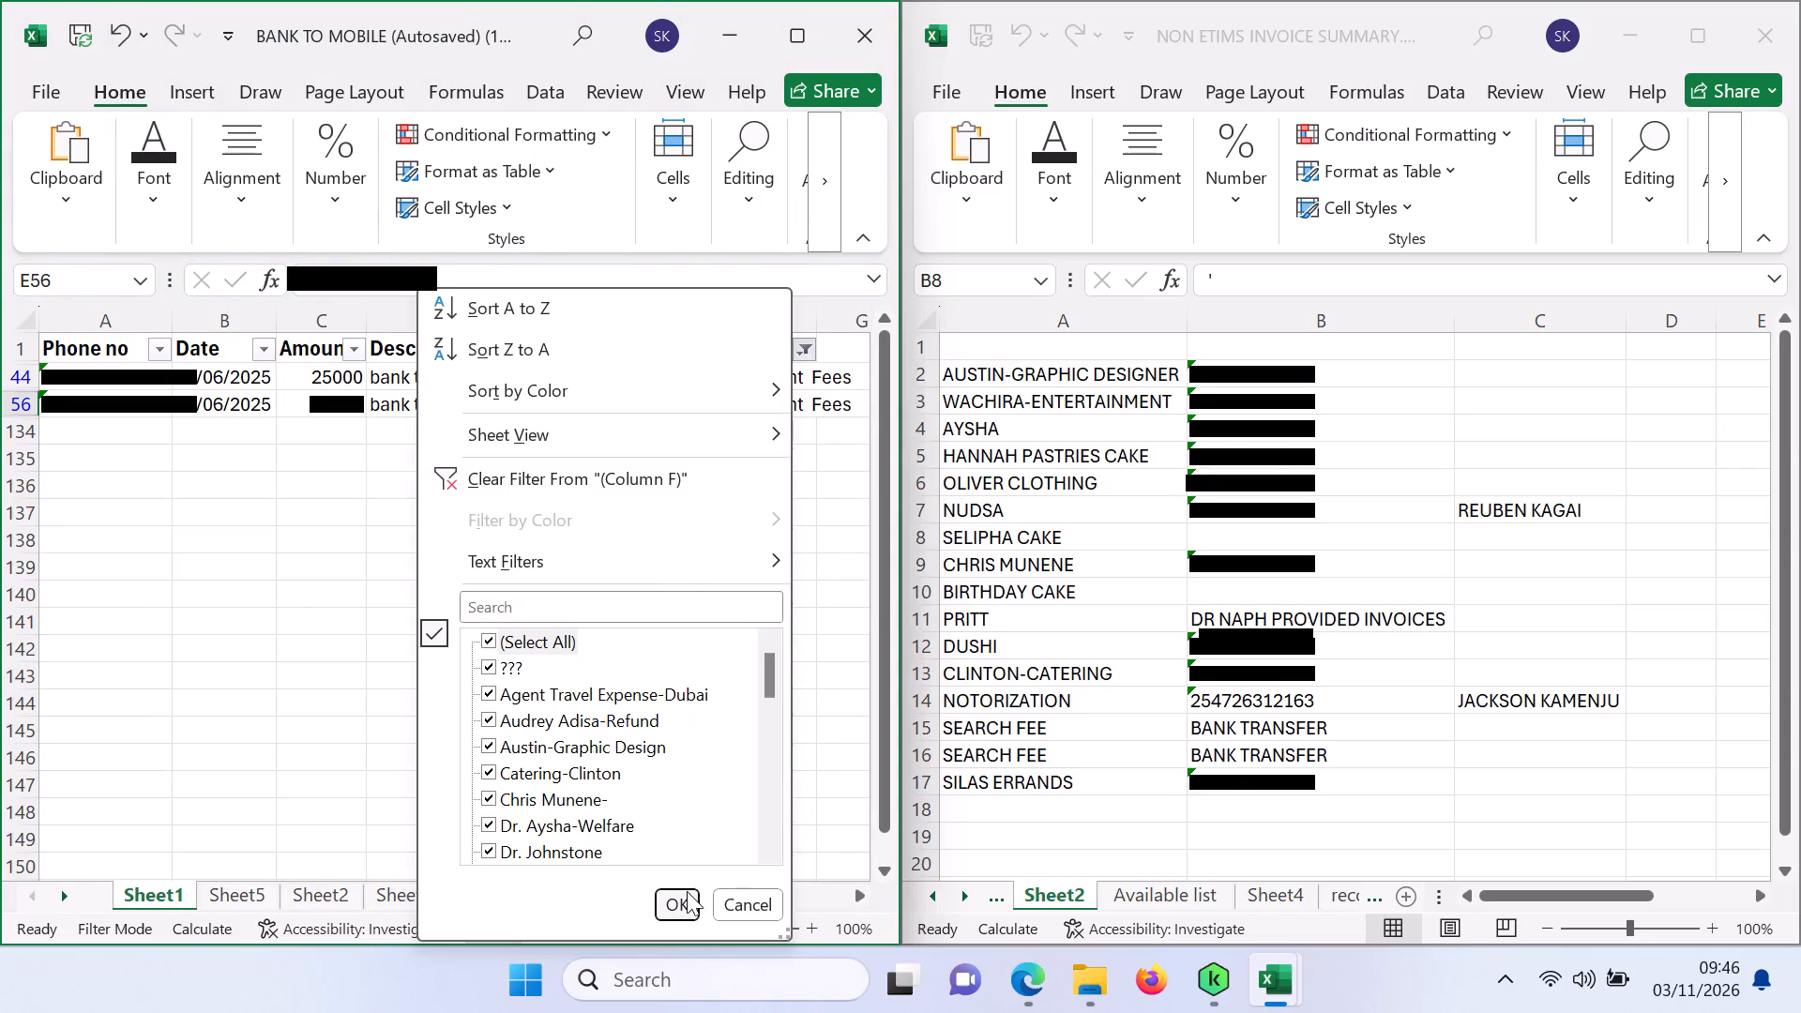
pyautogui.click(682, 900)
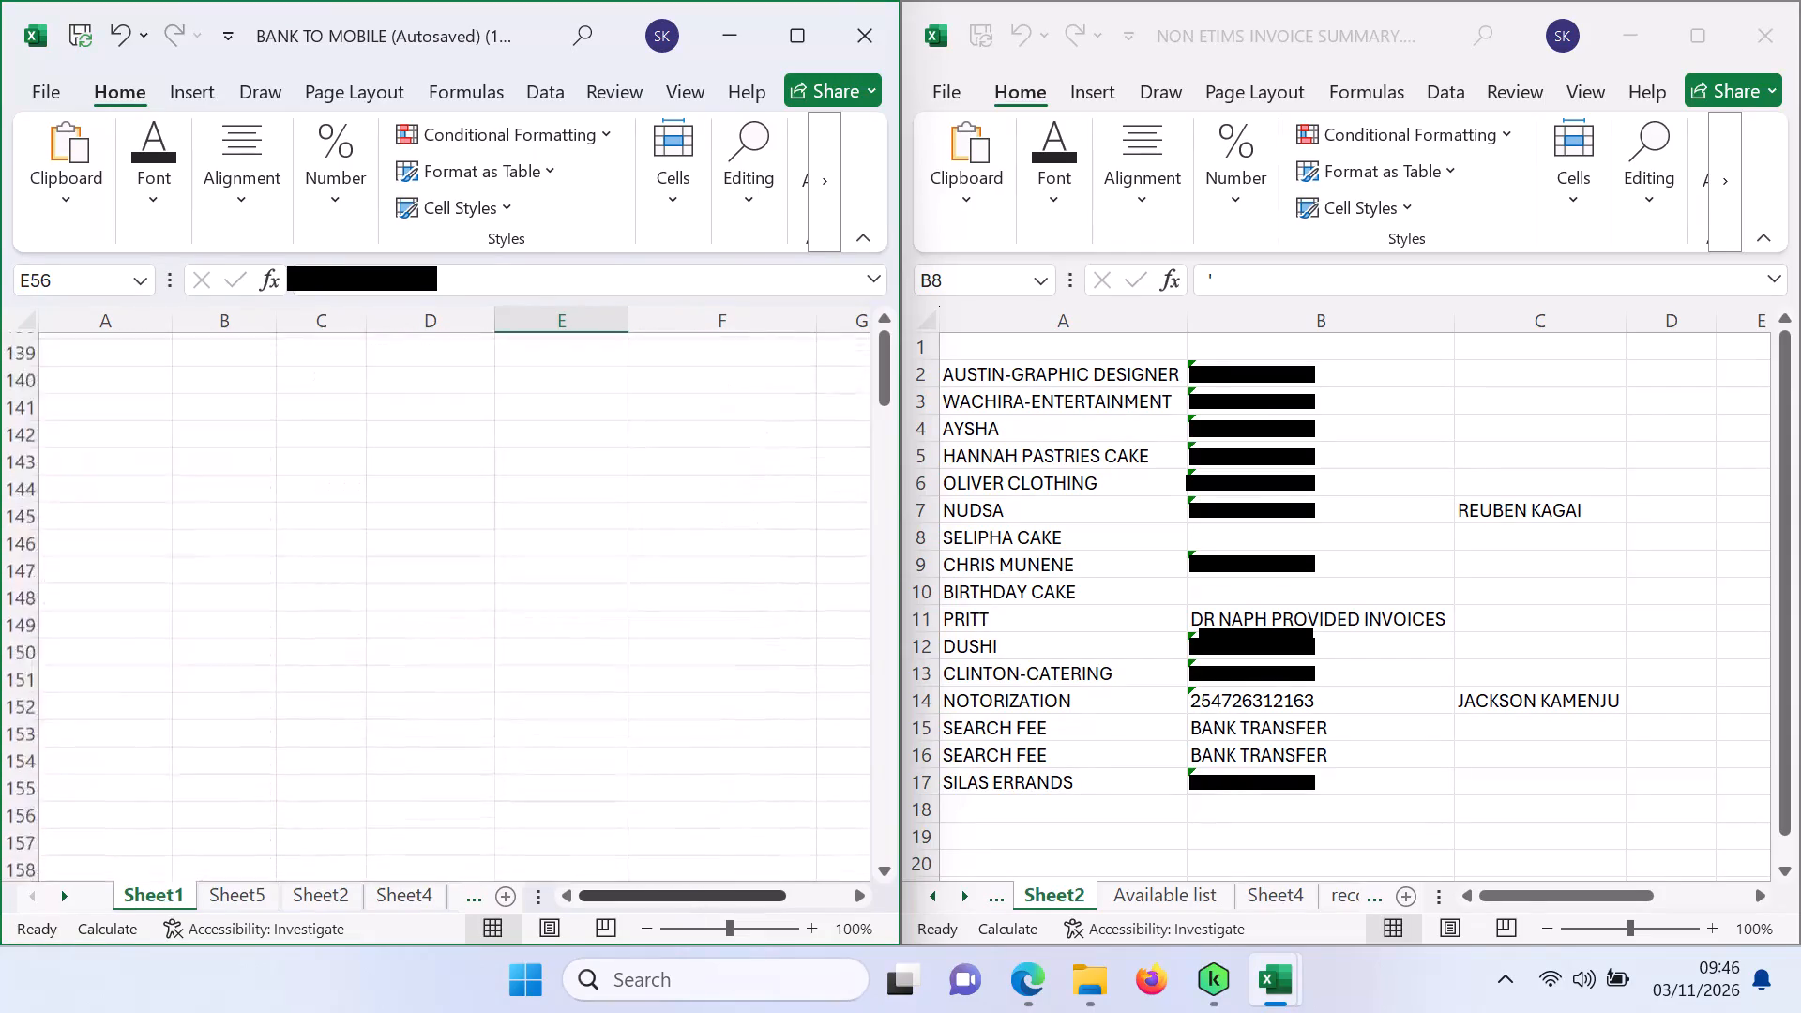
# Open Sheet5 of the BANK TO MOBILE workbook.
pyautogui.click(219, 902)
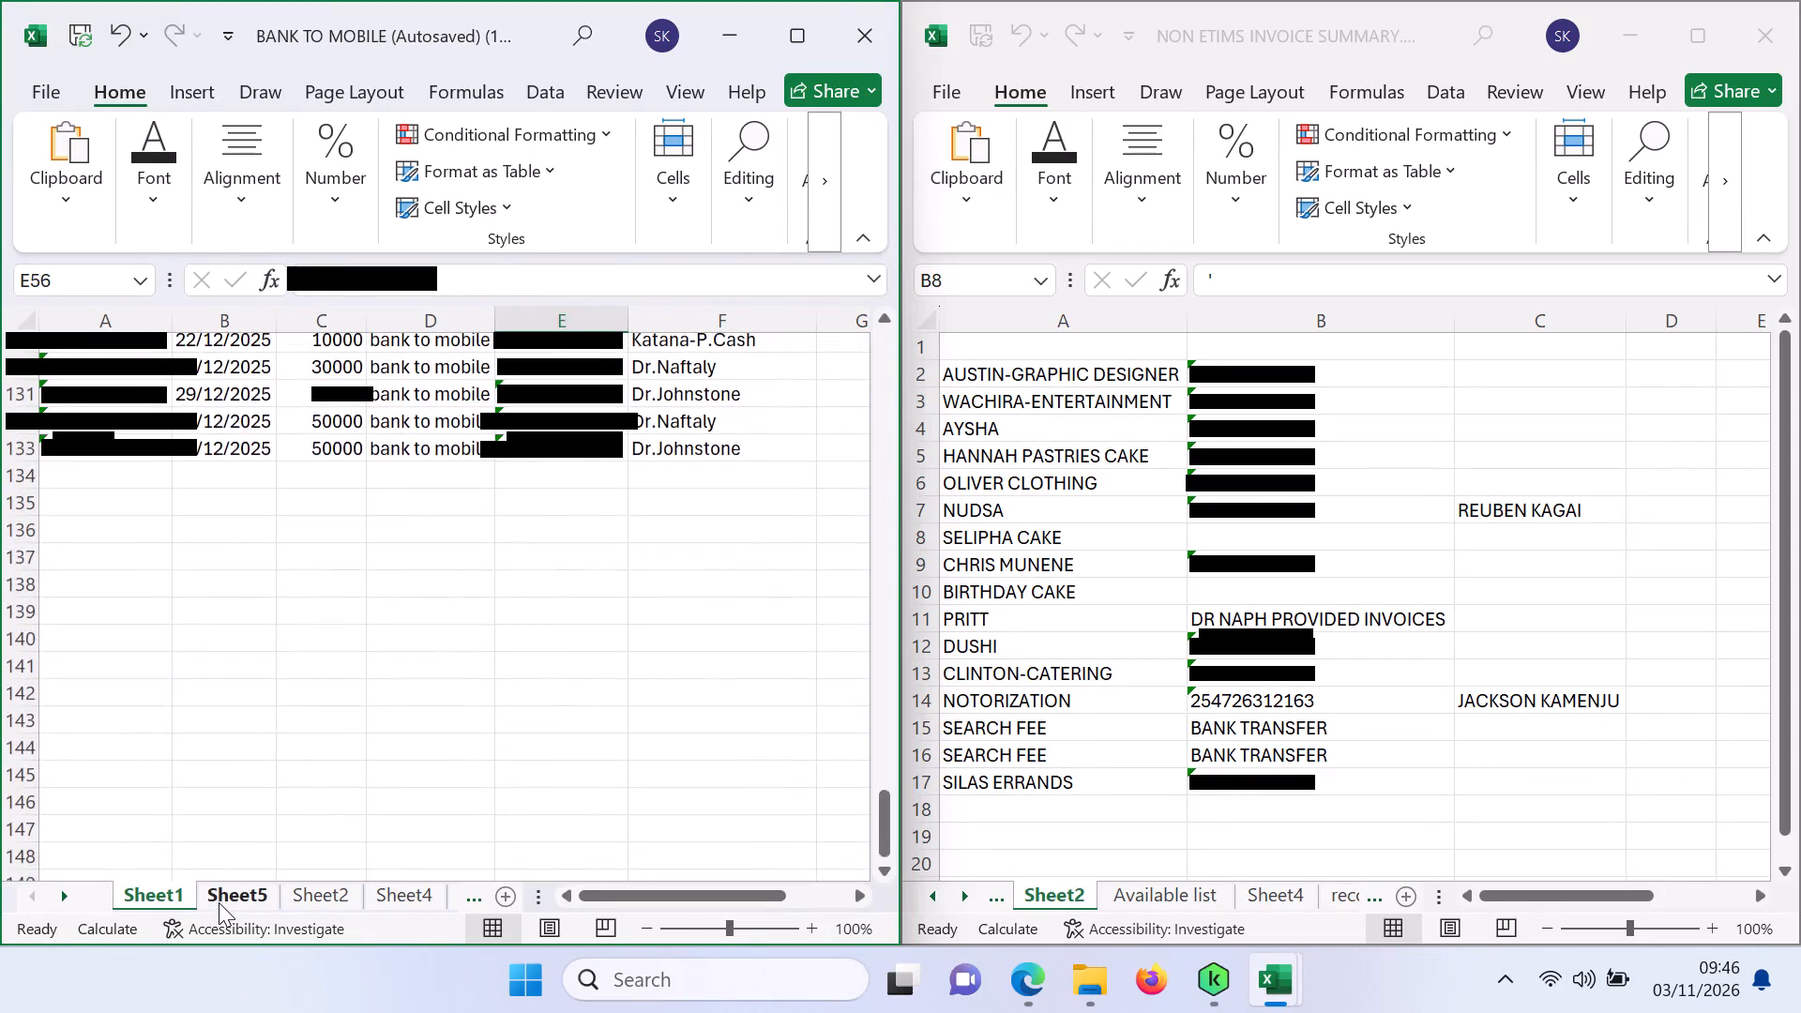